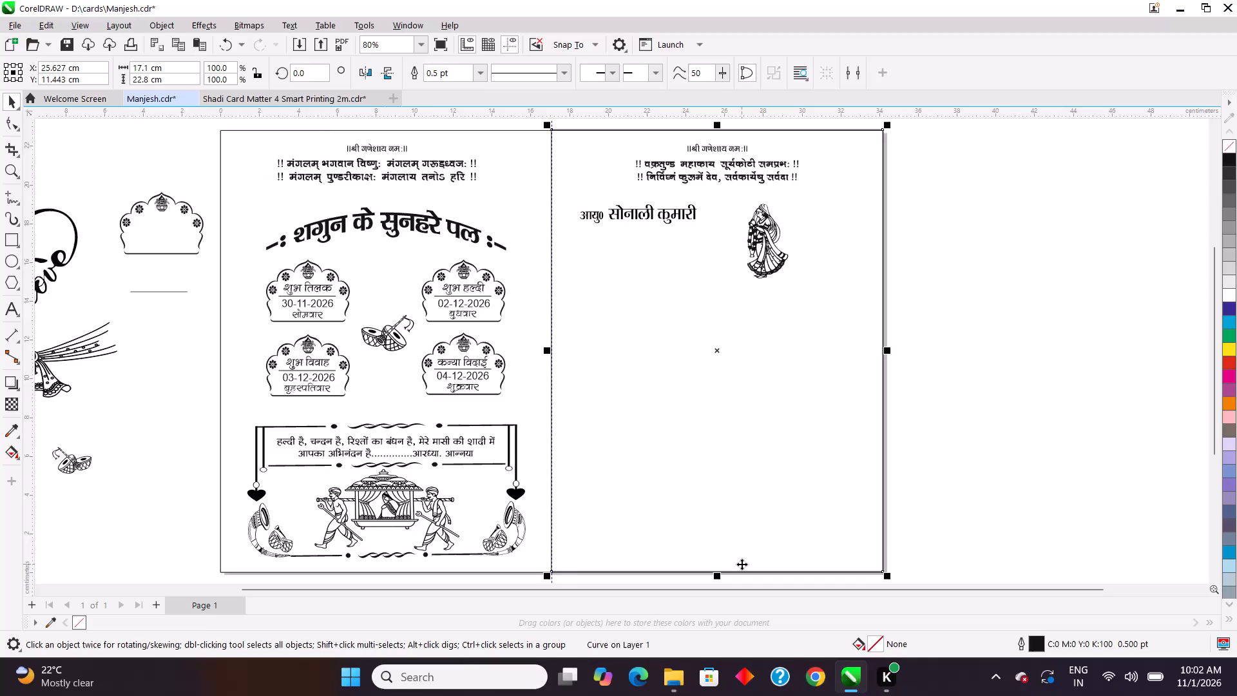
Paste the copied wedding figure clipart onto the right-hand card page, below the bride's name line.
{"action": "key", "text": "ctrl+v"}
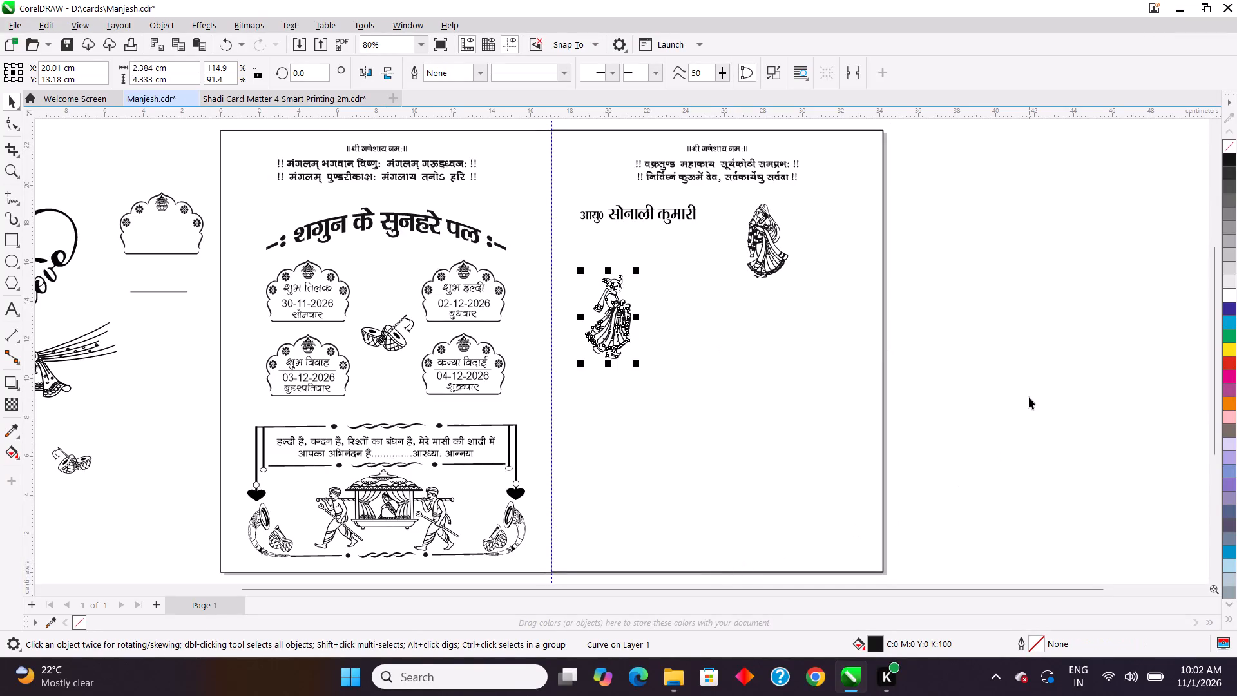
{"action": "left_click", "coordinate": [950, 403]}
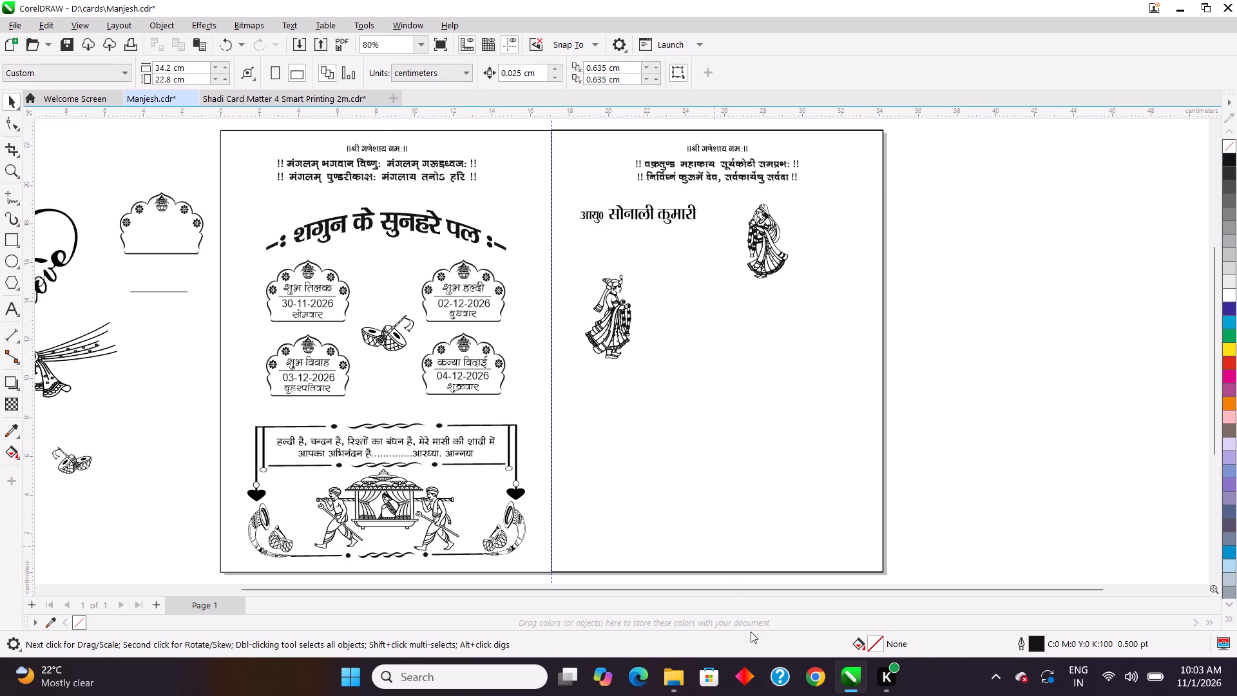
Switch to Google Chrome with the Yugin Designer profile and open the Mangal-to-KrutiDev shortcut to the Converter Planet site.
{"action": "left_click", "coordinate": [818, 676]}
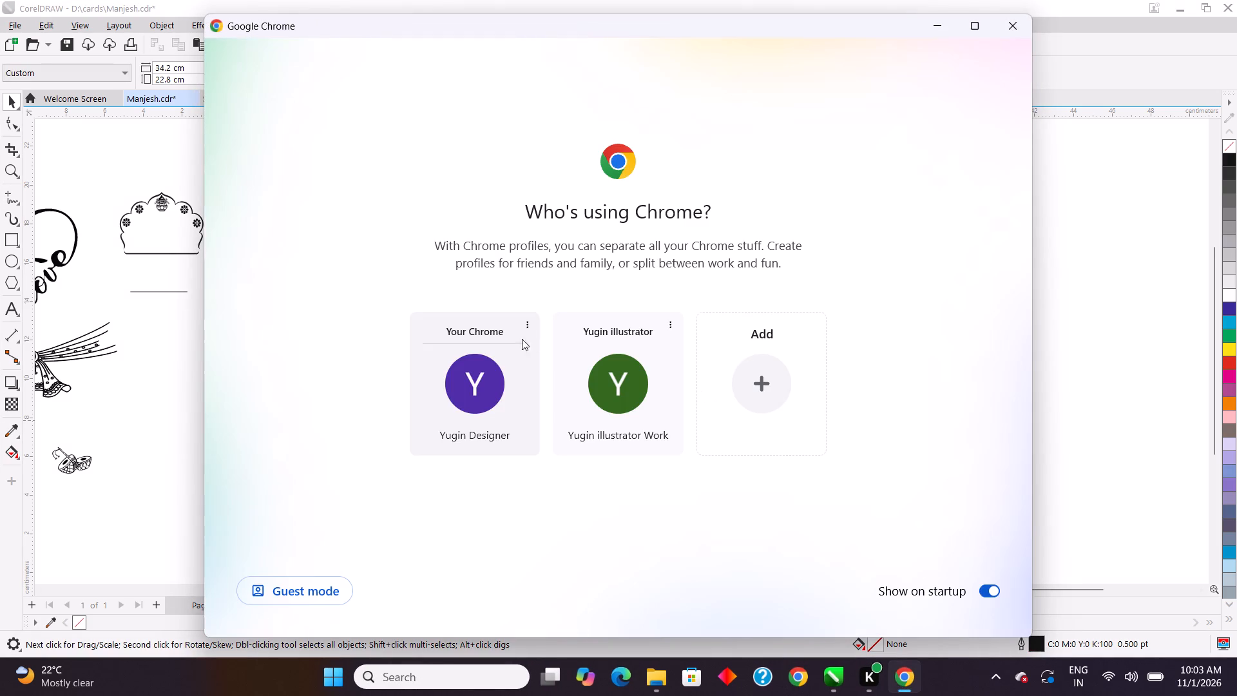
{"action": "double_click", "coordinate": [488, 383]}
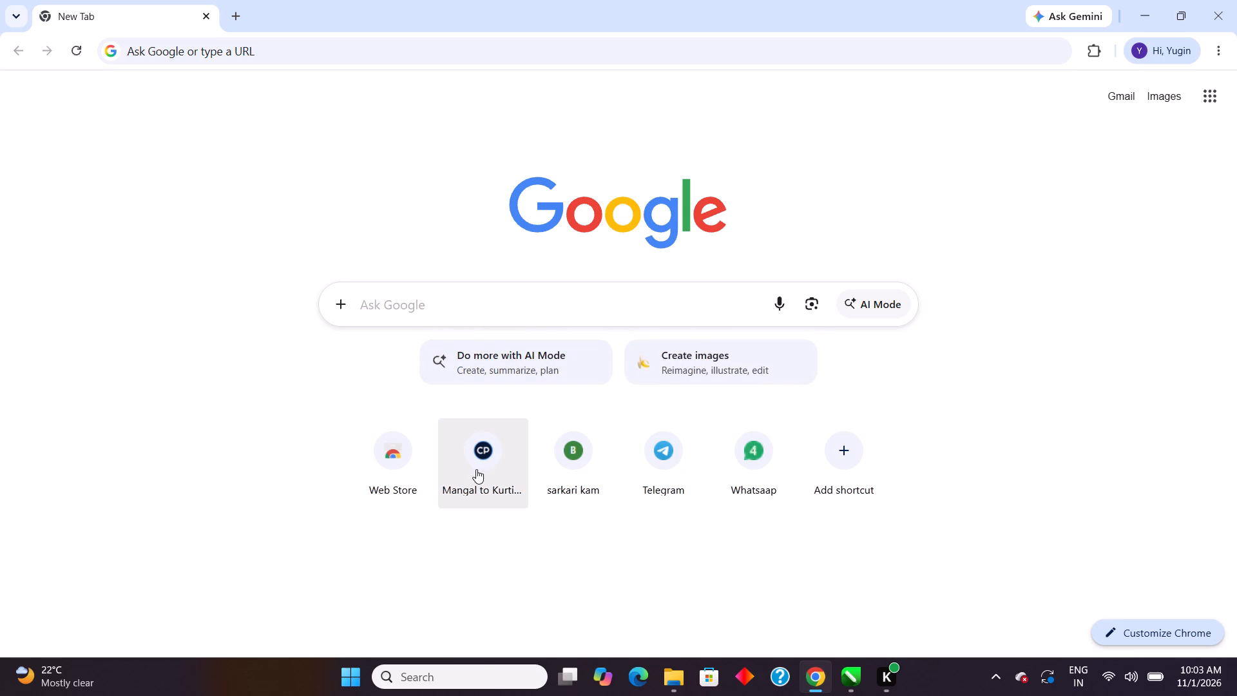
{"action": "double_click", "coordinate": [486, 461]}
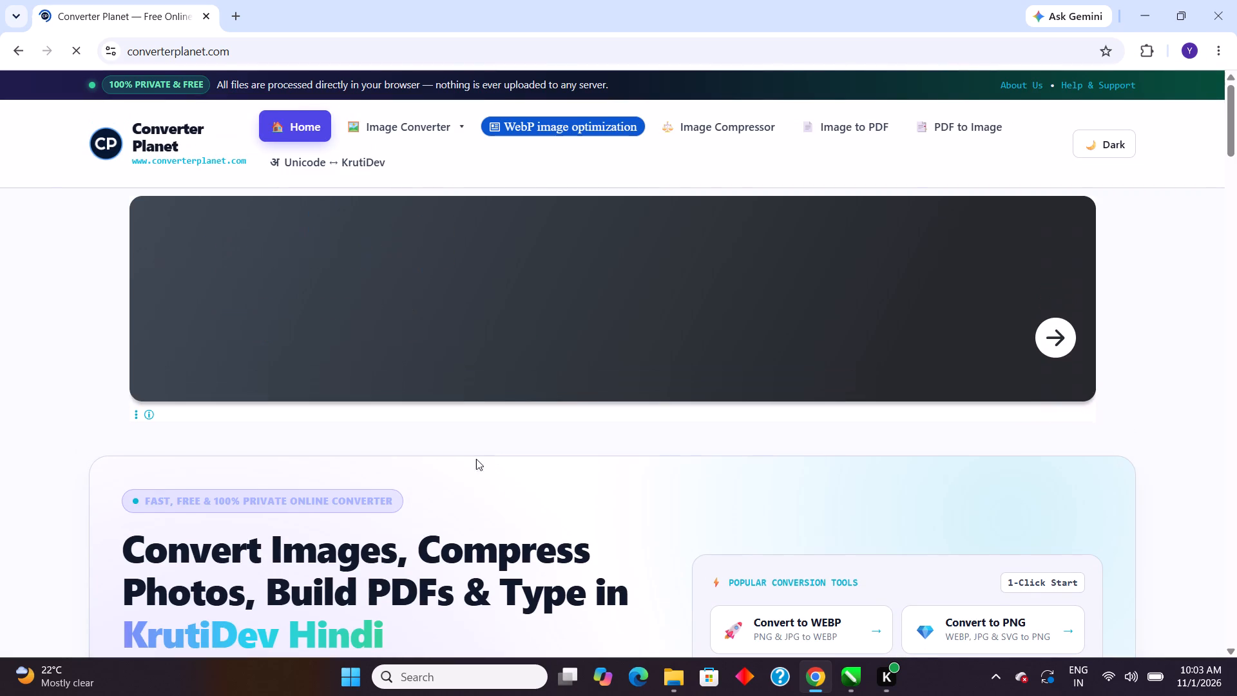
Look through the Converter Planet home page for the Hindi Unicode to KrutiDev conversion tool.
{"action": "scroll", "coordinate": [511, 426], "scroll_direction": "down", "scroll_amount": 7}
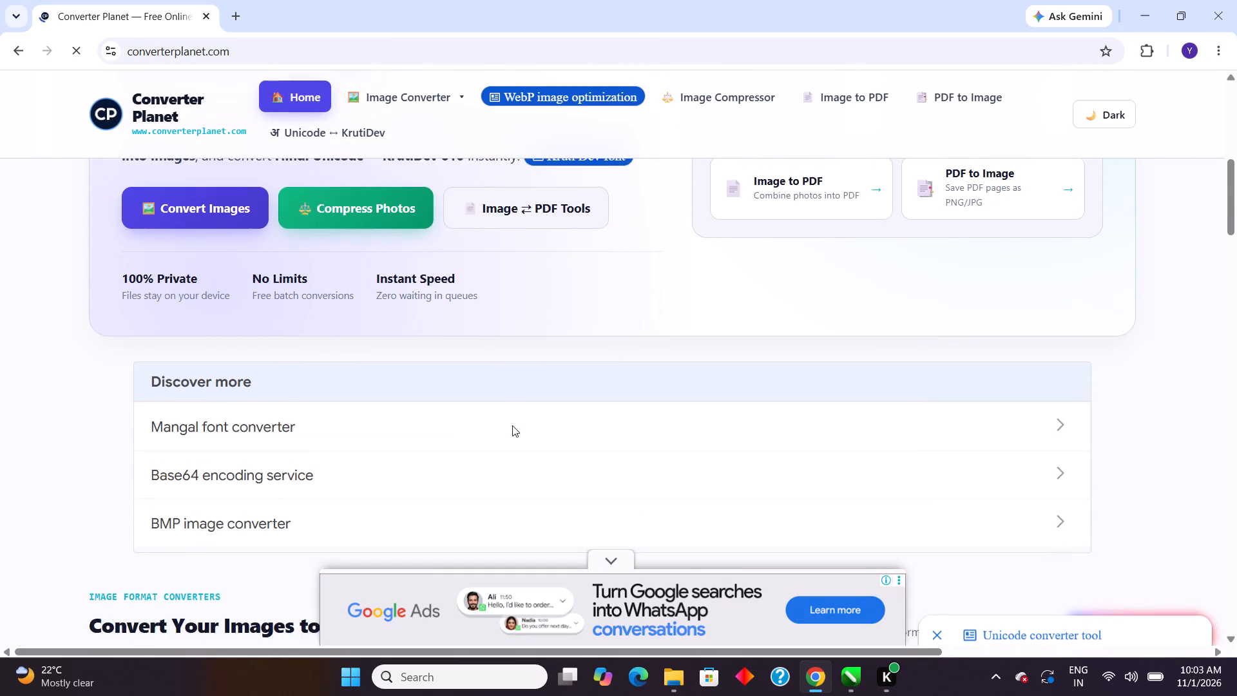
{"action": "scroll", "coordinate": [512, 425], "scroll_direction": "down", "scroll_amount": 13}
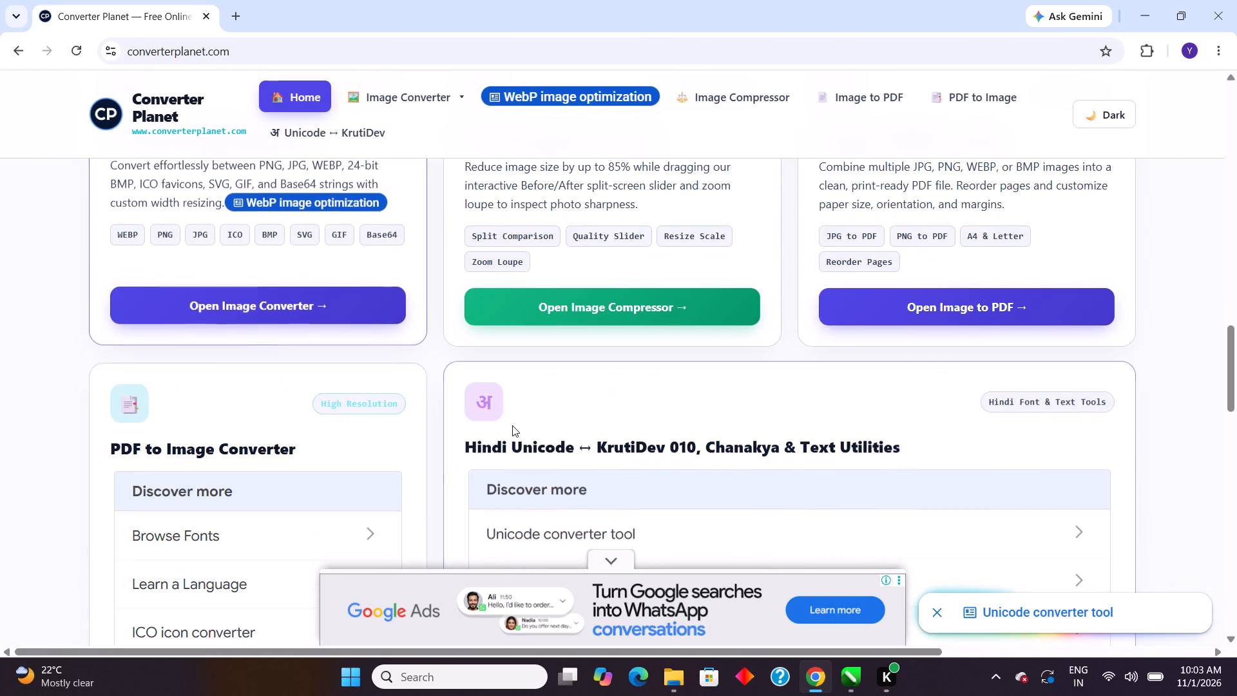
{"action": "scroll", "coordinate": [512, 425], "scroll_direction": "down", "scroll_amount": 5}
{"action": "scroll", "coordinate": [512, 425], "scroll_direction": "up", "scroll_amount": 7}
{"action": "scroll", "coordinate": [513, 422], "scroll_direction": "down", "scroll_amount": 9}
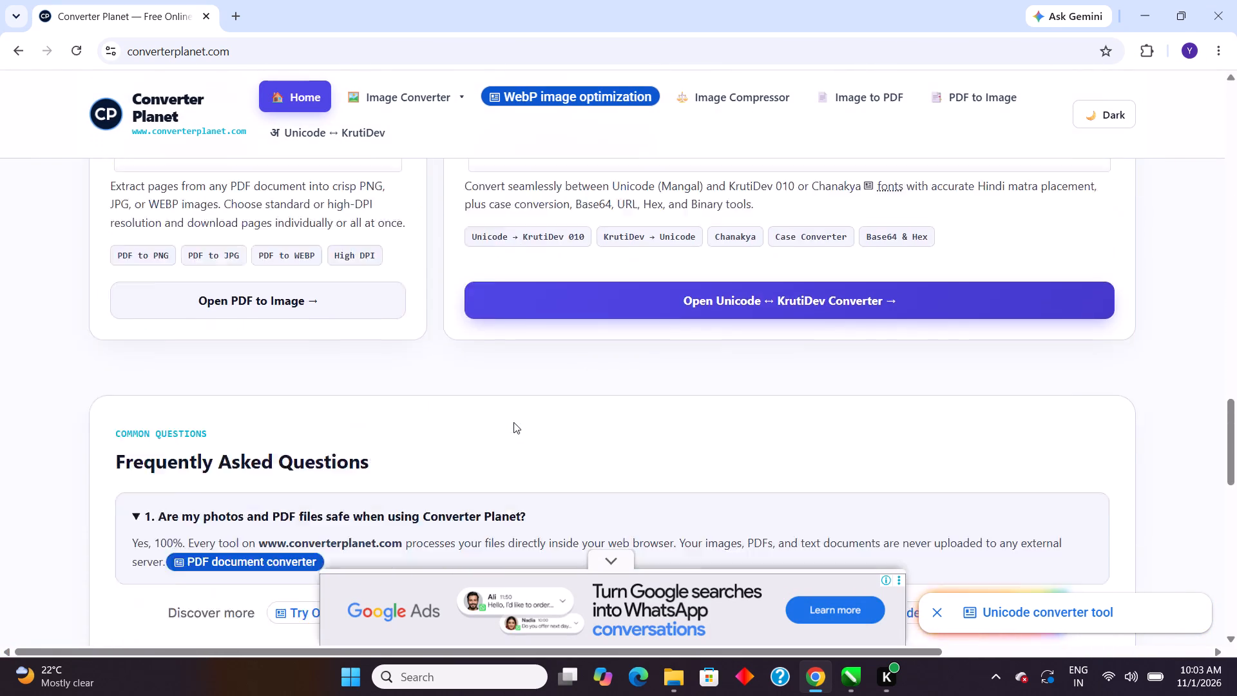
{"action": "scroll", "coordinate": [513, 422], "scroll_direction": "down", "scroll_amount": 7}
{"action": "scroll", "coordinate": [513, 422], "scroll_direction": "up", "scroll_amount": 8}
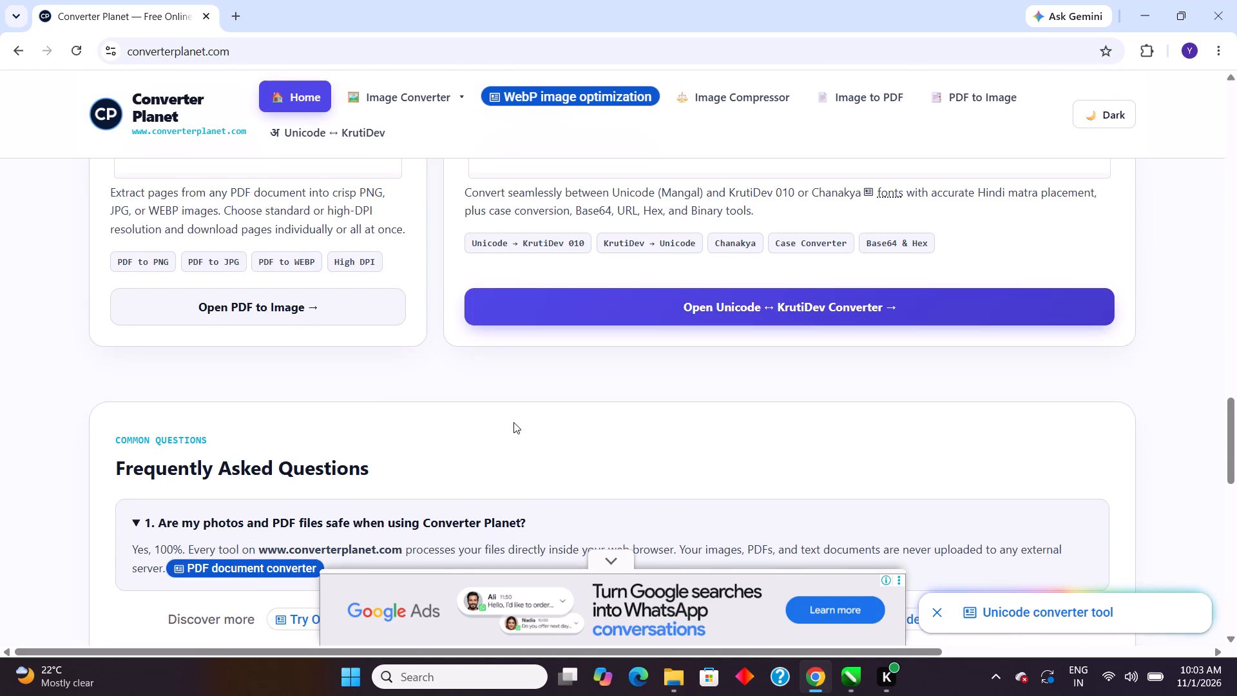
{"action": "scroll", "coordinate": [513, 422], "scroll_direction": "up", "scroll_amount": 16}
{"action": "scroll", "coordinate": [519, 420], "scroll_direction": "up", "scroll_amount": 7}
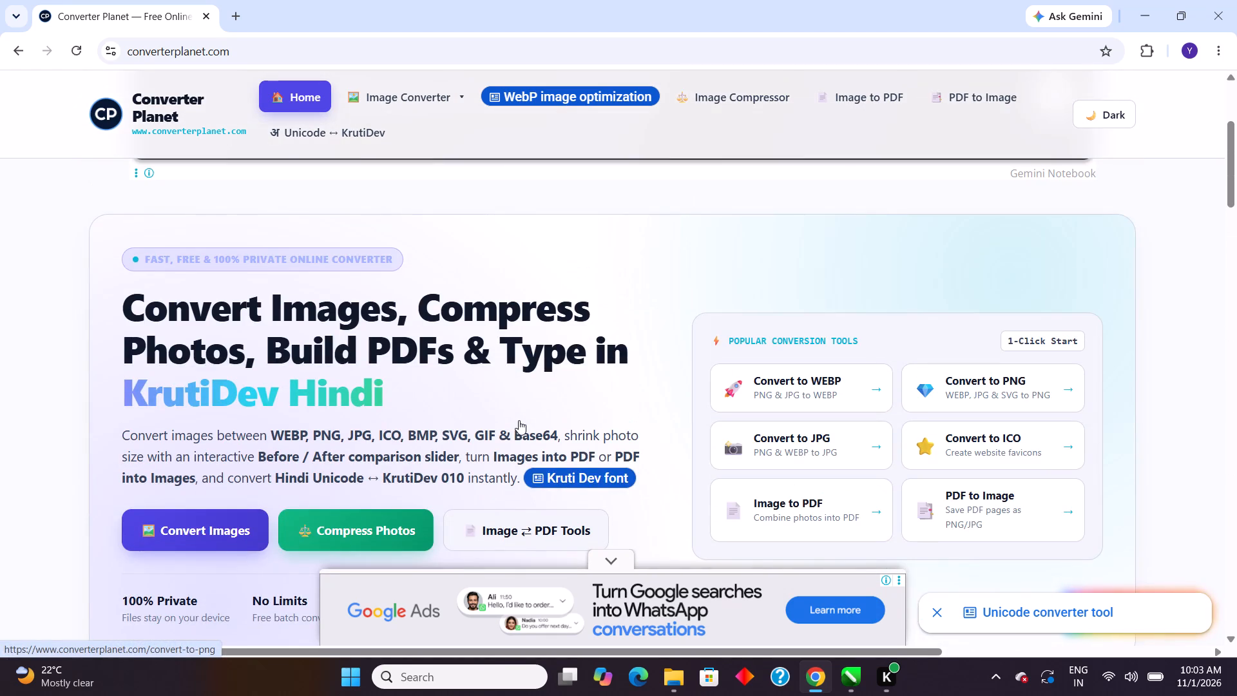
{"action": "scroll", "coordinate": [519, 420], "scroll_direction": "up", "scroll_amount": 5}
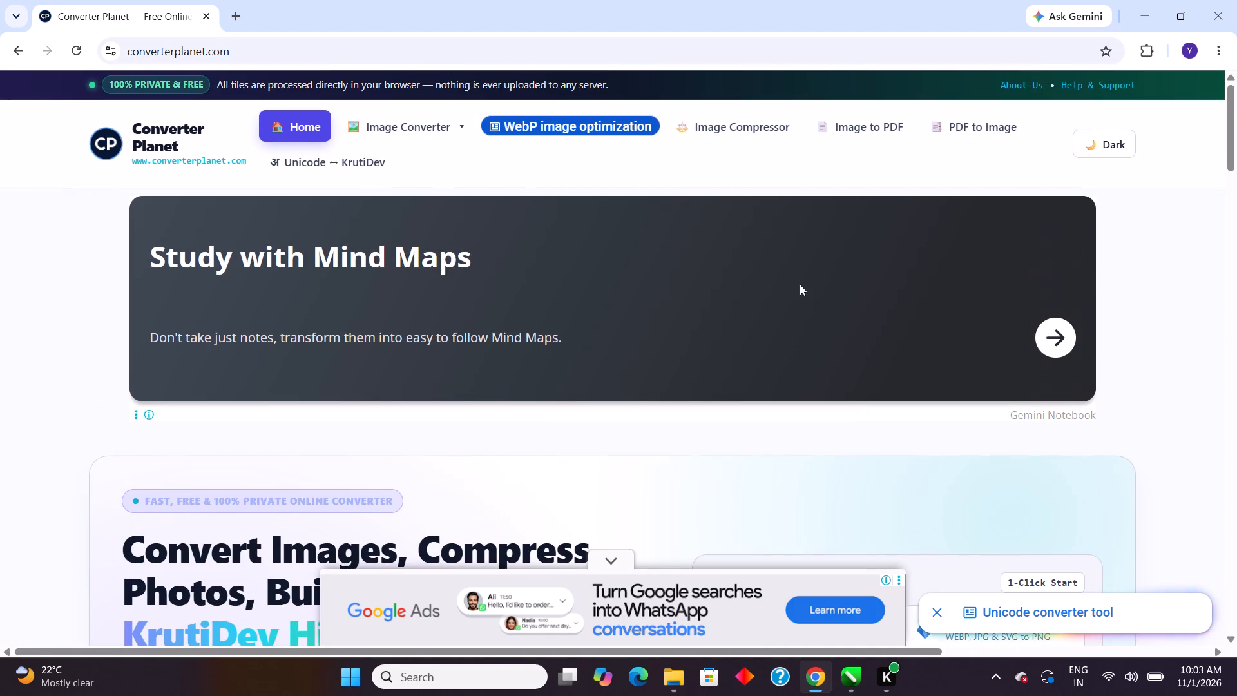
{"action": "scroll", "coordinate": [764, 296], "scroll_direction": "down", "scroll_amount": 7}
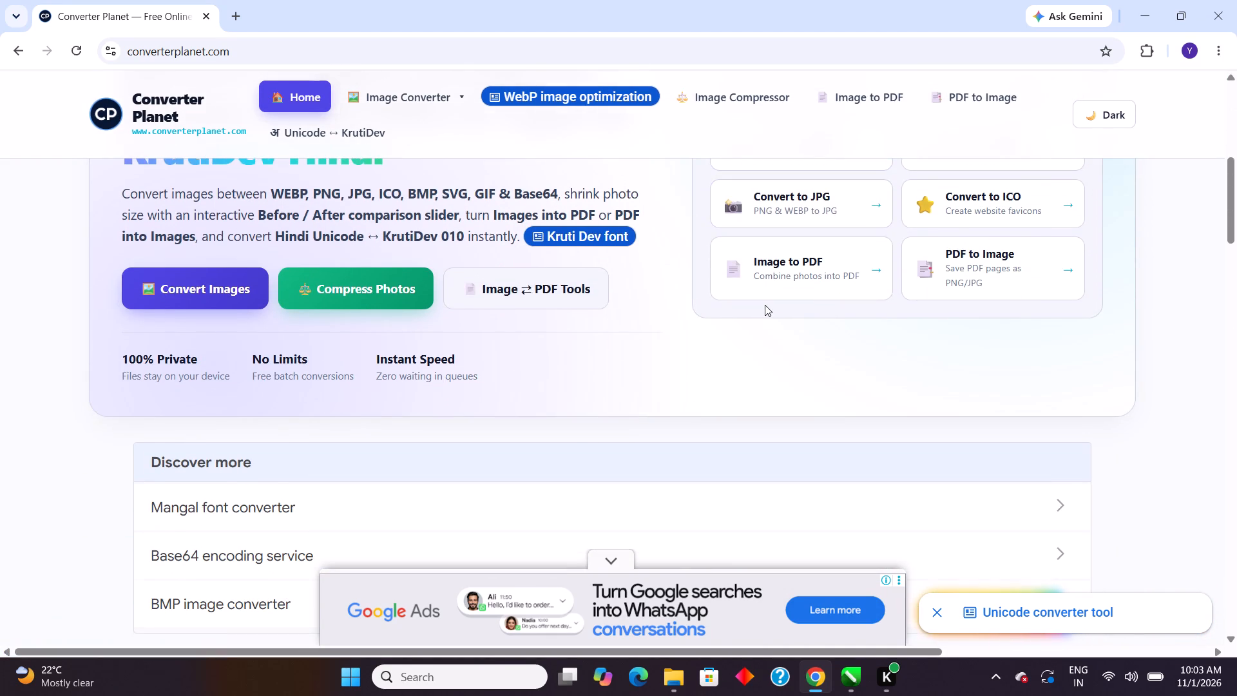
{"action": "scroll", "coordinate": [765, 305], "scroll_direction": "down", "scroll_amount": 1}
{"action": "scroll", "coordinate": [542, 376], "scroll_direction": "down", "scroll_amount": 3}
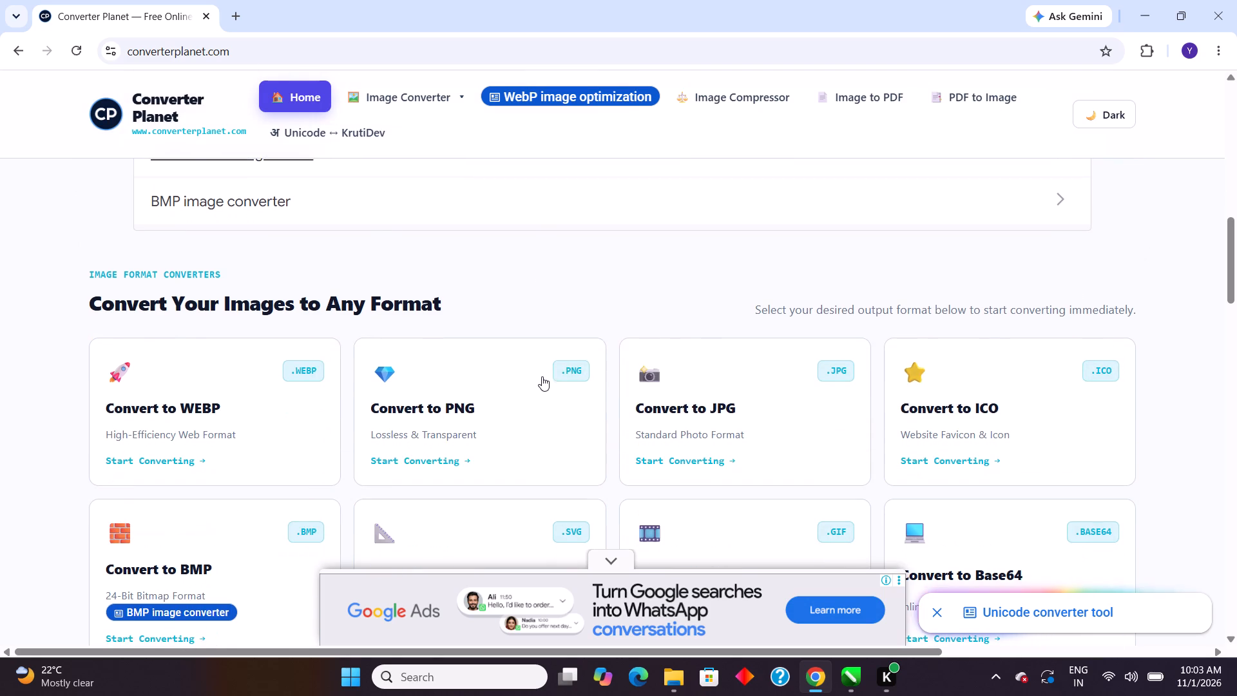
{"action": "scroll", "coordinate": [542, 376], "scroll_direction": "down", "scroll_amount": 5}
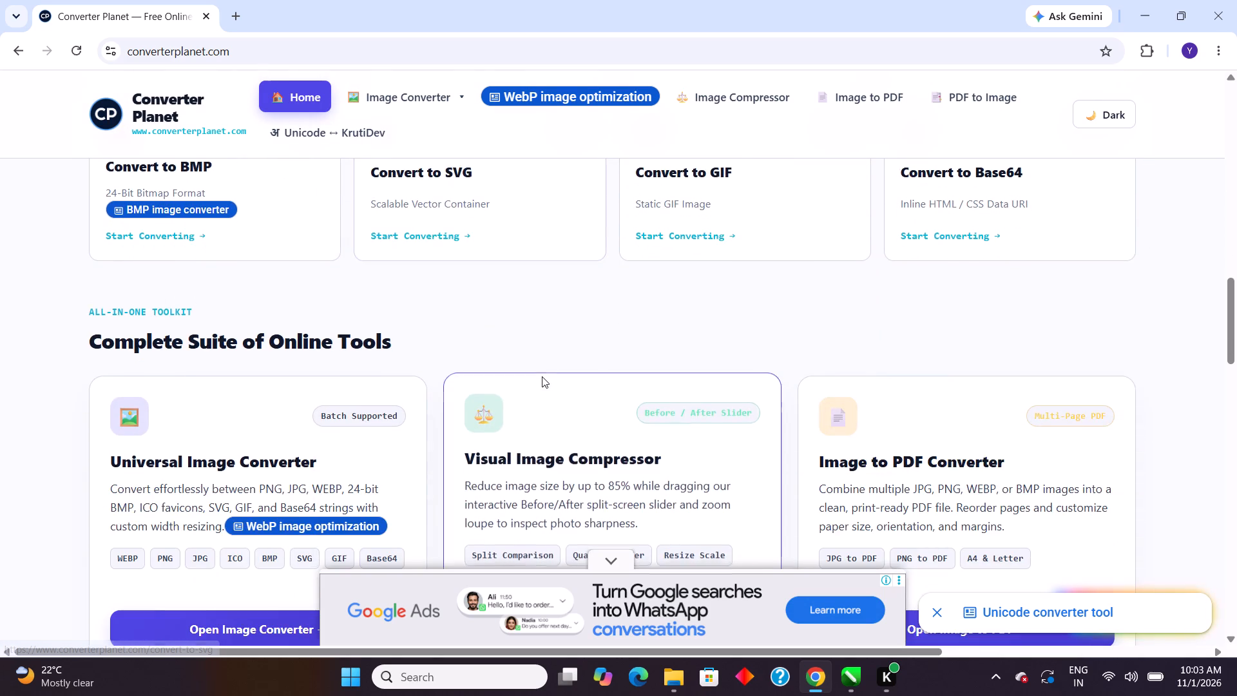
{"action": "scroll", "coordinate": [542, 376], "scroll_direction": "down", "scroll_amount": 4}
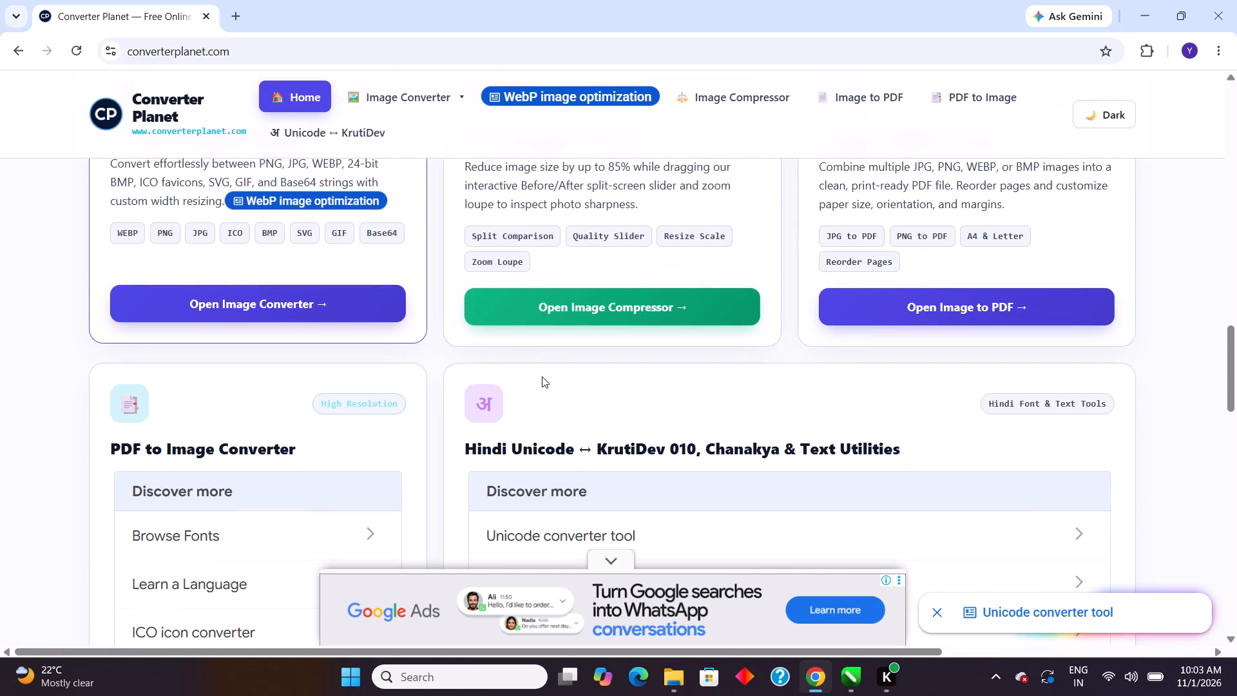
{"action": "scroll", "coordinate": [542, 376], "scroll_direction": "down", "scroll_amount": 6}
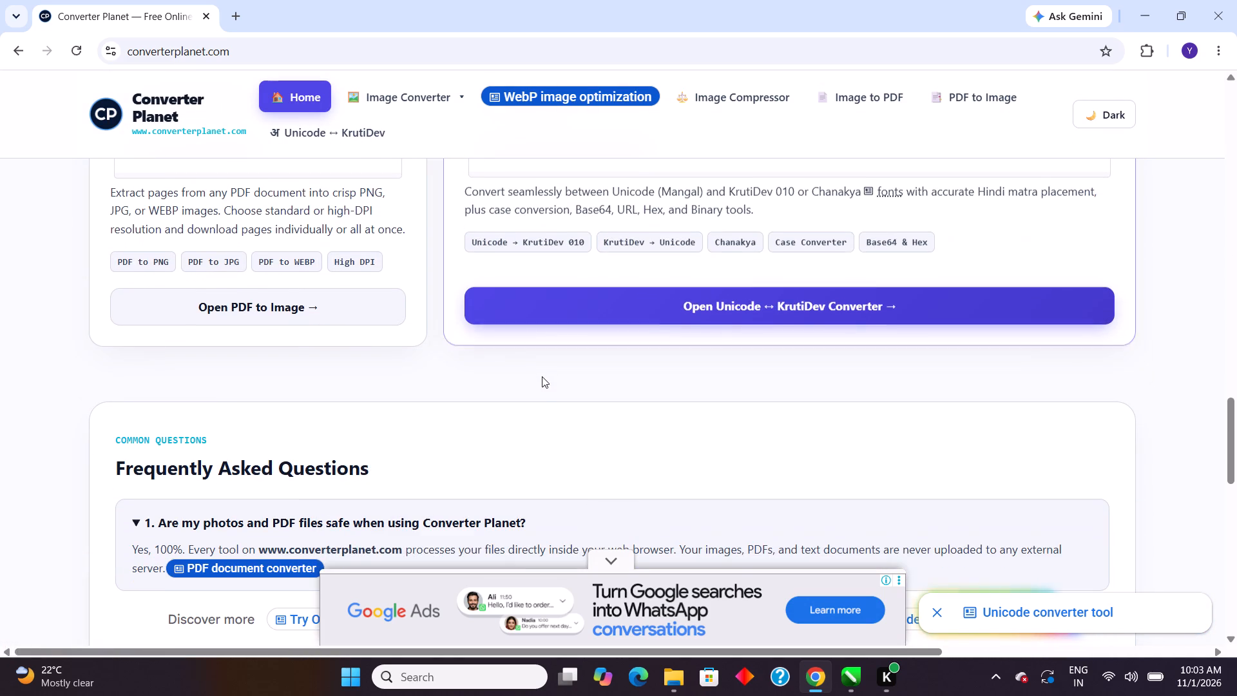
{"action": "scroll", "coordinate": [542, 376], "scroll_direction": "down", "scroll_amount": 2}
{"action": "scroll", "coordinate": [542, 376], "scroll_direction": "up", "scroll_amount": 1}
{"action": "scroll", "coordinate": [542, 376], "scroll_direction": "down", "scroll_amount": 3}
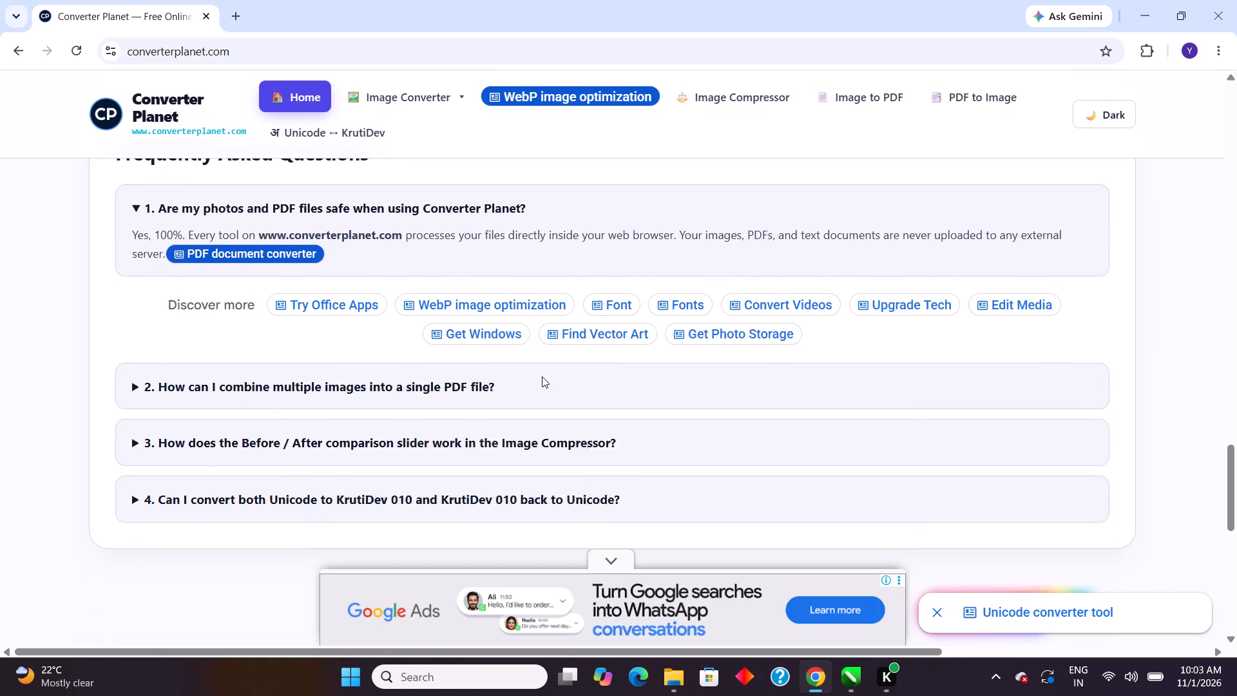
{"action": "scroll", "coordinate": [542, 376], "scroll_direction": "down", "scroll_amount": 7}
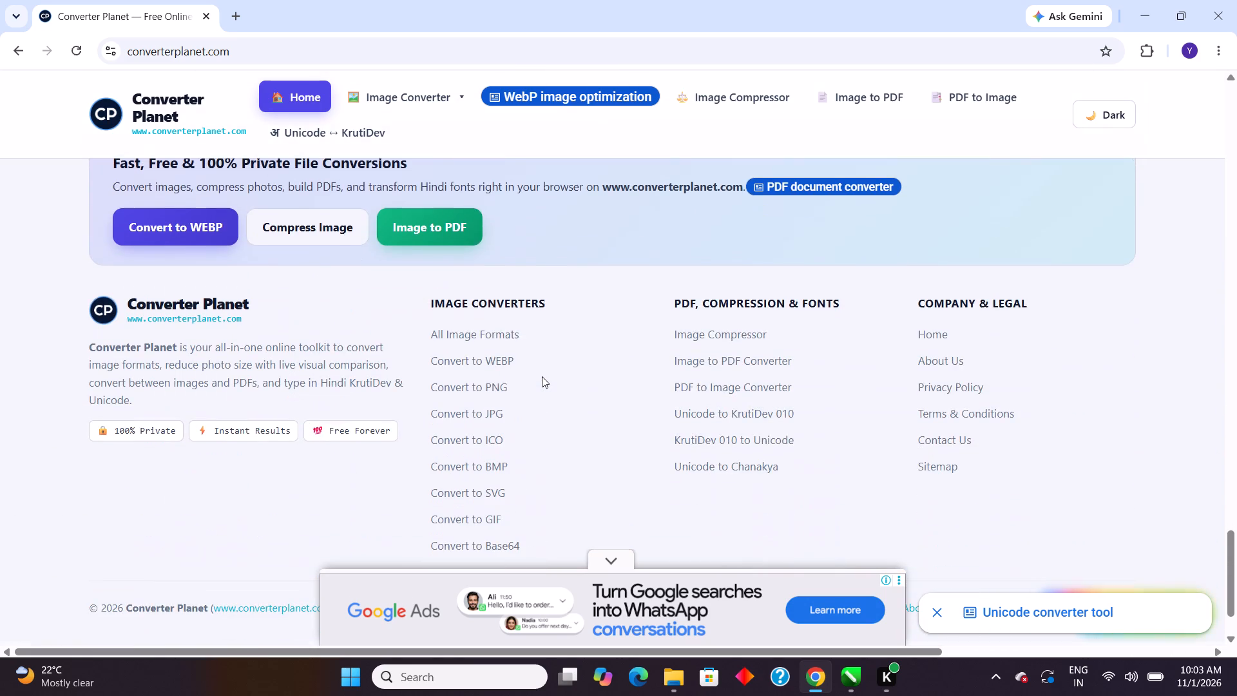
{"action": "scroll", "coordinate": [542, 376], "scroll_direction": "down", "scroll_amount": 6}
{"action": "scroll", "coordinate": [542, 376], "scroll_direction": "up", "scroll_amount": 12}
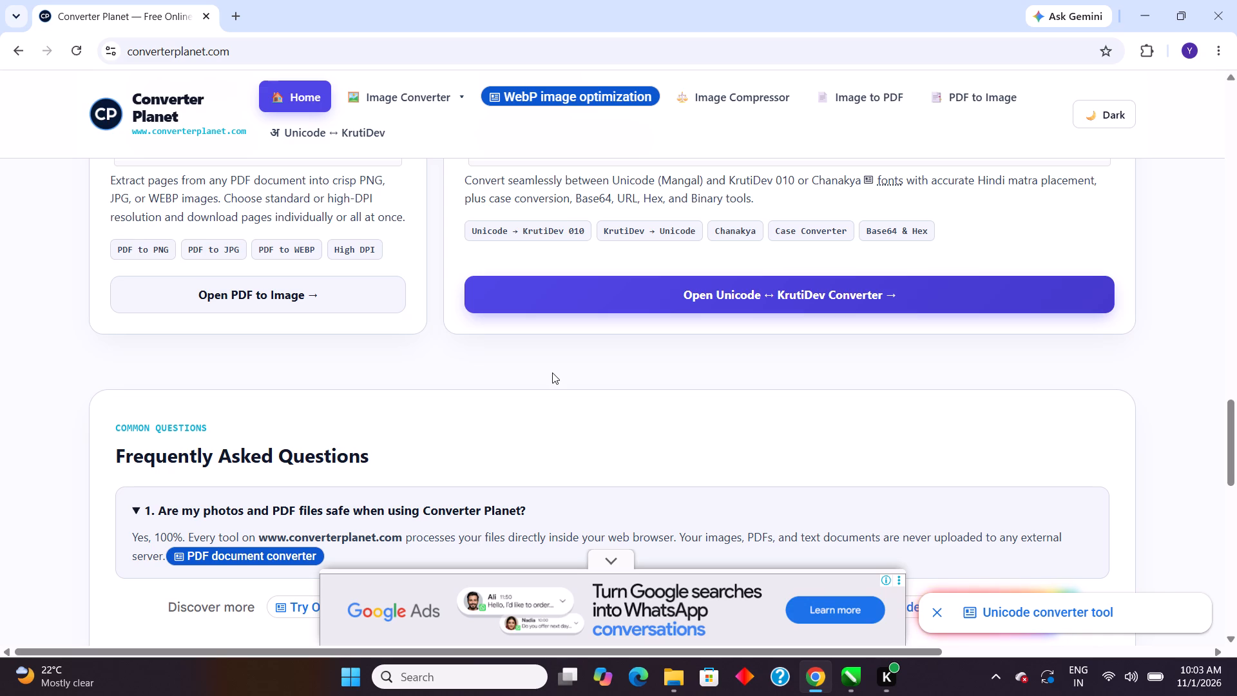
{"action": "scroll", "coordinate": [552, 372], "scroll_direction": "up", "scroll_amount": 5}
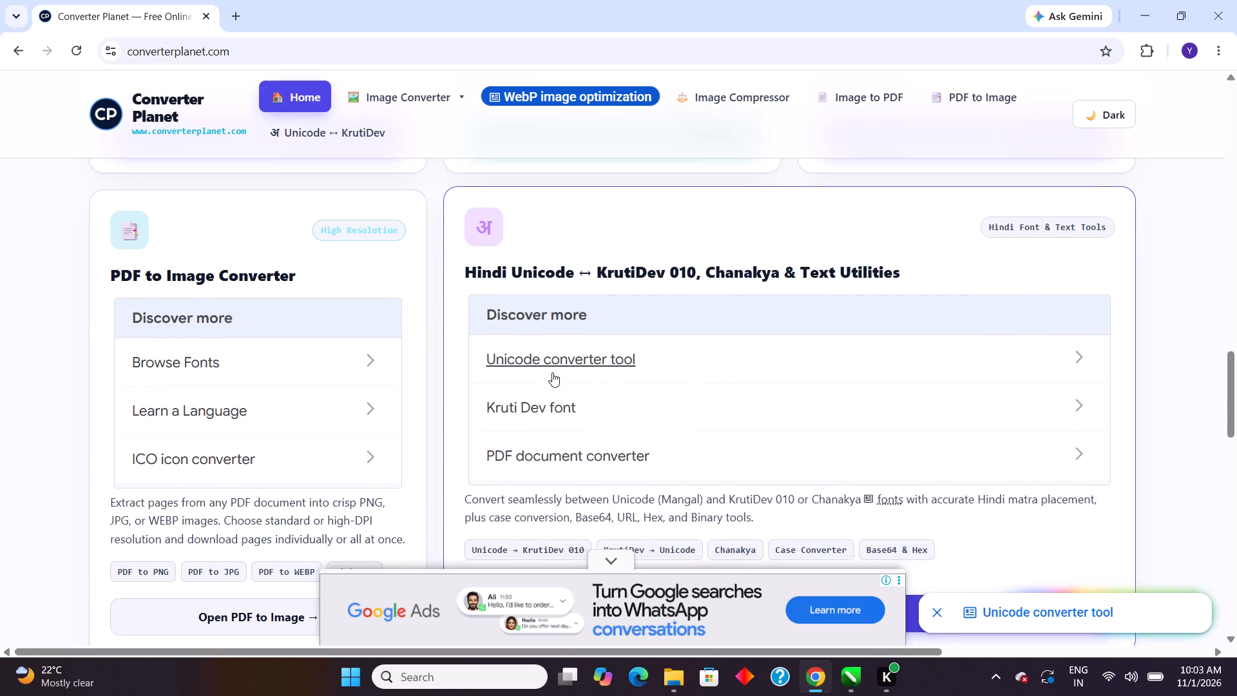
{"action": "scroll", "coordinate": [552, 372], "scroll_direction": "up", "scroll_amount": 7}
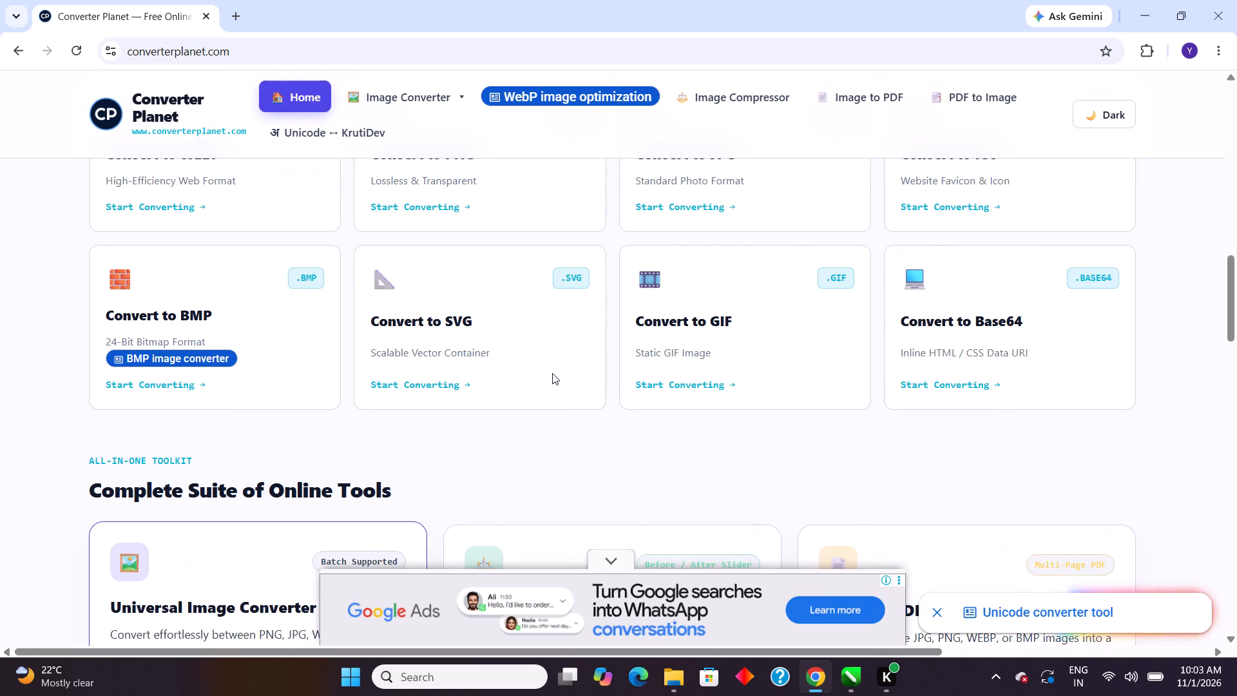
{"action": "scroll", "coordinate": [552, 373], "scroll_direction": "up", "scroll_amount": 11}
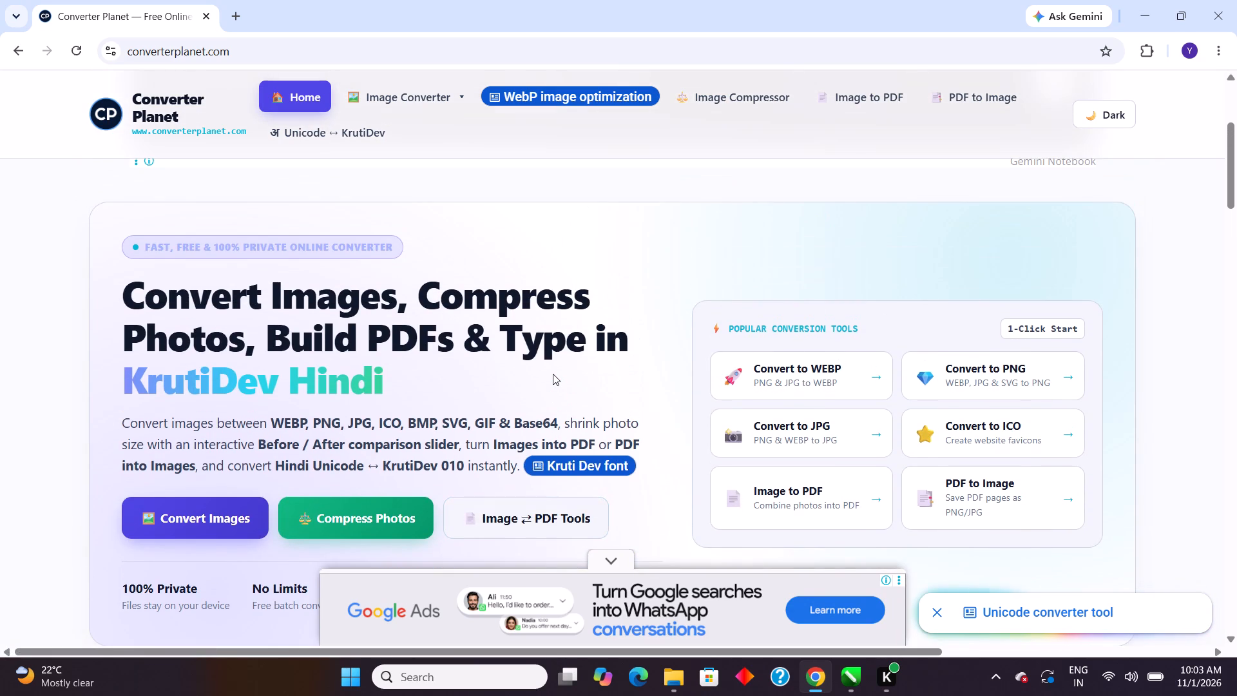
{"action": "scroll", "coordinate": [553, 374], "scroll_direction": "up", "scroll_amount": 4}
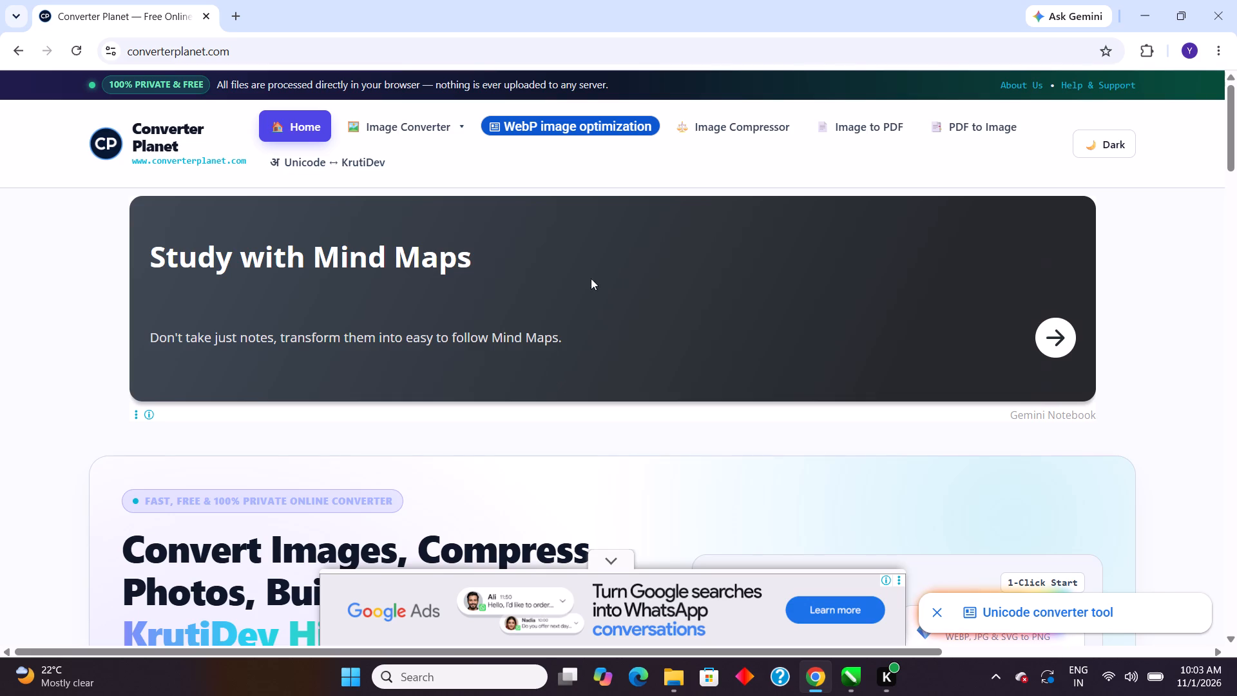
Open the Unicode ↔ KrutiDev converter, dismissing the advertisement, and choose Unicode (Mangal) → KrutiDev 010 conversion.
{"action": "left_click", "coordinate": [329, 163]}
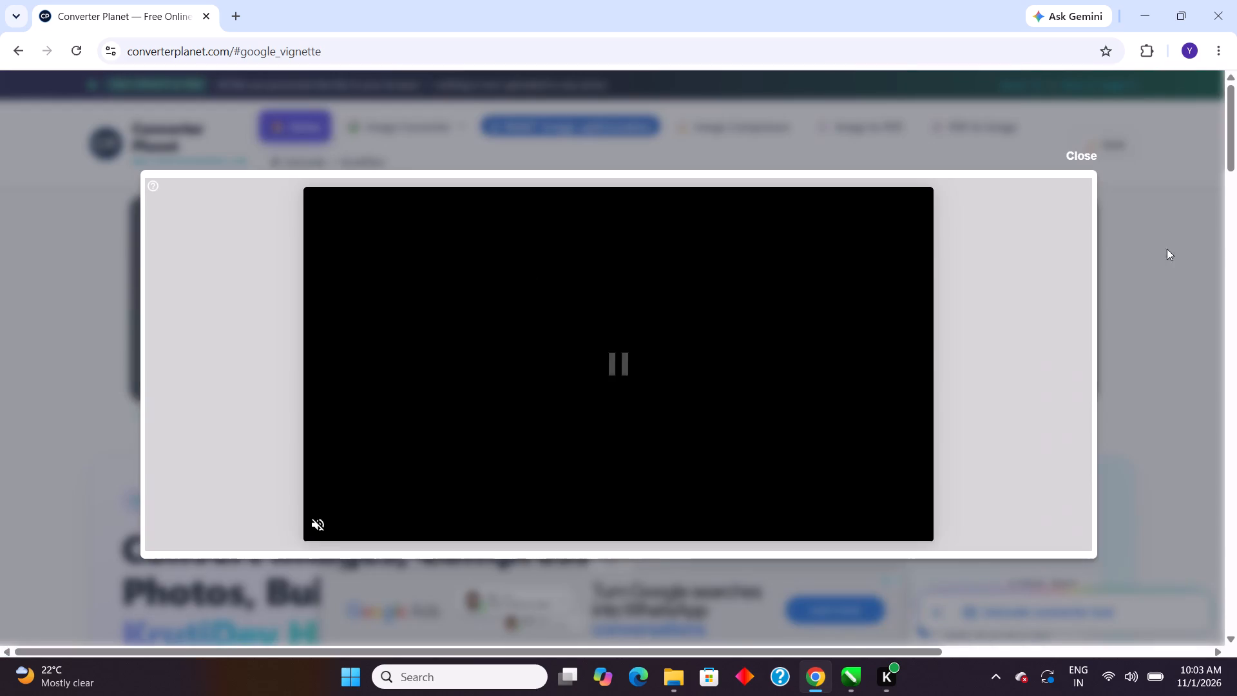
{"action": "left_click", "coordinate": [1080, 151]}
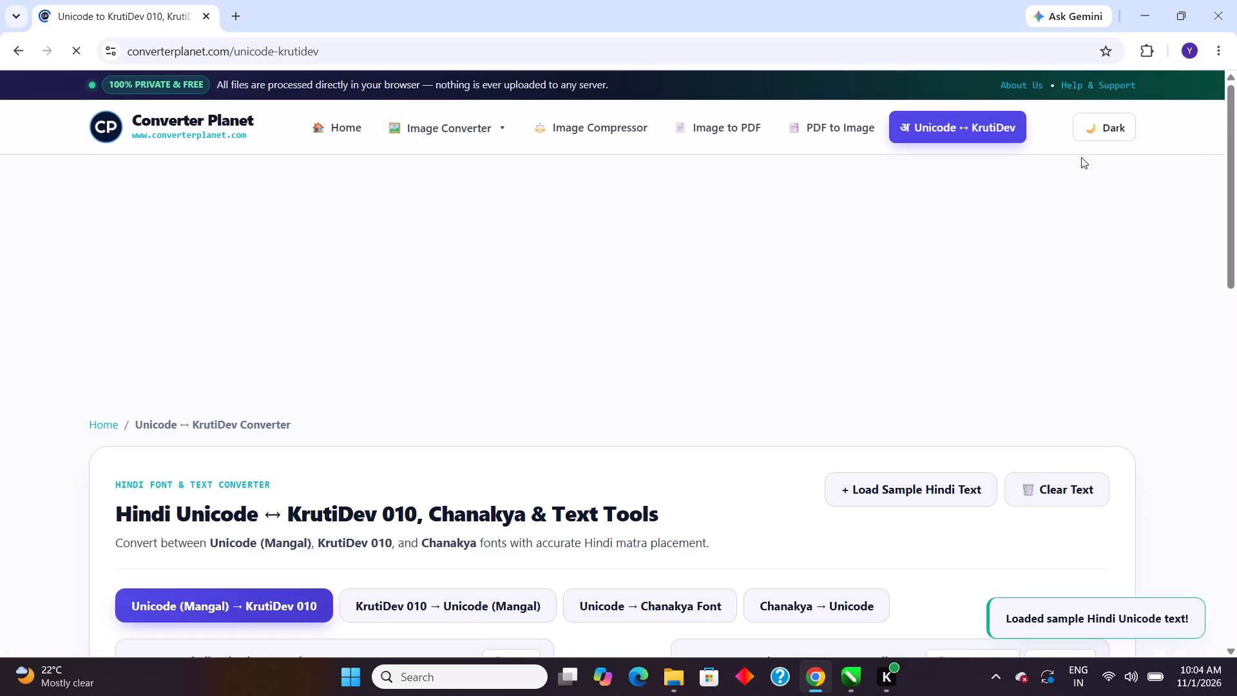
{"action": "scroll", "coordinate": [666, 409], "scroll_direction": "down", "scroll_amount": 5}
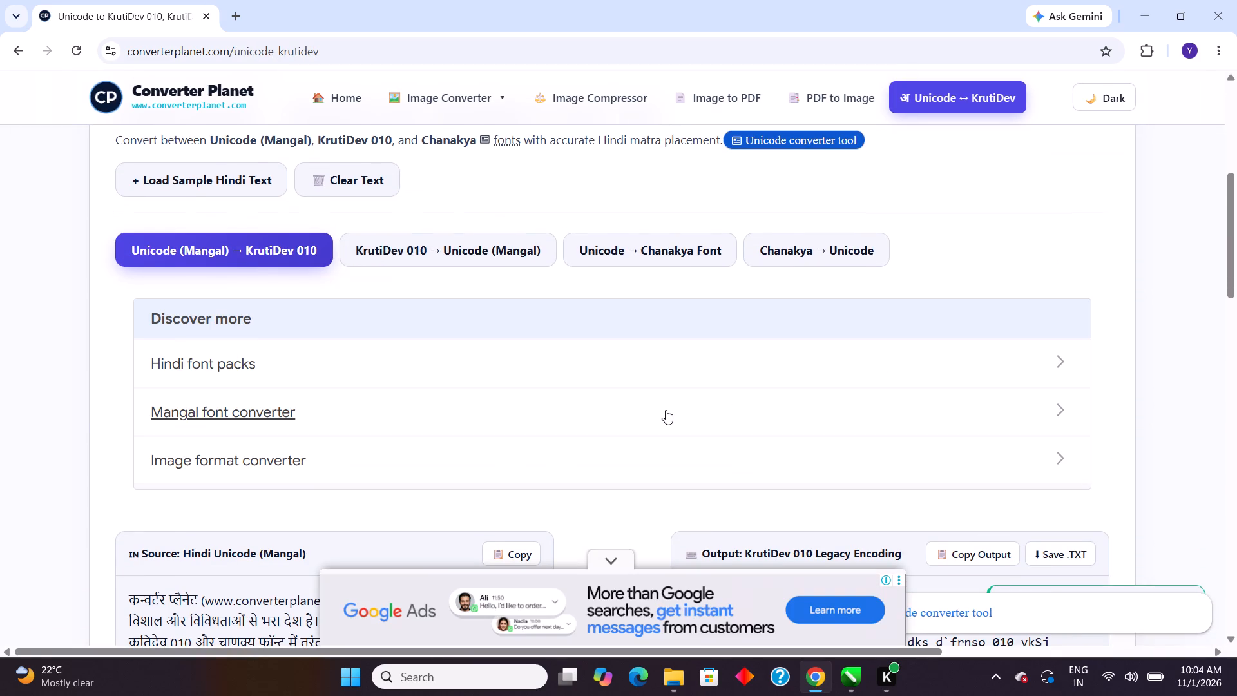
{"action": "scroll", "coordinate": [666, 410], "scroll_direction": "up", "scroll_amount": 3}
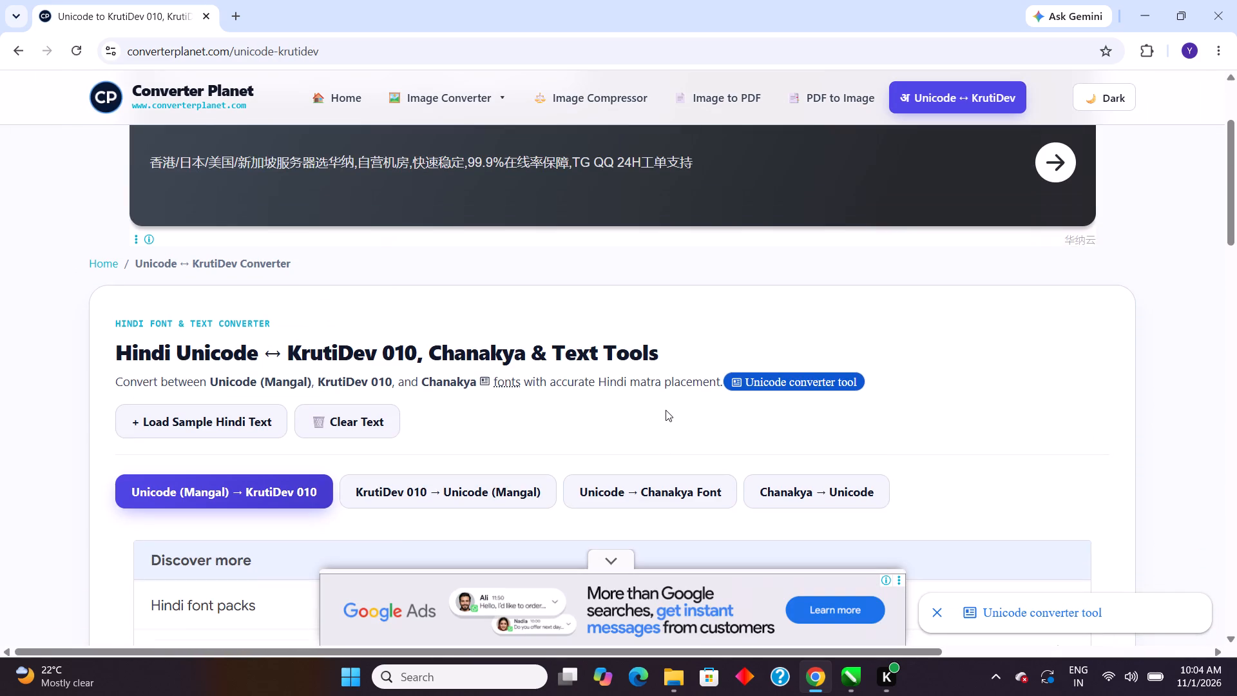
{"action": "scroll", "coordinate": [666, 410], "scroll_direction": "down", "scroll_amount": 2}
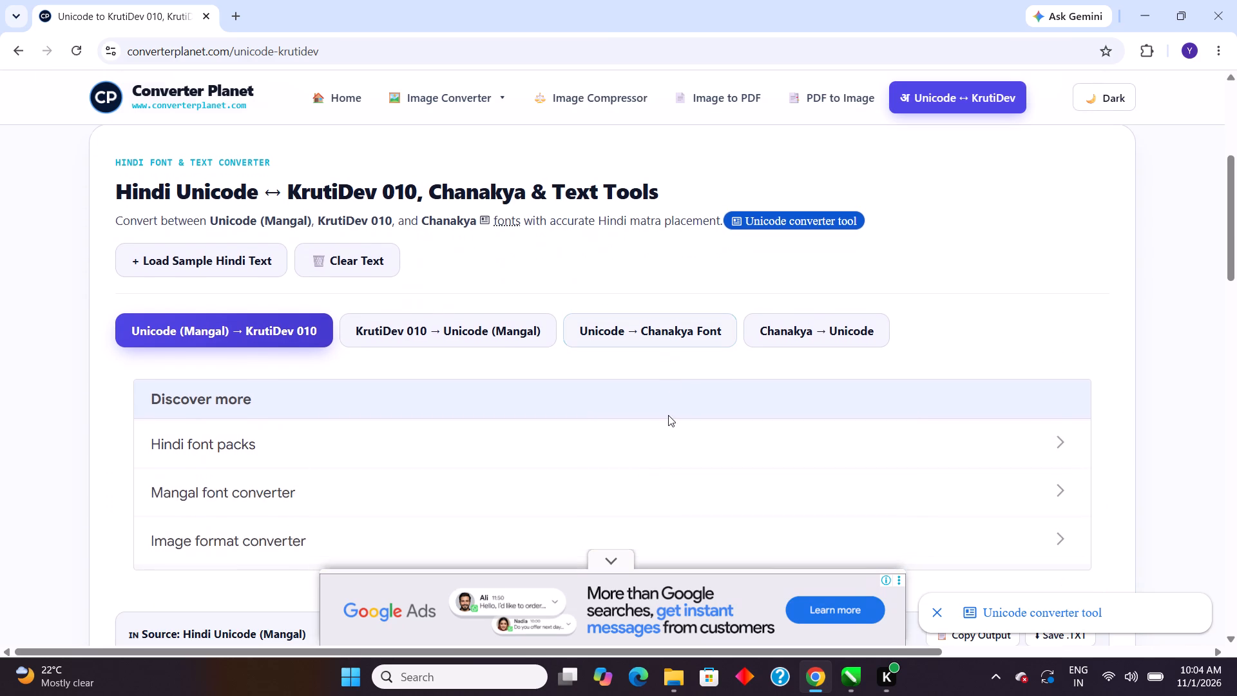
{"action": "left_click", "coordinate": [273, 325]}
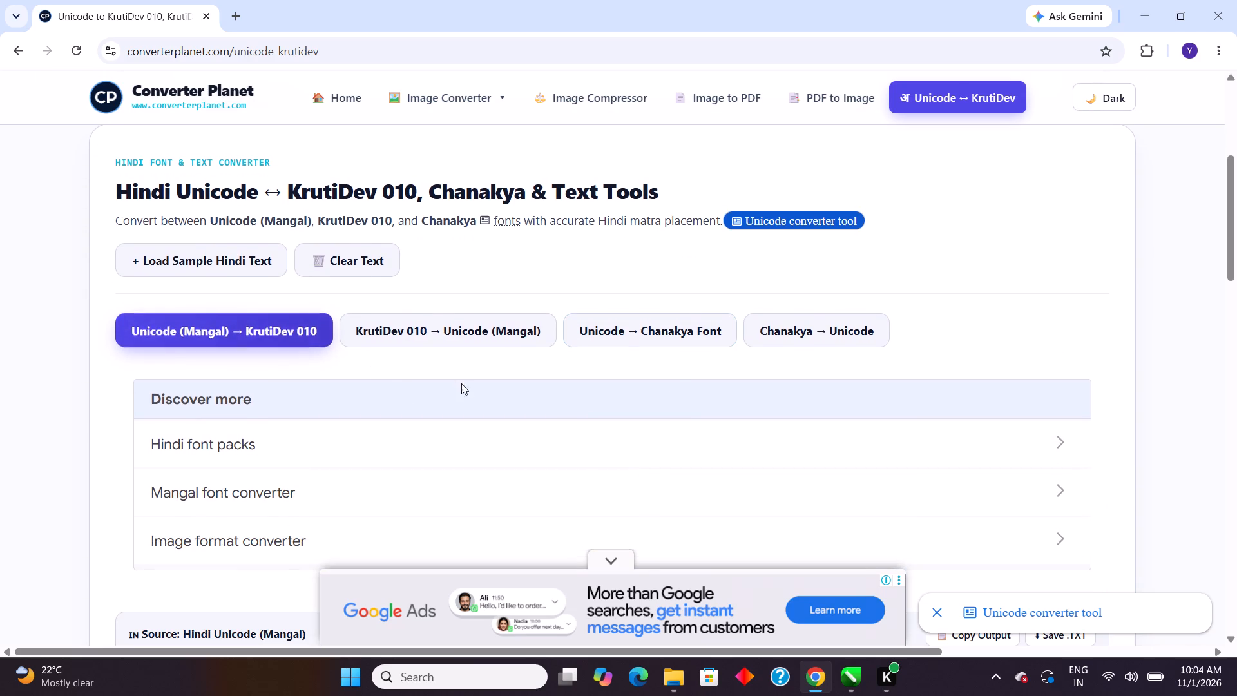
Clear the sample Hindi text from the Hindi Unicode (Mangal) source box.
{"action": "scroll", "coordinate": [461, 383], "scroll_direction": "down", "scroll_amount": 5}
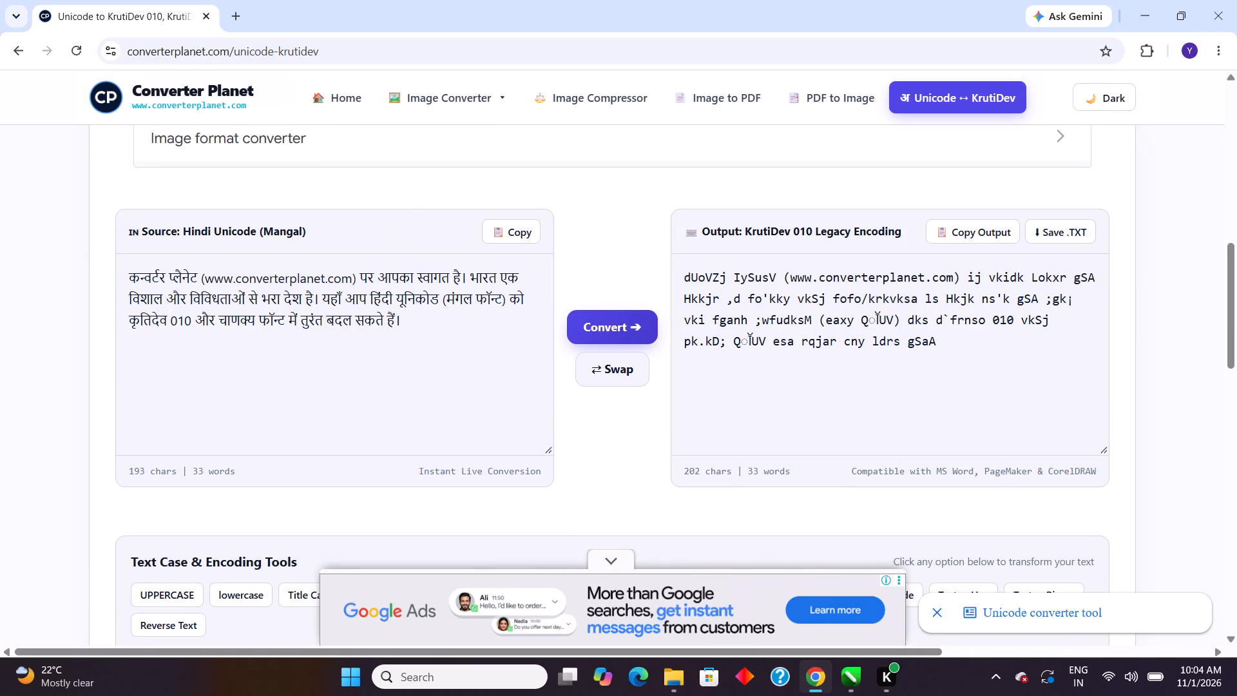
{"action": "left_click_drag", "start_coordinate": [430, 329], "coordinate": [113, 270]}
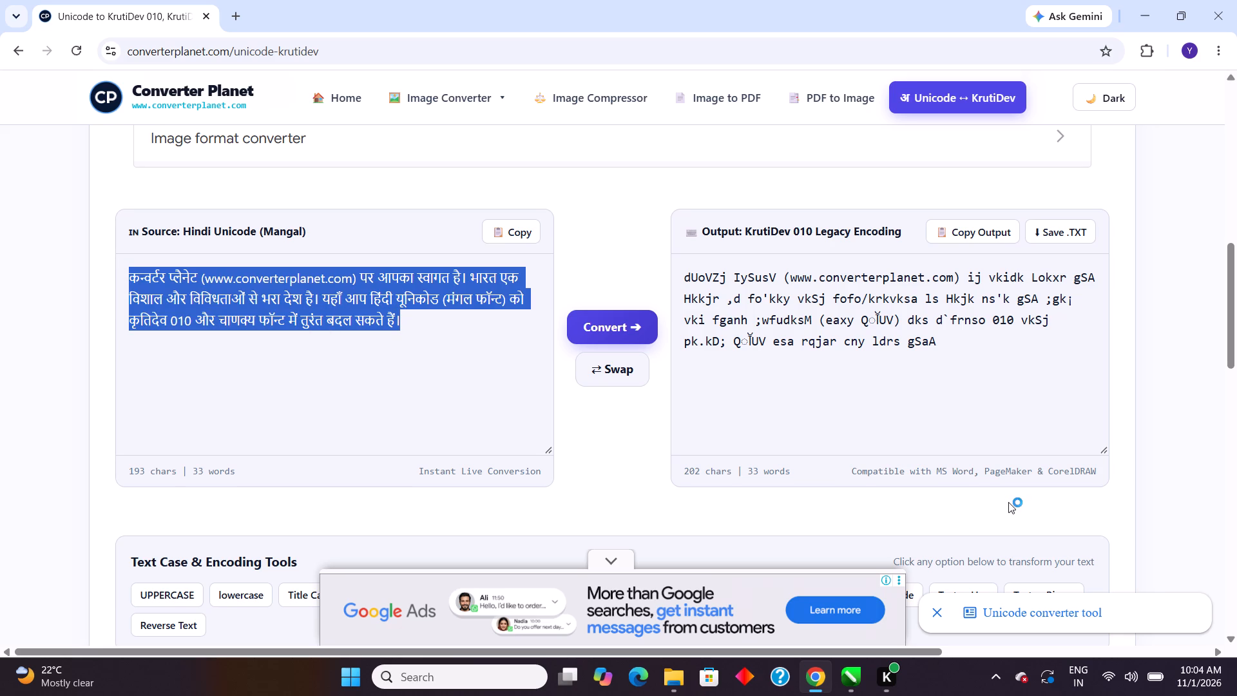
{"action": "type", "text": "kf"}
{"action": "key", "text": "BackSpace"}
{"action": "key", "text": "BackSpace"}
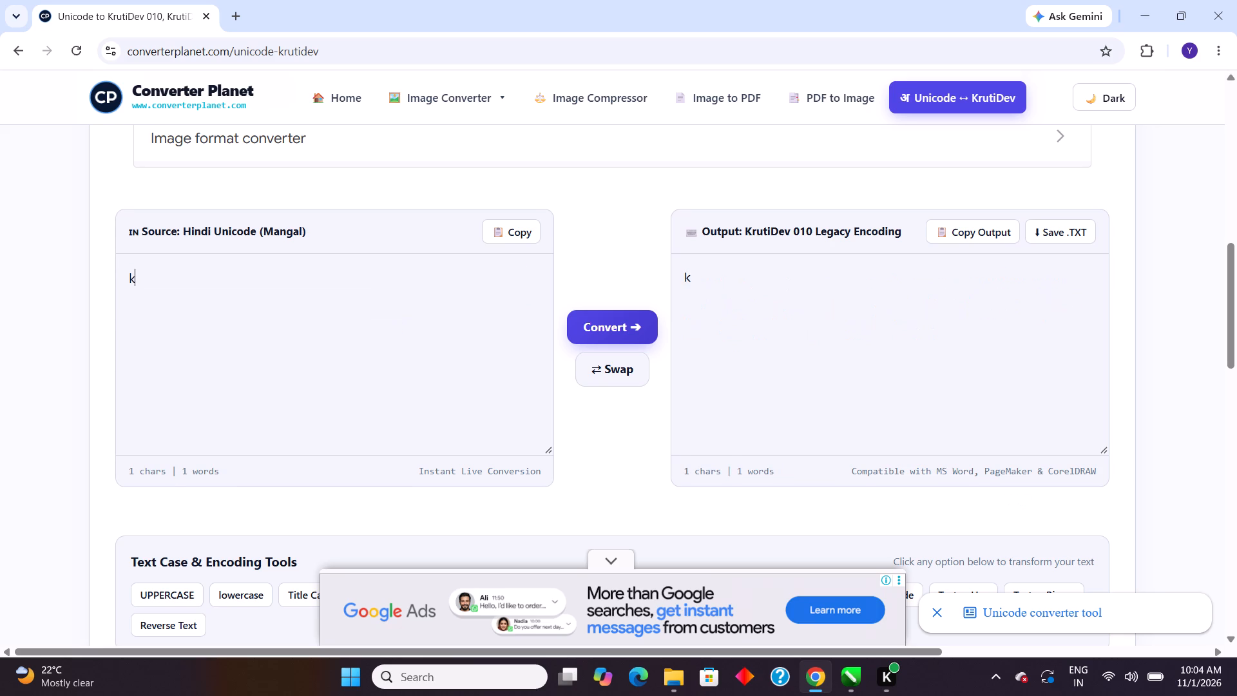
Enter the bride's full name in Hindi as the Unicode source text and copy its KrutiDev 010 output.
{"action": "left_click", "coordinate": [1089, 676]}
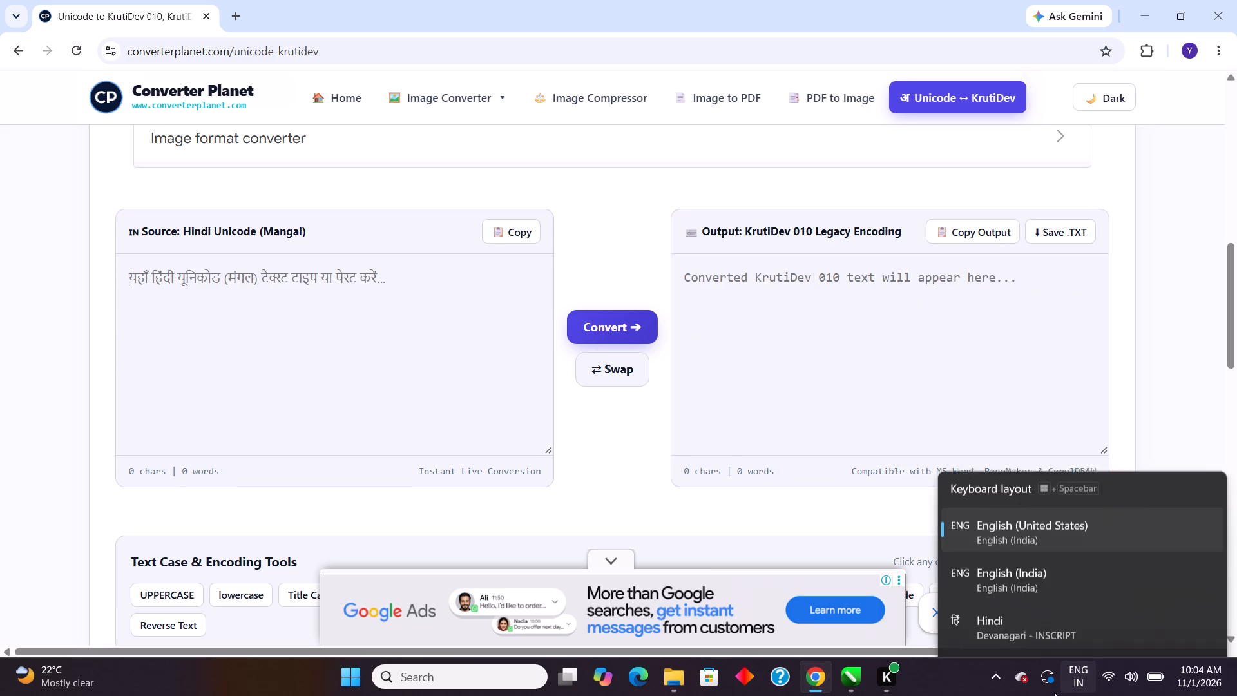
{"action": "left_click", "coordinate": [992, 586]}
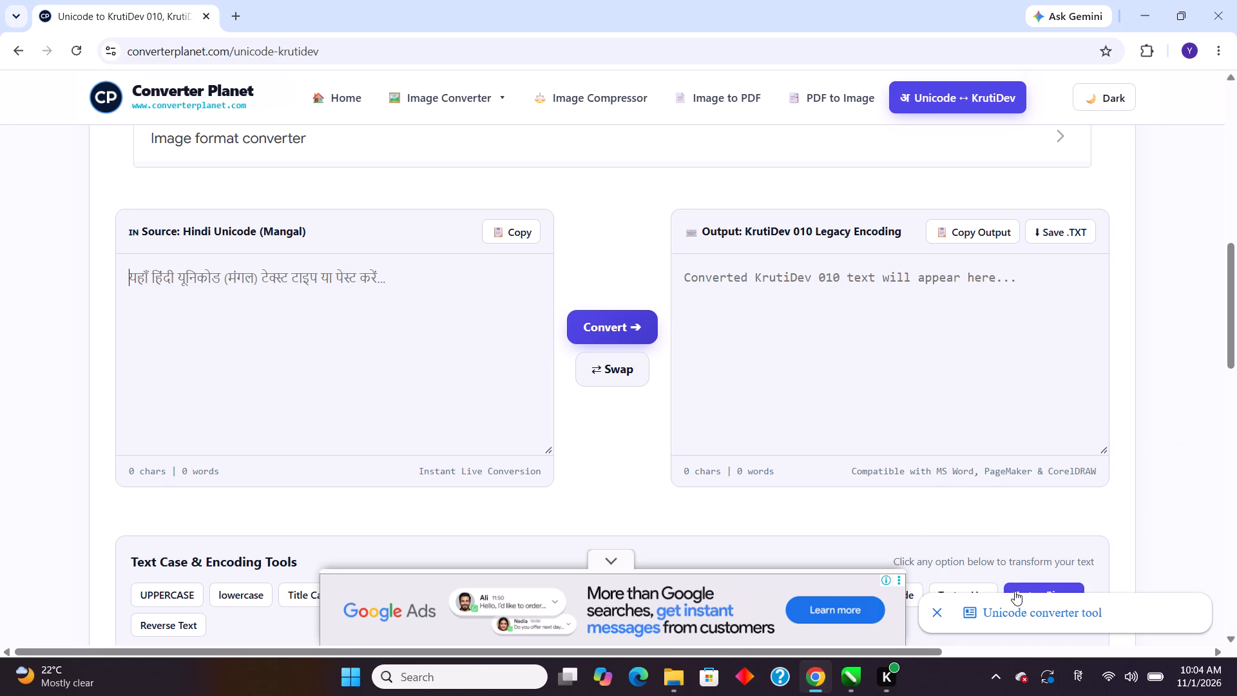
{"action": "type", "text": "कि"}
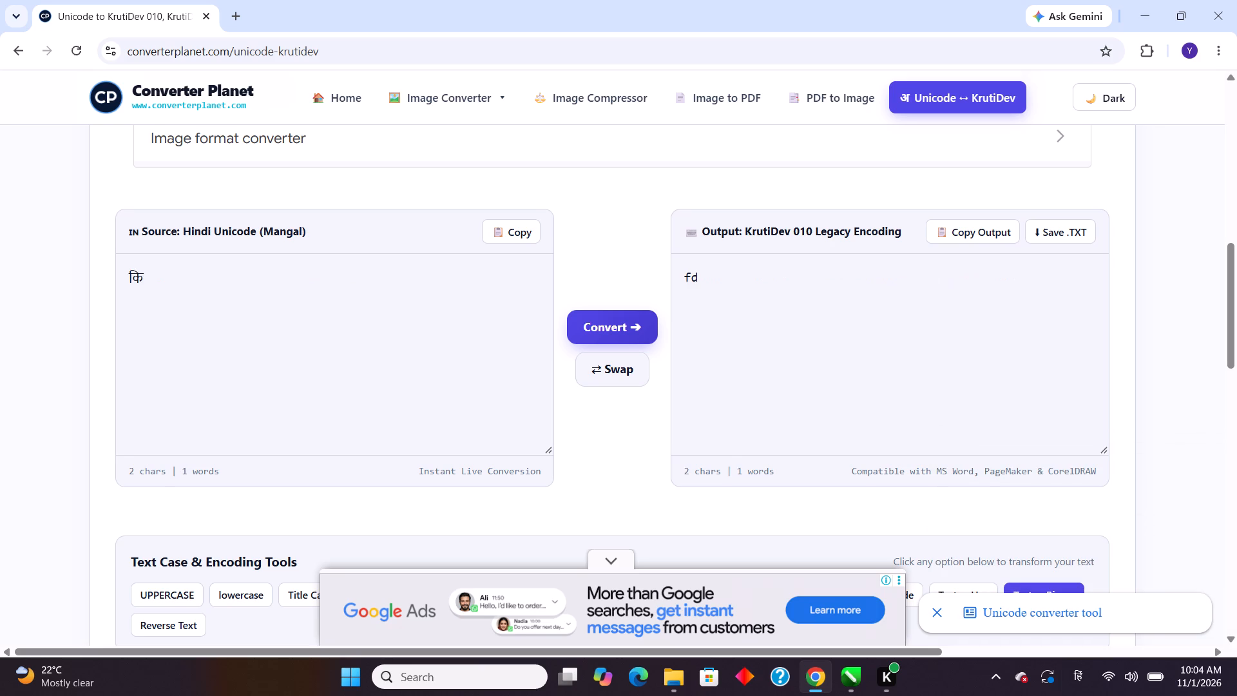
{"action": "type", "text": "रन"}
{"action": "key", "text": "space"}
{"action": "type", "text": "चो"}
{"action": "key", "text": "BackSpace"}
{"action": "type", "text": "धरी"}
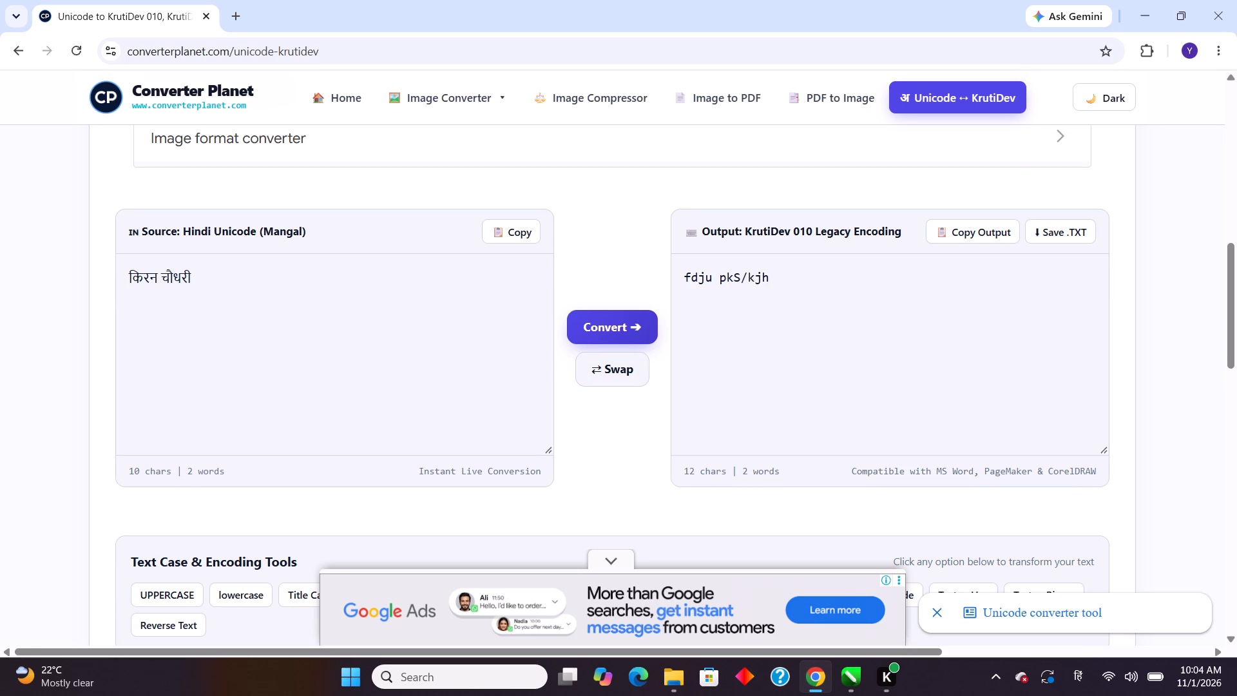
{"action": "left_click", "coordinate": [984, 231]}
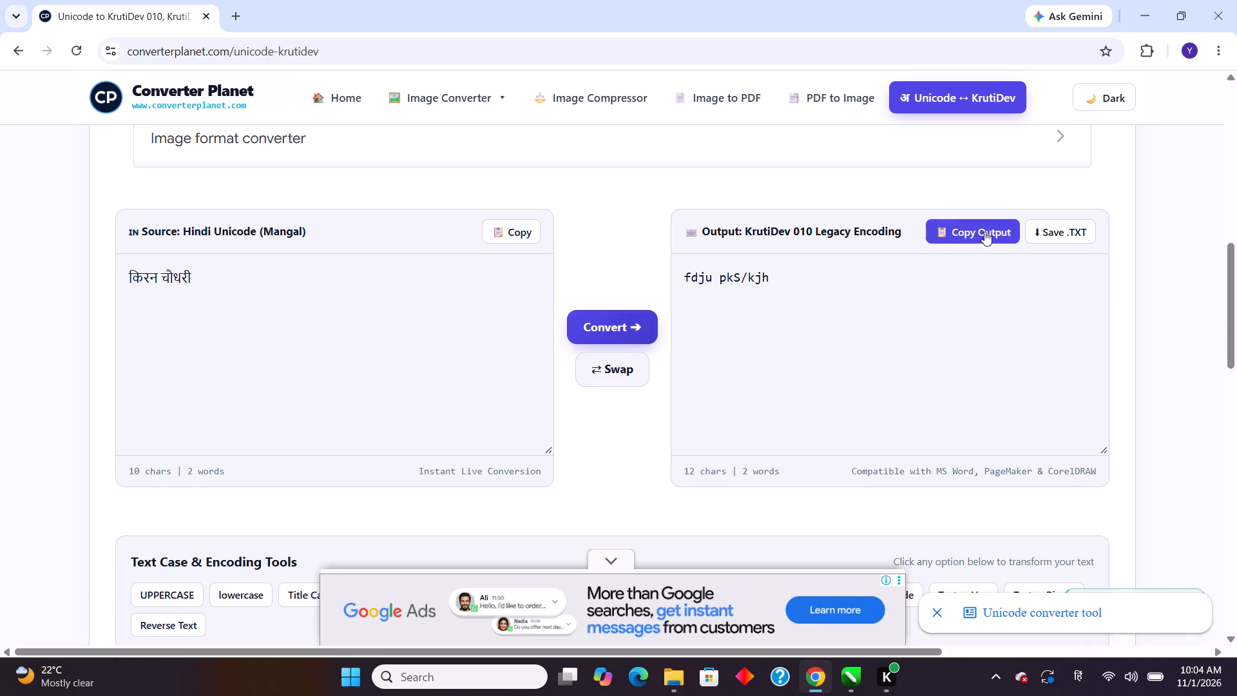
Switch to Manjesh.cdr in CorelDRAW and replace the name after आयु0 on the right-hand page with the copied text.
{"action": "left_click", "coordinate": [846, 671]}
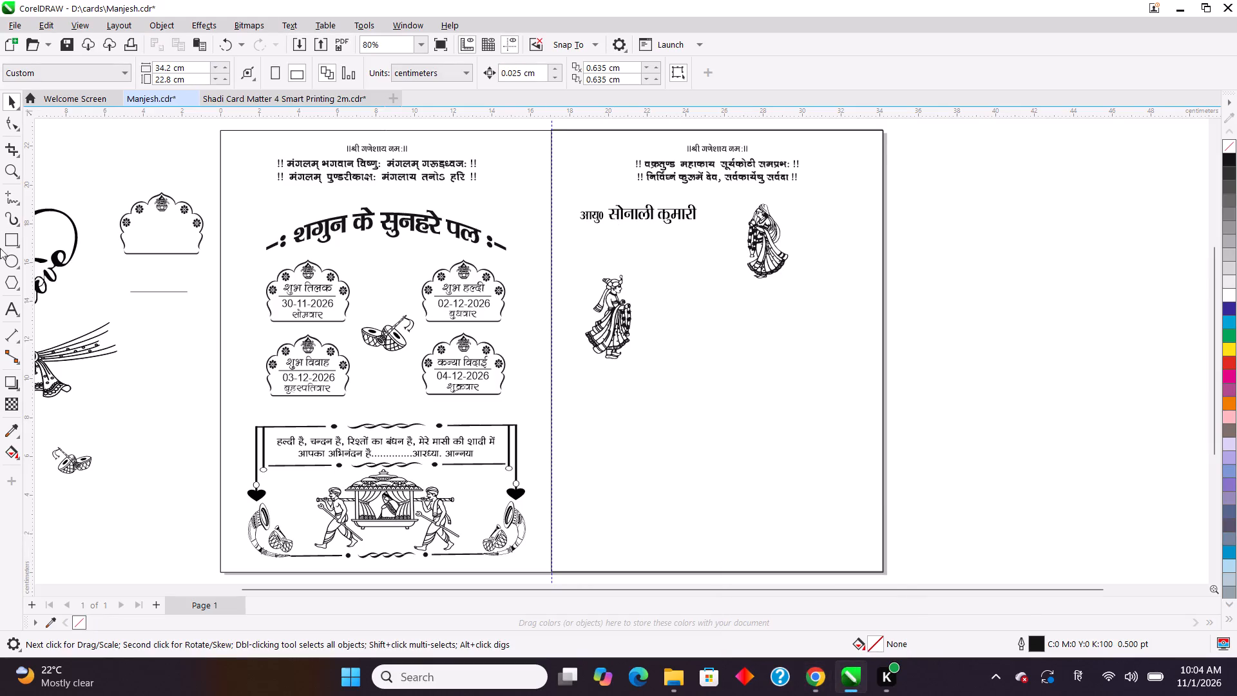
{"action": "left_click", "coordinate": [19, 306]}
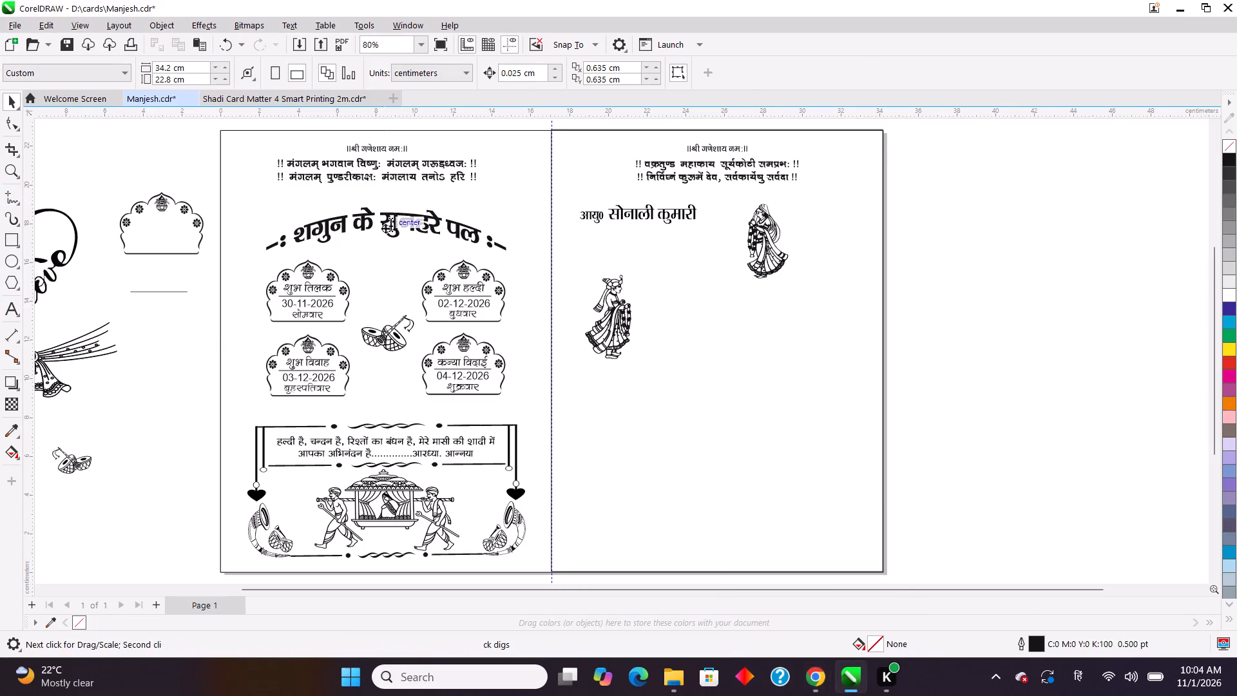
{"action": "left_click_drag", "start_coordinate": [610, 211], "coordinate": [680, 211]}
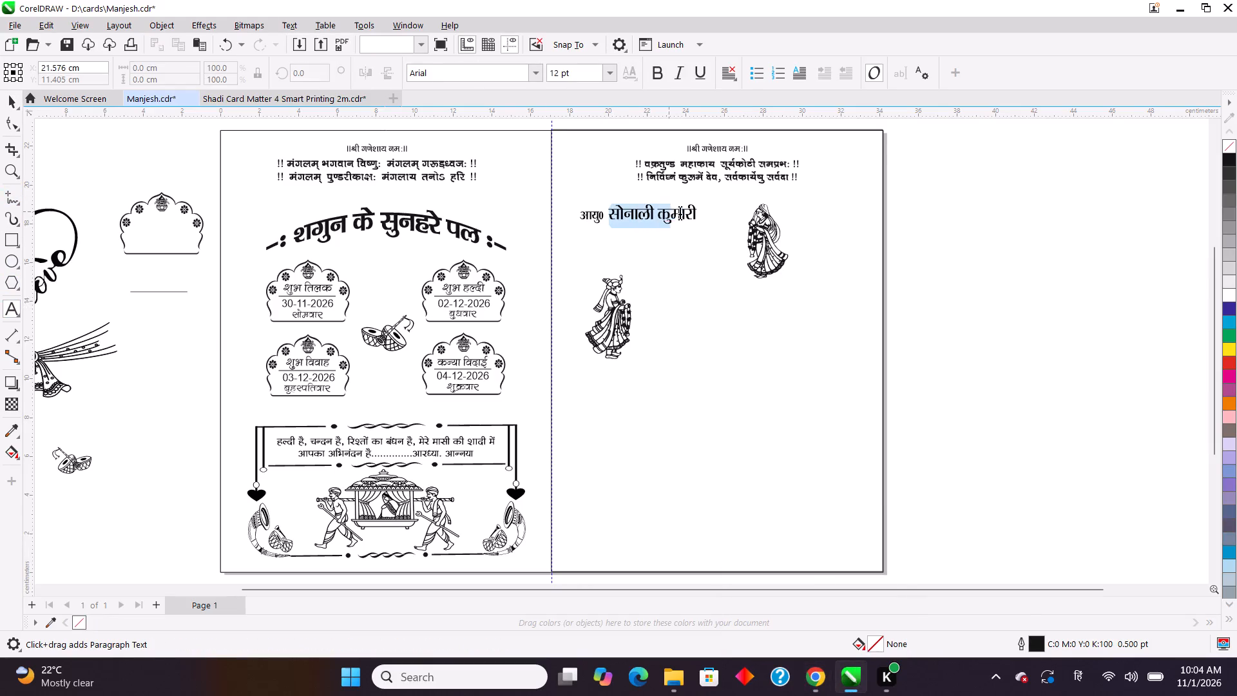
{"action": "left_click_drag", "start_coordinate": [680, 211], "coordinate": [697, 212]}
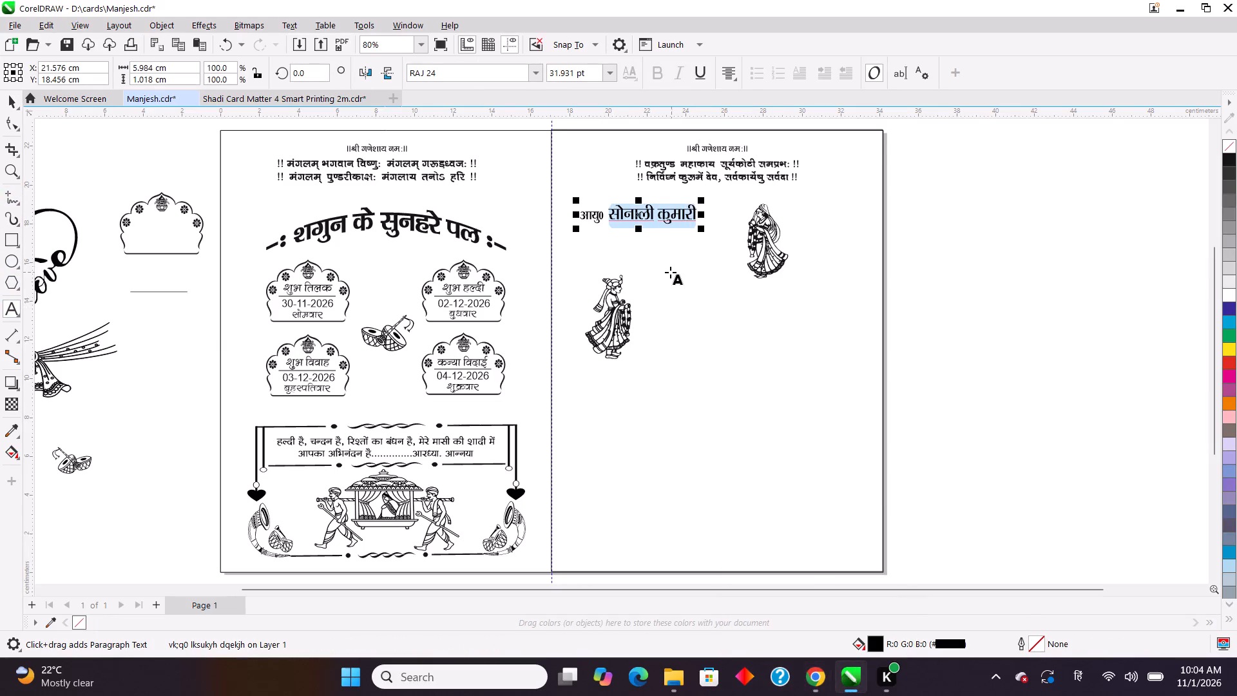
{"action": "key", "text": "ctrl+v"}
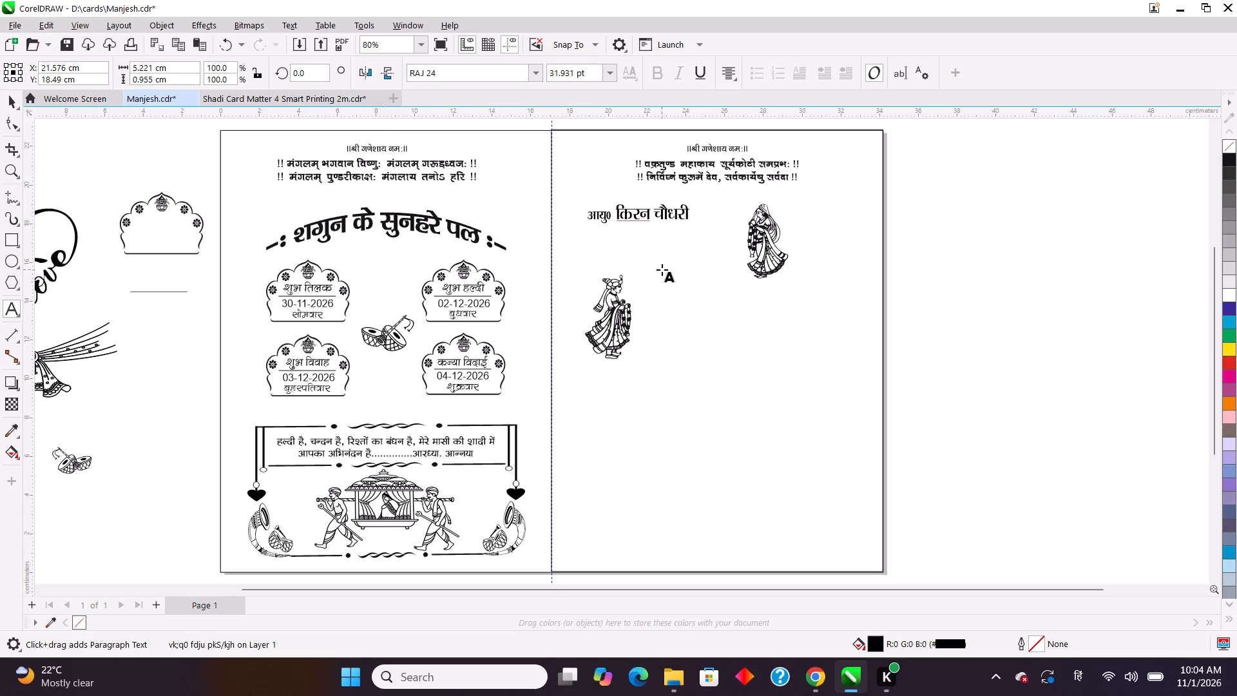
{"action": "left_click", "coordinate": [8, 99]}
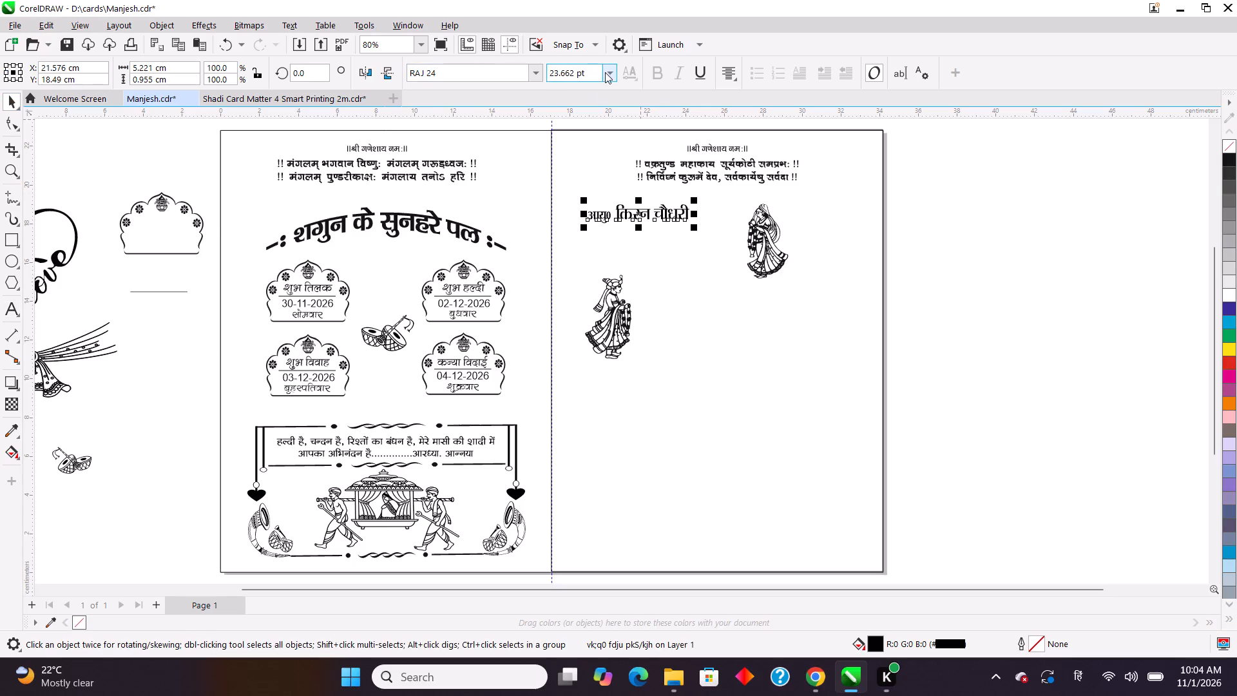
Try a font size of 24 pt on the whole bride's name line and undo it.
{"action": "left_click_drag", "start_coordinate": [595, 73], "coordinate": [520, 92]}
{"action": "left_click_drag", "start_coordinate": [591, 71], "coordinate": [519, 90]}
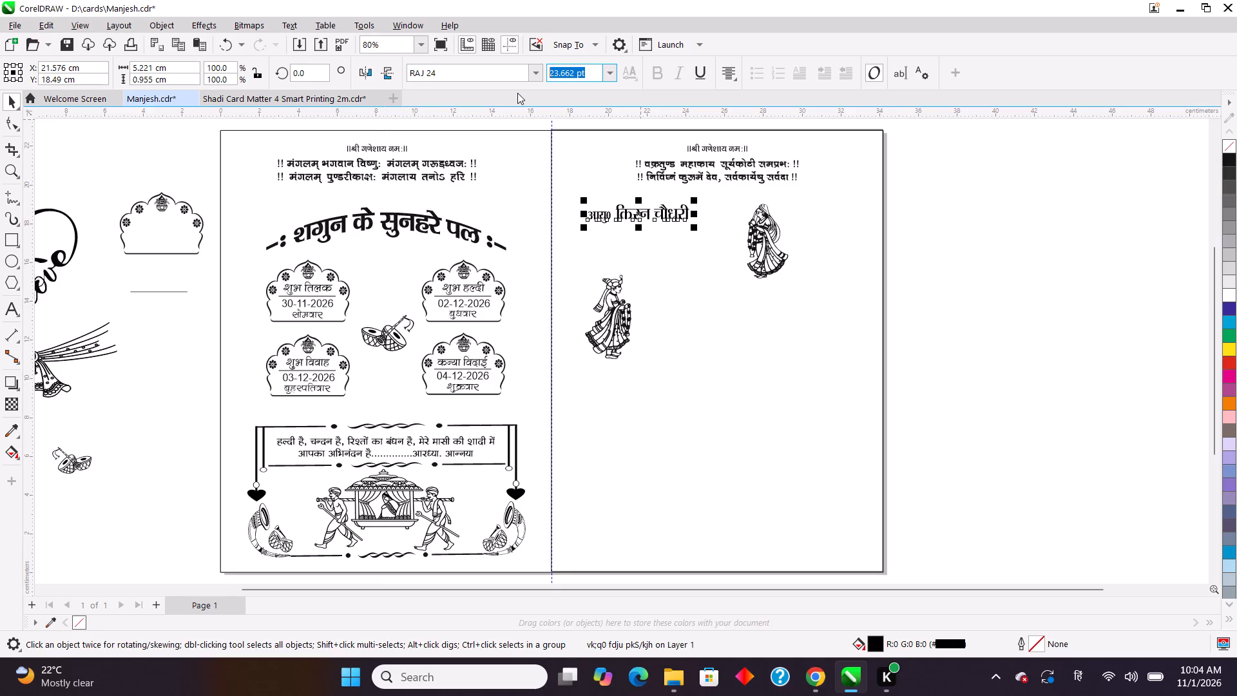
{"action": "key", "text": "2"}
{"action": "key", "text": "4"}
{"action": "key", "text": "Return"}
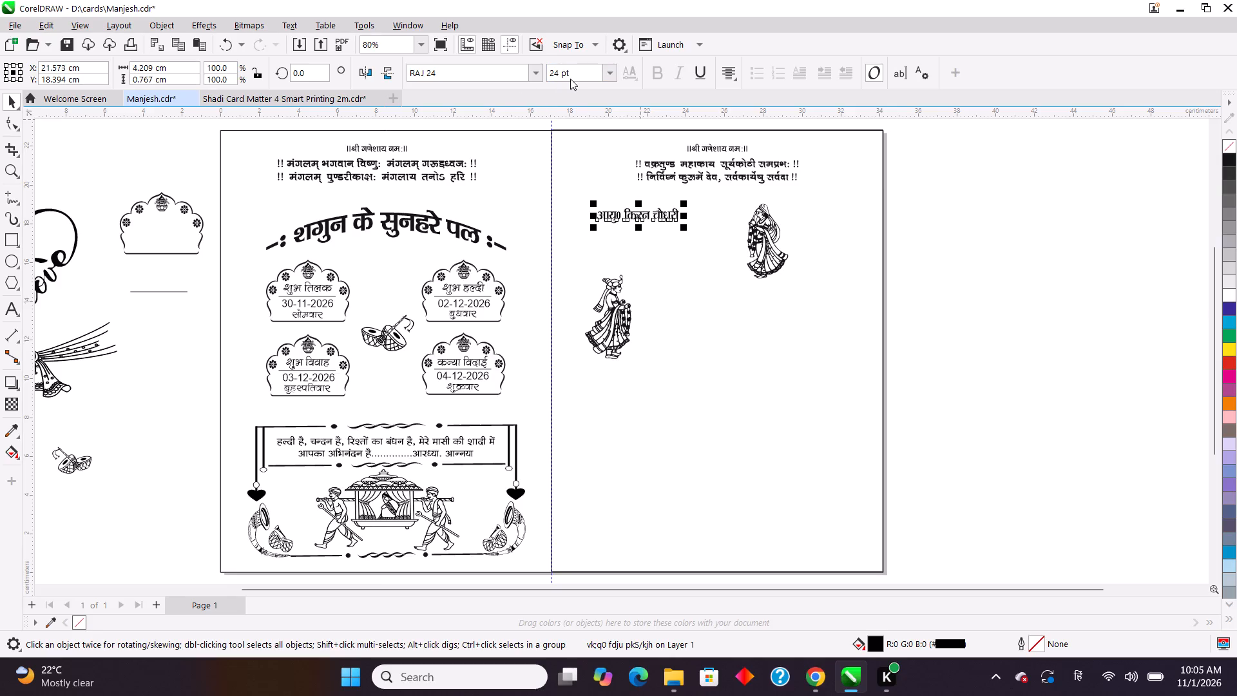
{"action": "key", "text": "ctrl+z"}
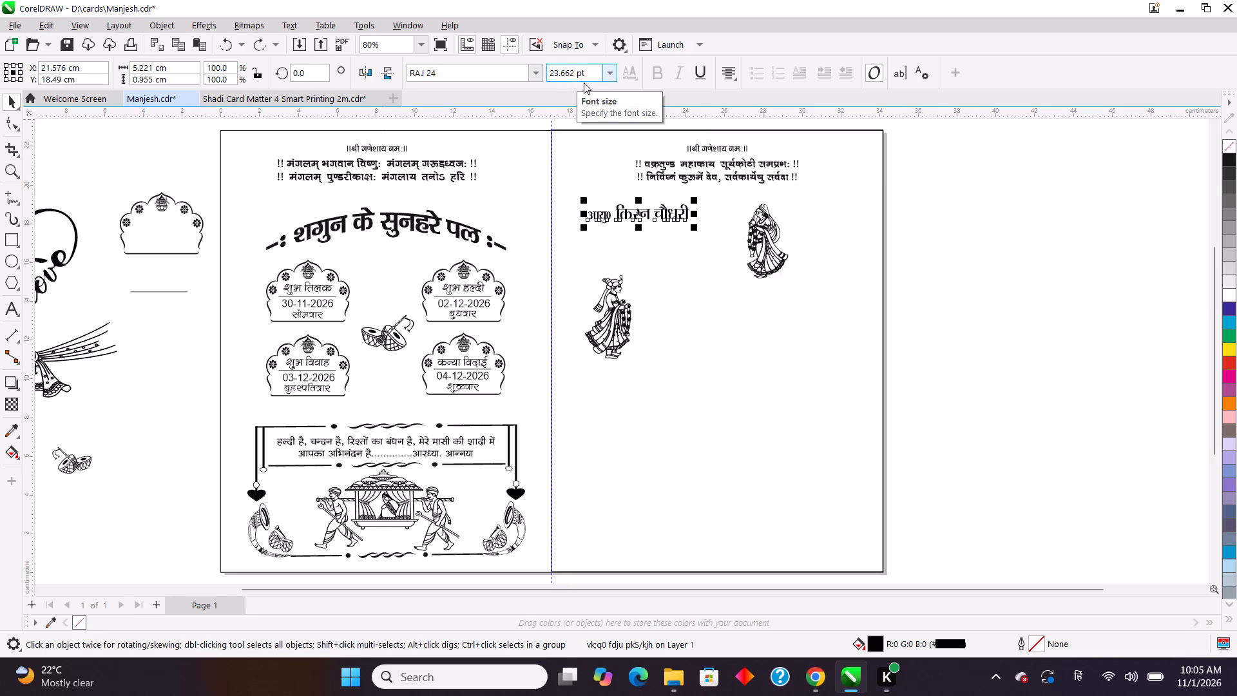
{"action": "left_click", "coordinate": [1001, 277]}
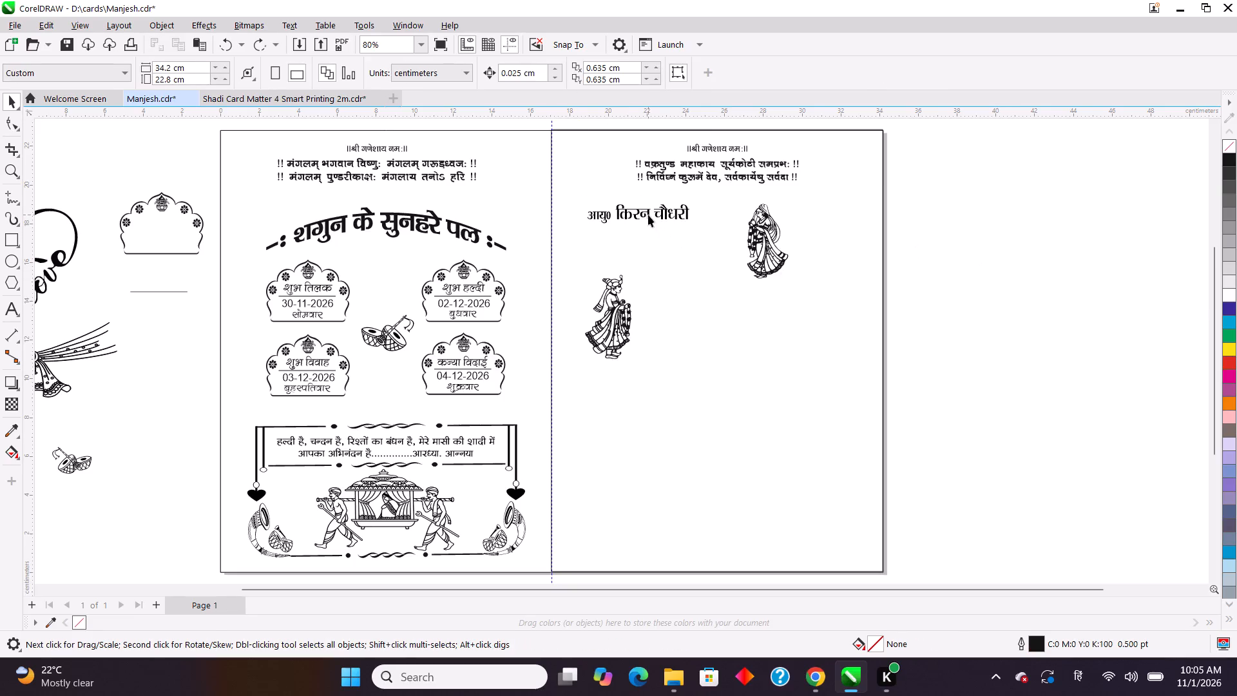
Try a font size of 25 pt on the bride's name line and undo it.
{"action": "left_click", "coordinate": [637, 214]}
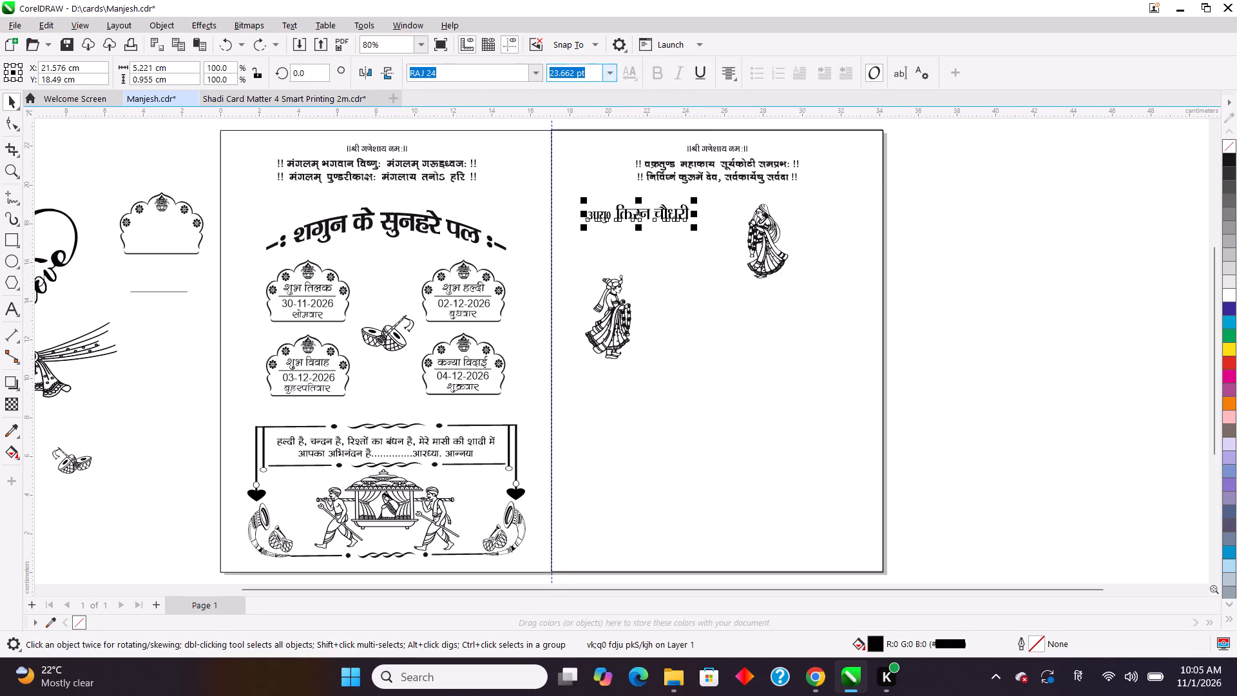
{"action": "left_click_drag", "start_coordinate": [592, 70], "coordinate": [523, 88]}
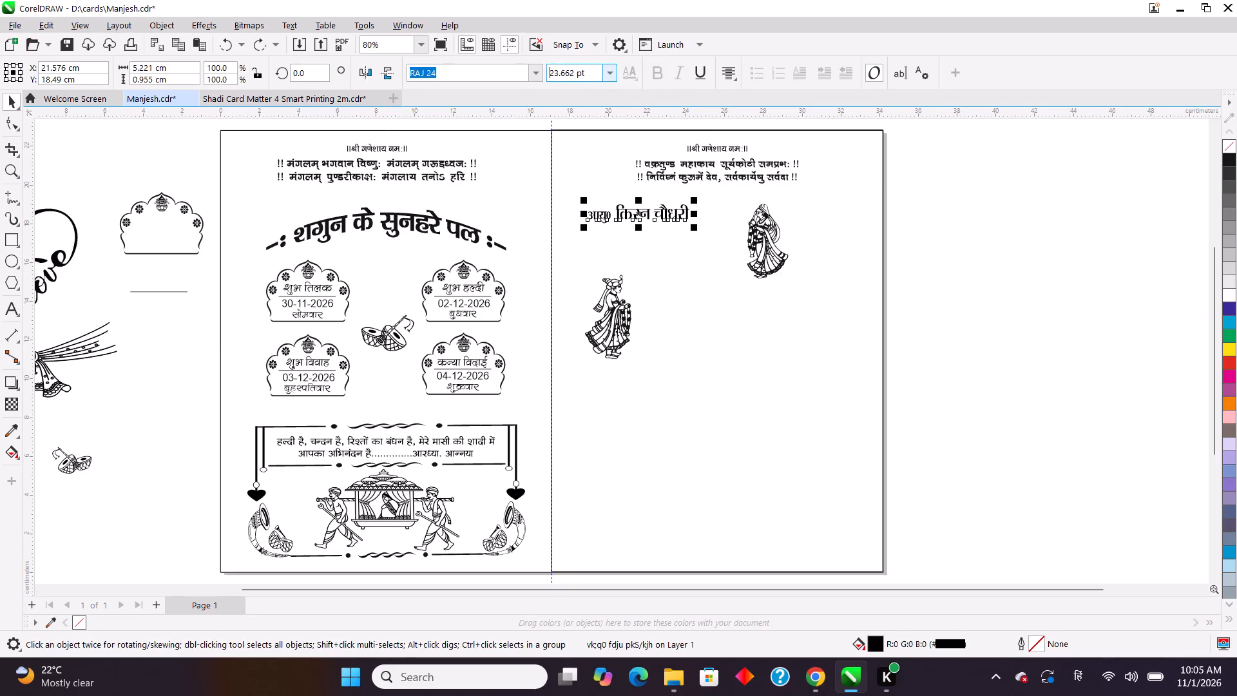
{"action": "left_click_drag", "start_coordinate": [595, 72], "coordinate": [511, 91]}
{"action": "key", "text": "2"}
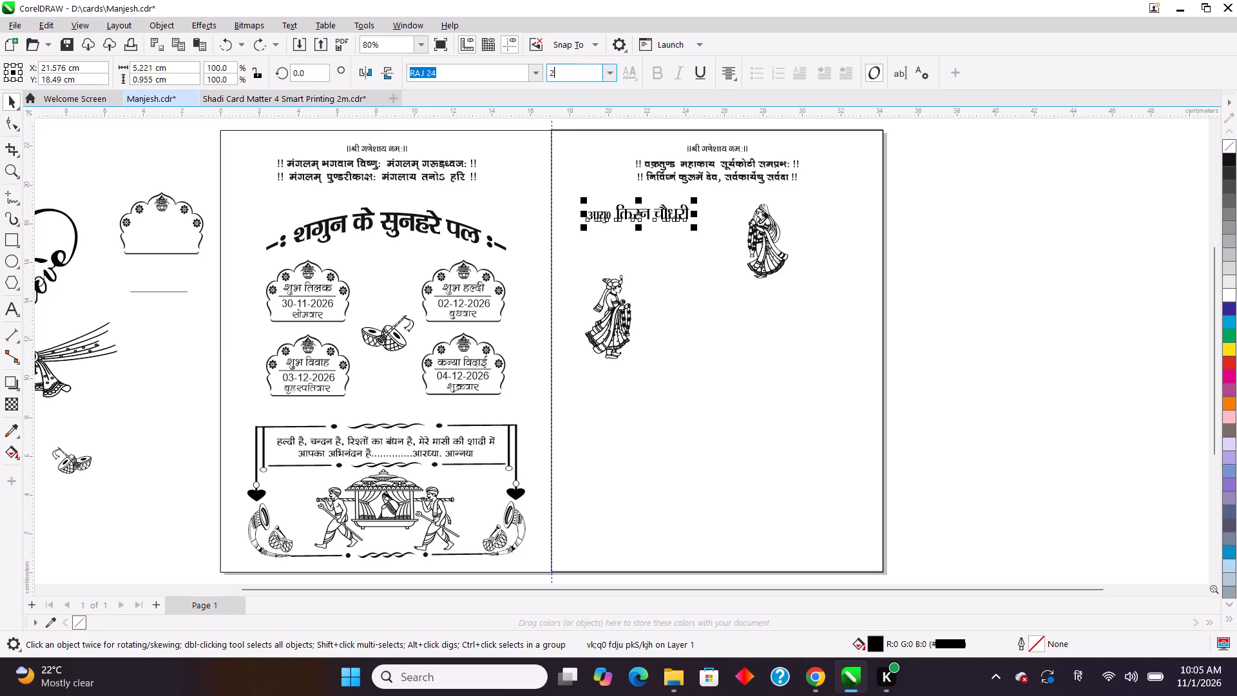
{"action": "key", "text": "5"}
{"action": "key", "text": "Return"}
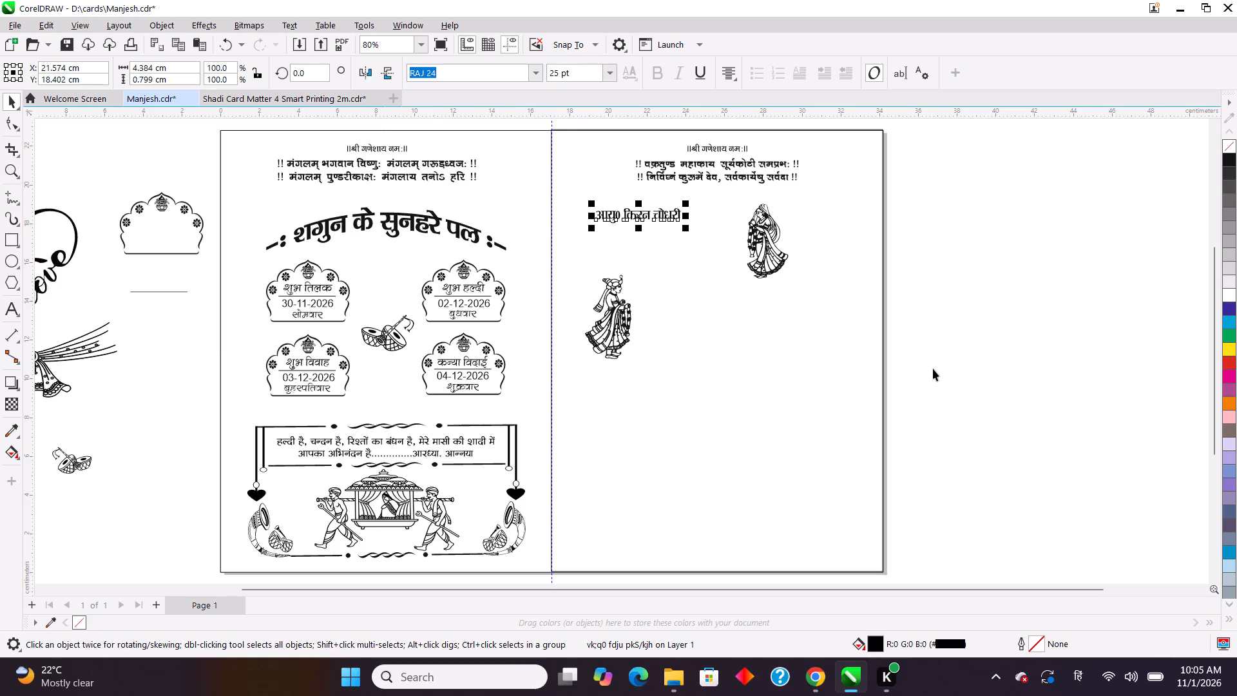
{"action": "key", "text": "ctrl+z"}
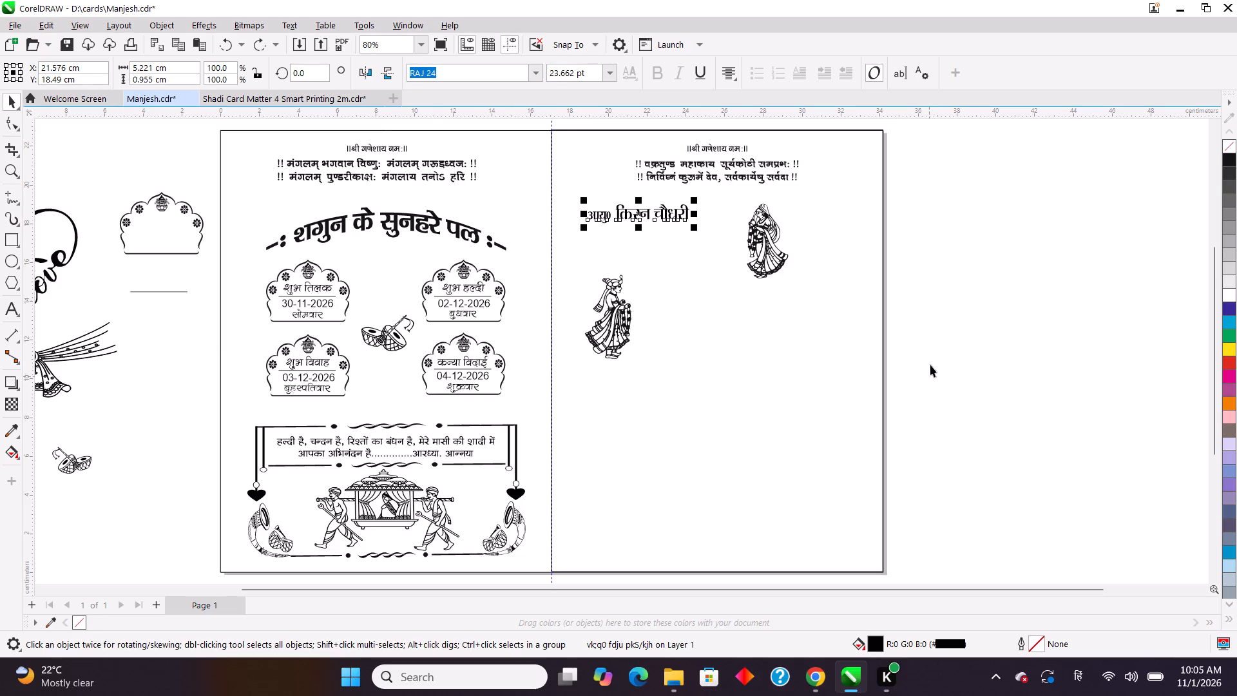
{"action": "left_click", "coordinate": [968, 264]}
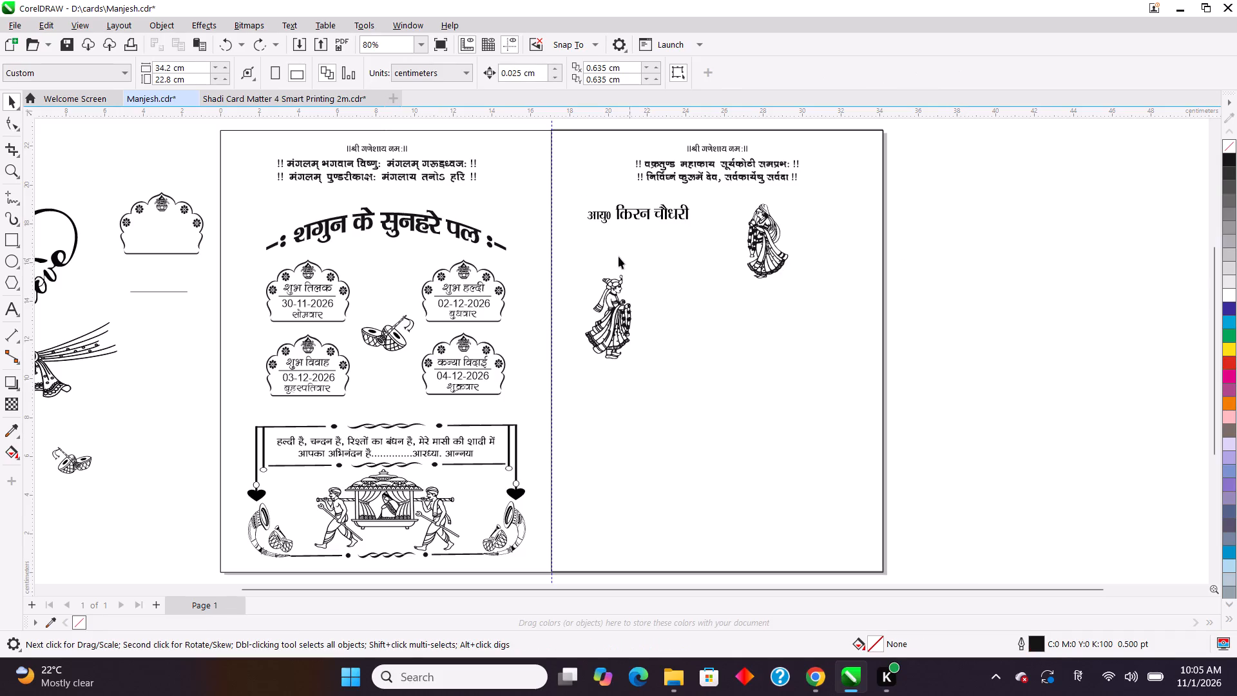
Enlarge the bride's name line proportionally to about 5.9 cm wide and 1.08 cm high.
{"action": "left_click", "coordinate": [658, 213]}
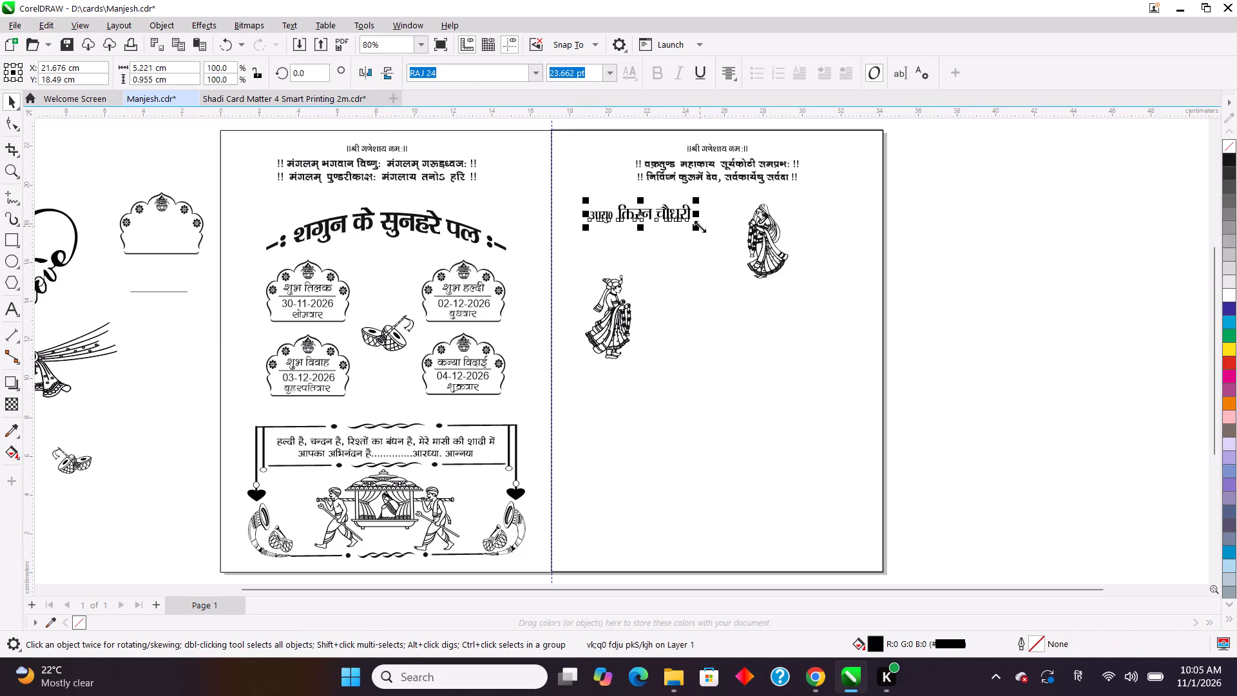
{"action": "left_click_drag", "start_coordinate": [699, 227], "coordinate": [712, 235]}
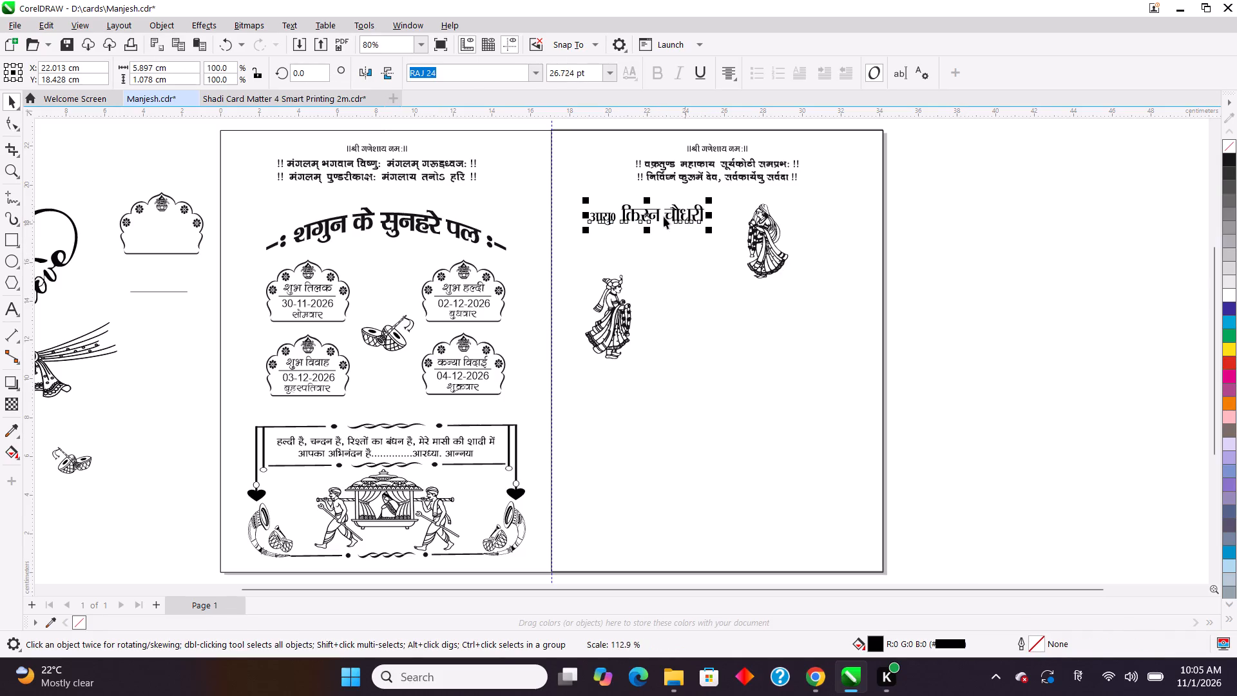
Move the figure beneath the bride's name line straight down to widen the gap between it and the name.
{"action": "left_click", "coordinate": [610, 320]}
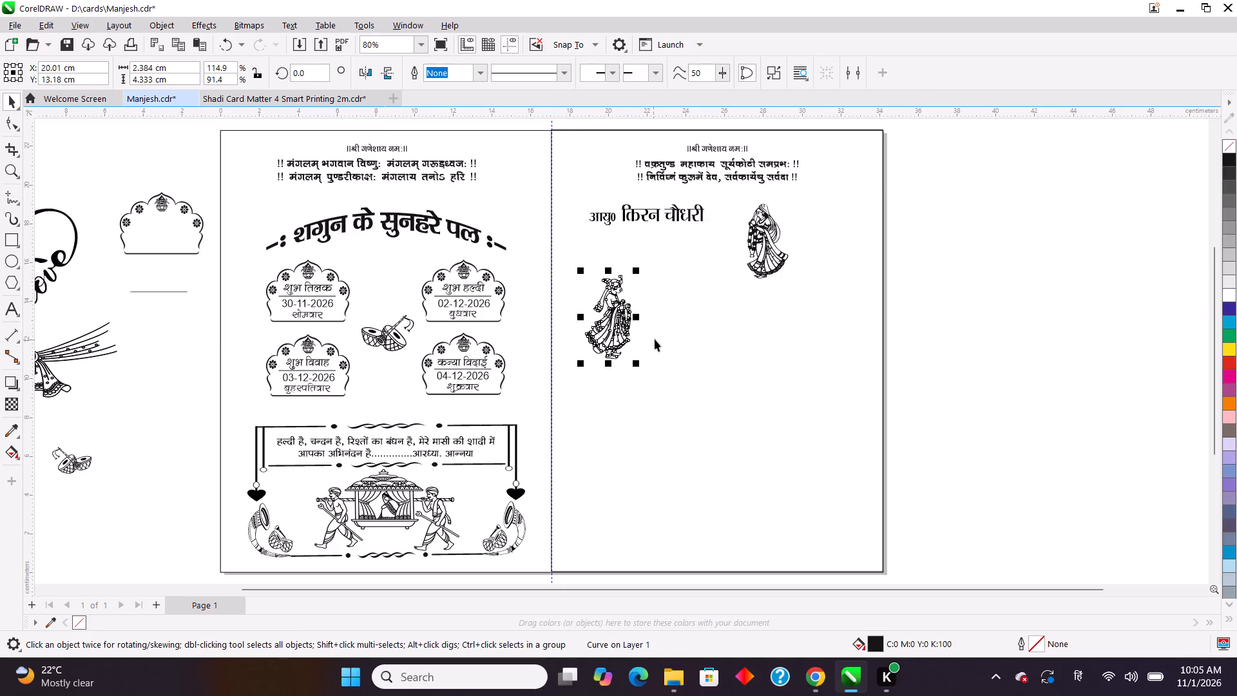
{"action": "key", "text": "Down"}
{"action": "key", "text": "Down"}
{"action": "key", "text": "Down"}
{"action": "key", "text": "Down"}
{"action": "key", "text": "Down"}
{"action": "key", "text": "Down"}
{"action": "key", "text": "Down"}
{"action": "key", "text": "Down"}
{"action": "key", "text": "Down"}
{"action": "key", "text": "Down"}
{"action": "key", "text": "Down"}
{"action": "key", "text": "Down"}
{"action": "key", "text": "Down"}
{"action": "key", "text": "Down"}
{"action": "key", "text": "Down"}
{"action": "key", "text": "Down"}
{"action": "key", "text": "Down"}
{"action": "key", "text": "Down"}
{"action": "key", "text": "Down"}
{"action": "key", "text": "Down"}
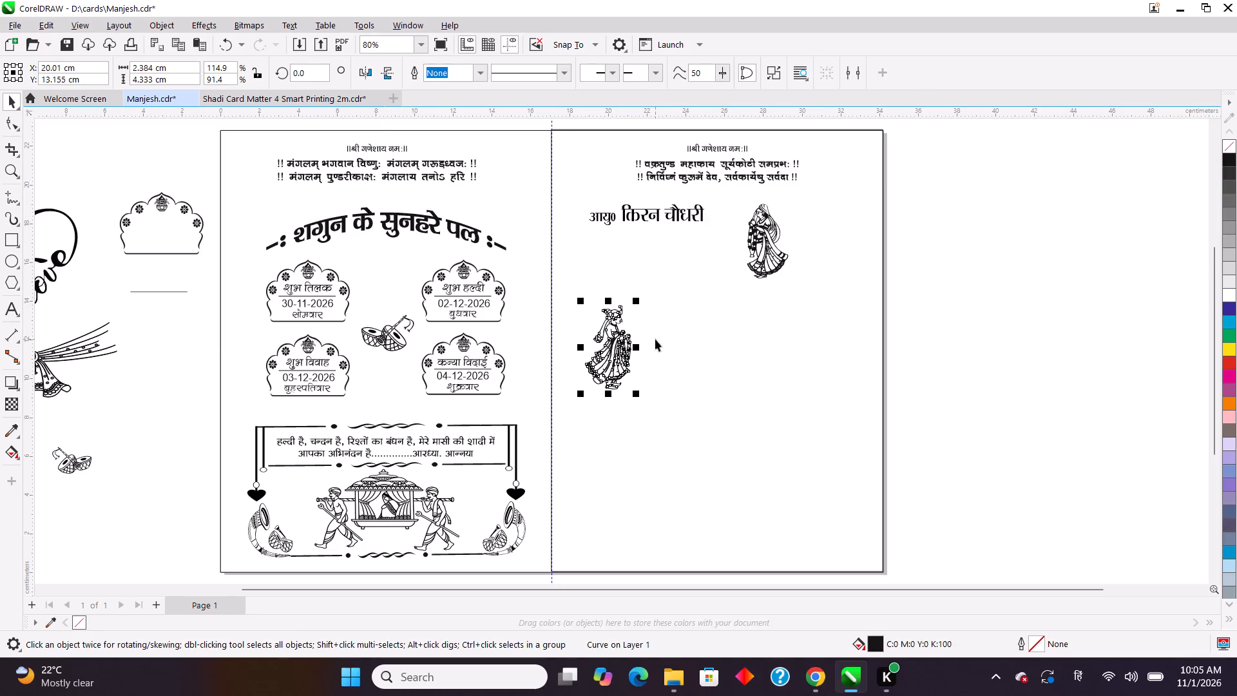
Move the veiled bride figure horizontally toward the card's outer right edge, to about X 31.3 cm.
{"action": "left_click", "coordinate": [758, 246]}
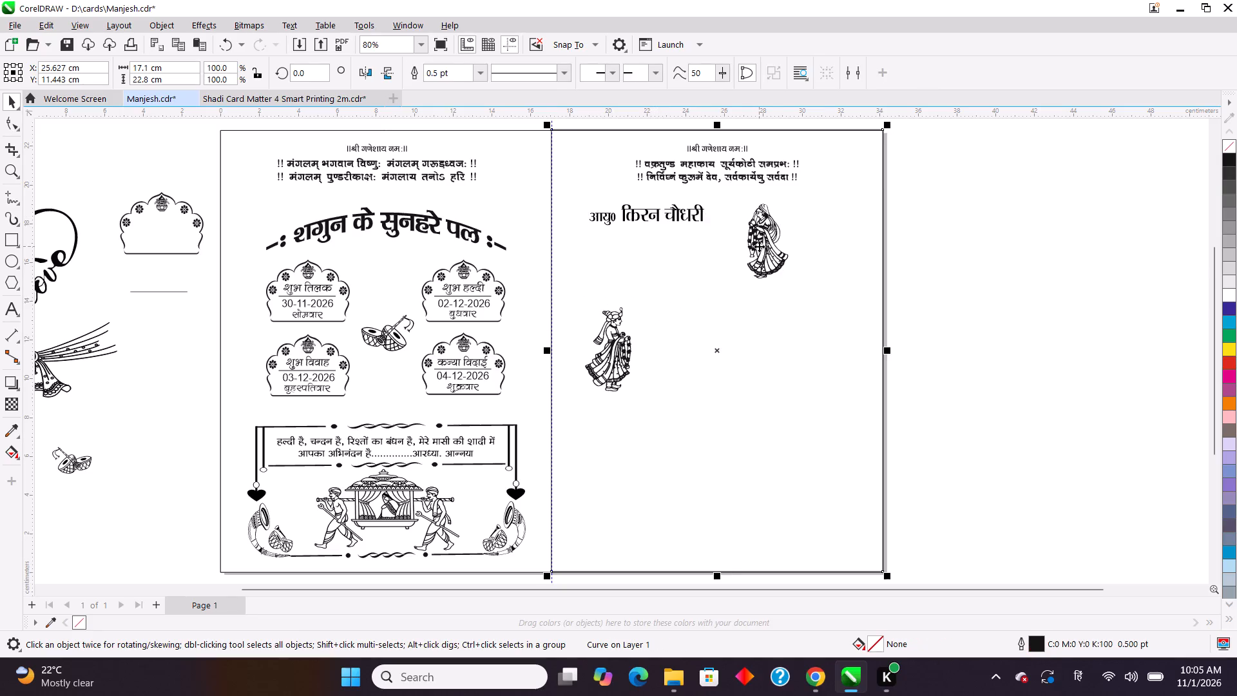
{"action": "left_click", "coordinate": [1068, 244]}
{"action": "left_click", "coordinate": [771, 256]}
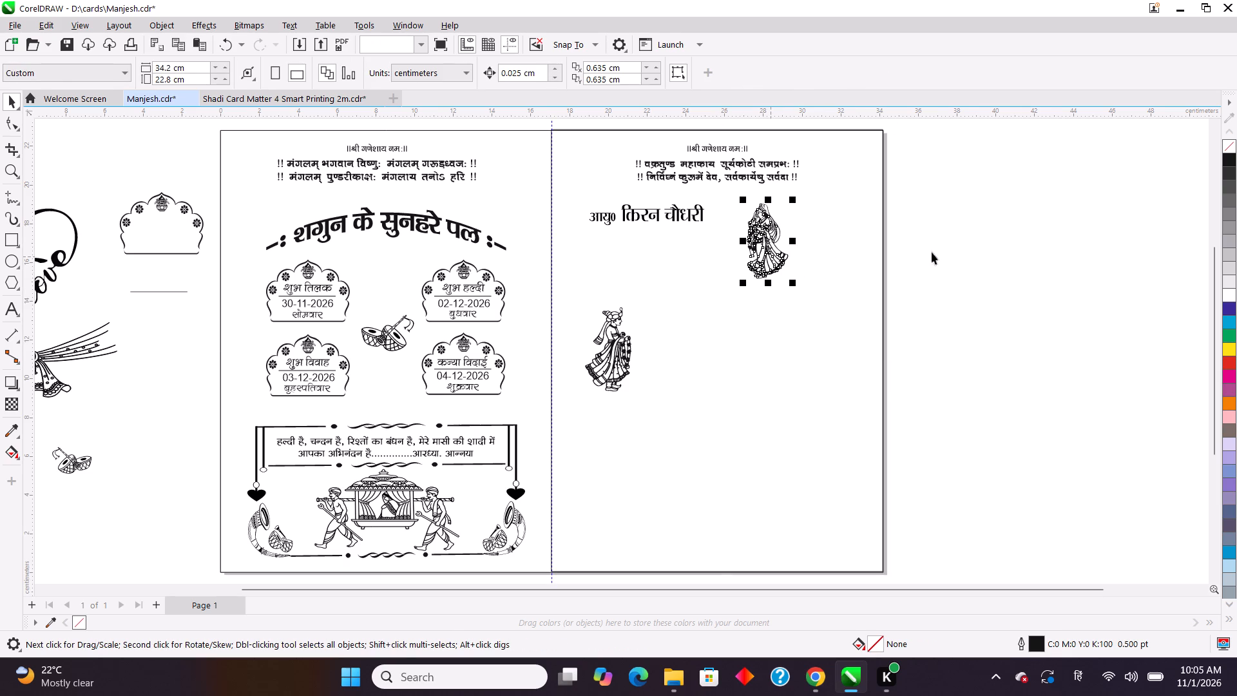
{"action": "key", "text": "Right"}
{"action": "key", "text": "Right"}
{"action": "key", "text": "Right"}
{"action": "key", "text": "Right"}
{"action": "key", "text": "Right"}
{"action": "key", "text": "Right"}
{"action": "key", "text": "Right"}
{"action": "key", "text": "Right"}
{"action": "key", "text": "Right"}
{"action": "key", "text": "Right"}
{"action": "key", "text": "Right"}
{"action": "key", "text": "Right"}
{"action": "key", "text": "Right"}
{"action": "key", "text": "Right"}
{"action": "key", "text": "Right"}
{"action": "key", "text": "Right"}
{"action": "key", "text": "Right"}
{"action": "key", "text": "Right"}
{"action": "key", "text": "Right"}
{"action": "key", "text": "Right"}
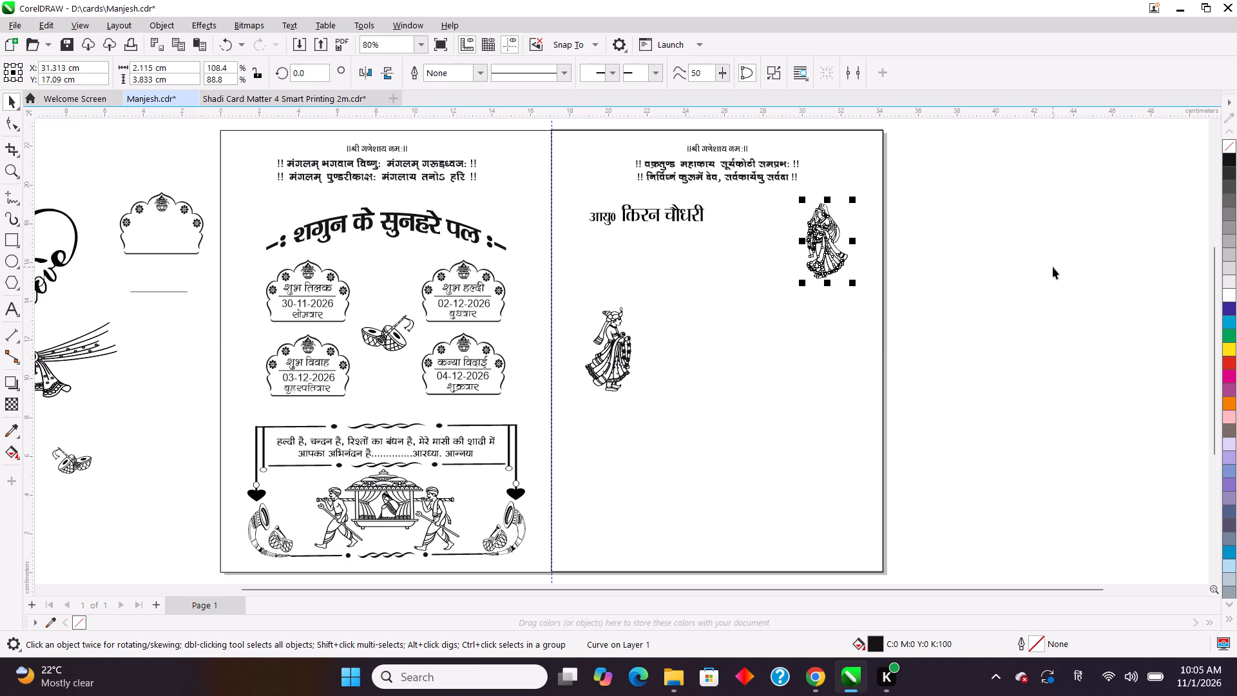
{"action": "left_click", "coordinate": [1131, 363]}
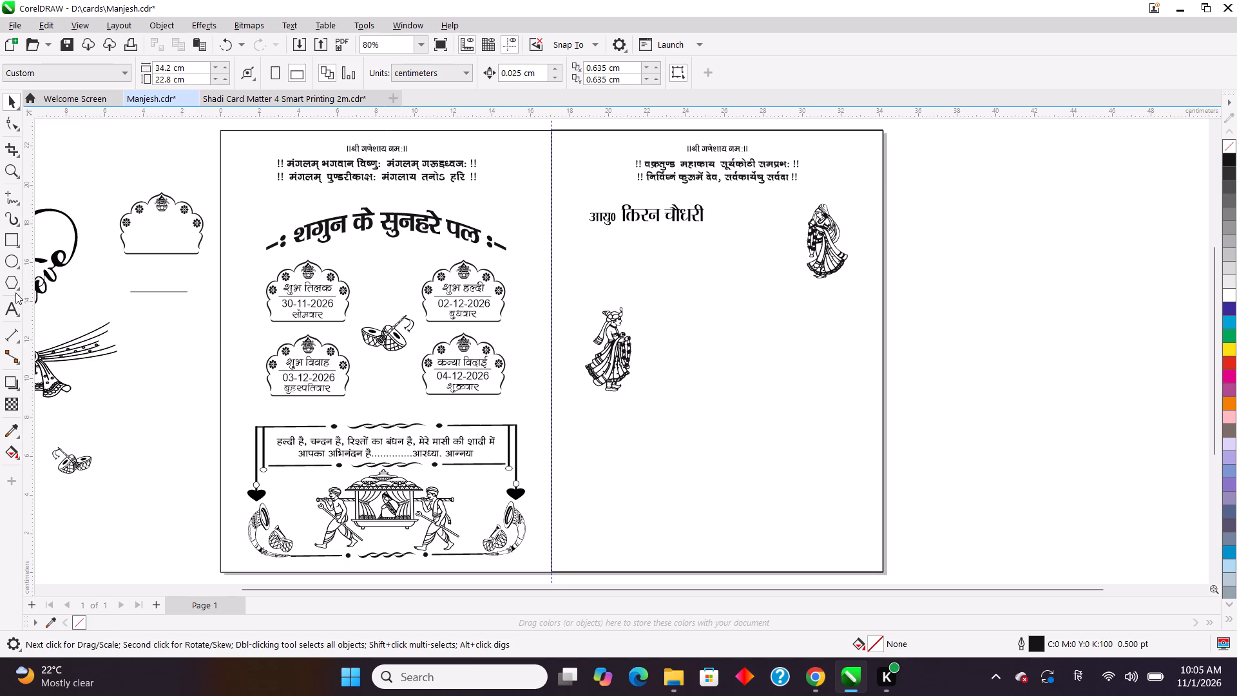
Start a new artistic text line in the blank area beside the card with the label "सुपुत्री- ".
{"action": "left_click", "coordinate": [10, 309]}
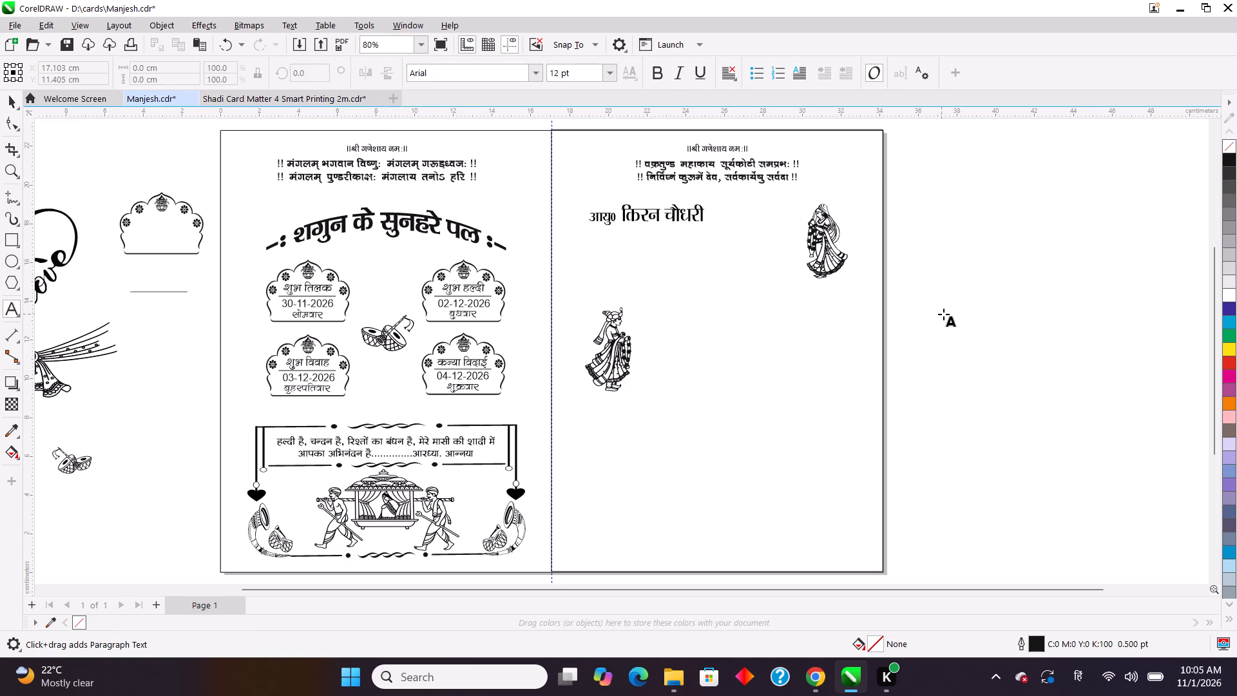
{"action": "left_click", "coordinate": [946, 312]}
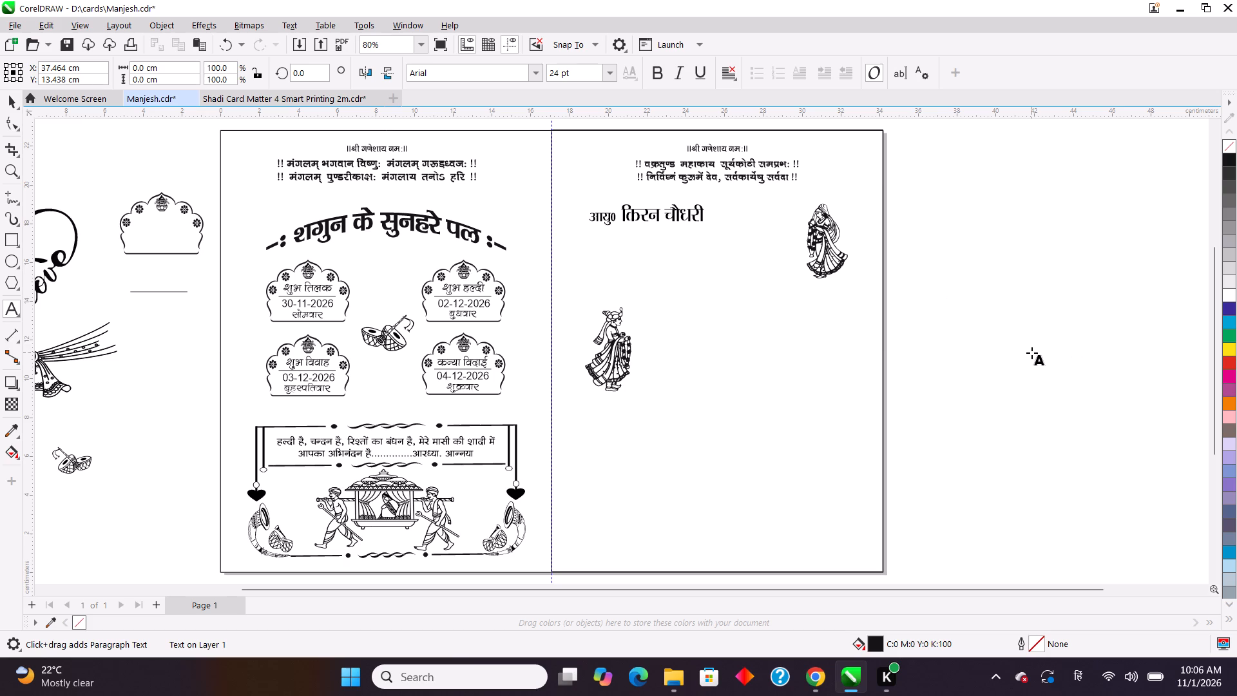
{"action": "key", "text": "BackSpace"}
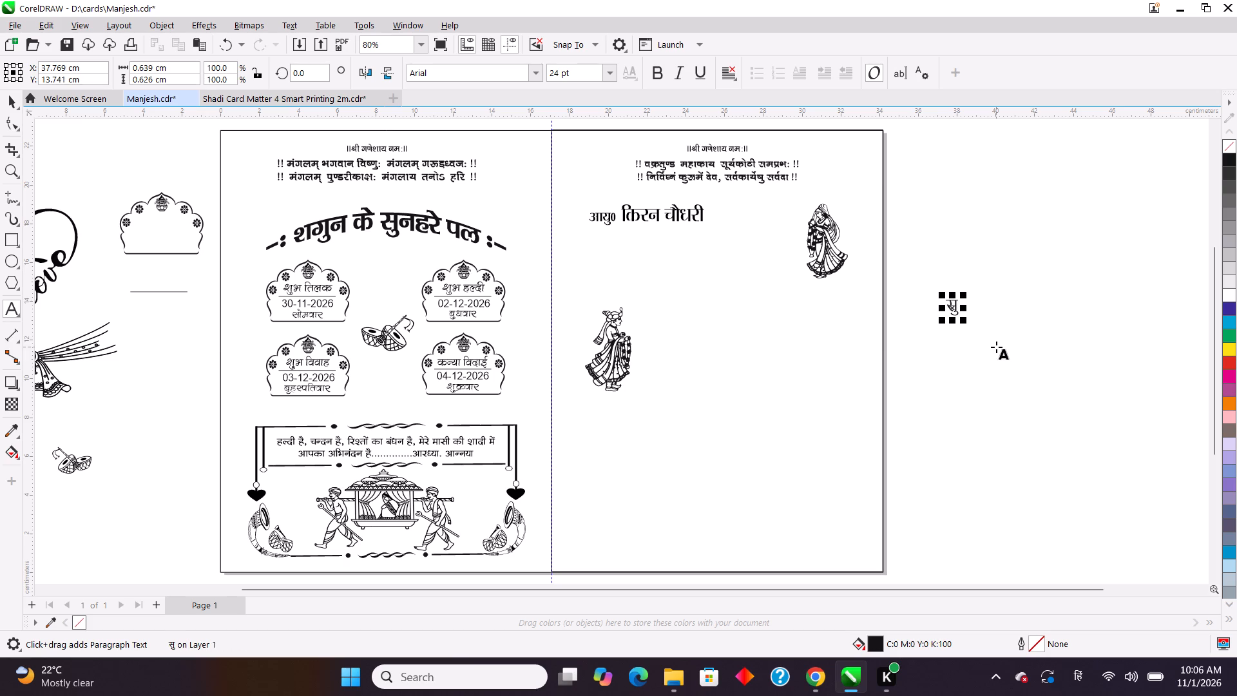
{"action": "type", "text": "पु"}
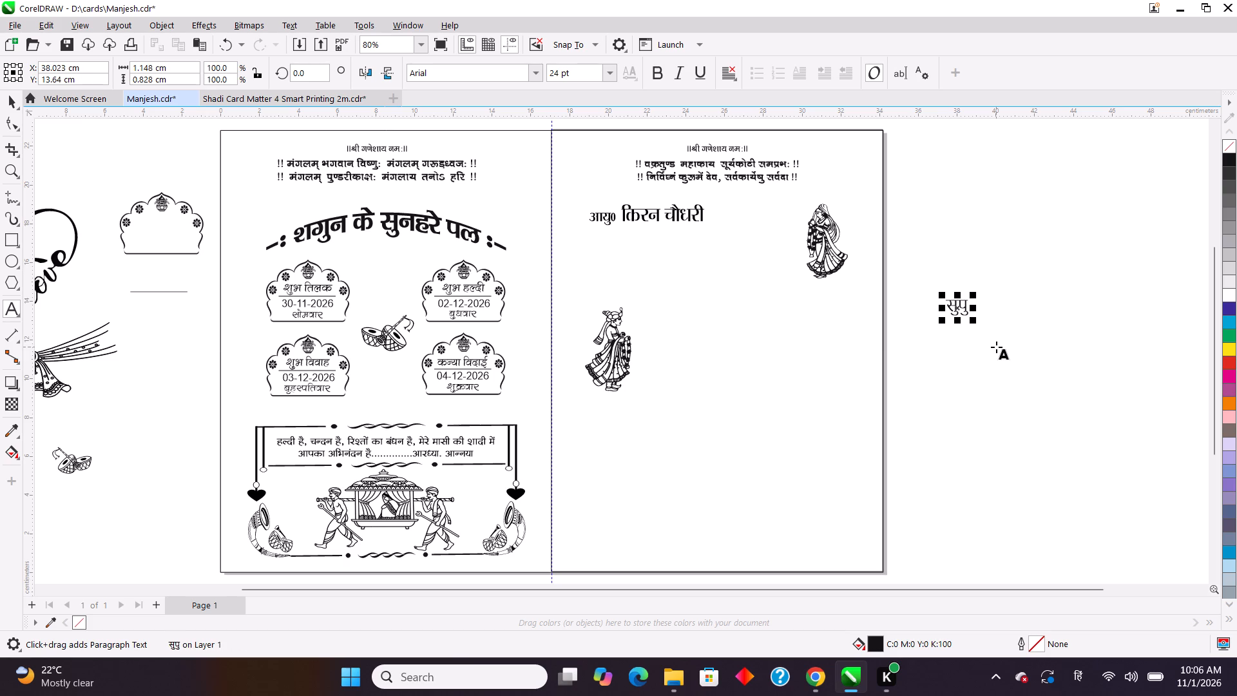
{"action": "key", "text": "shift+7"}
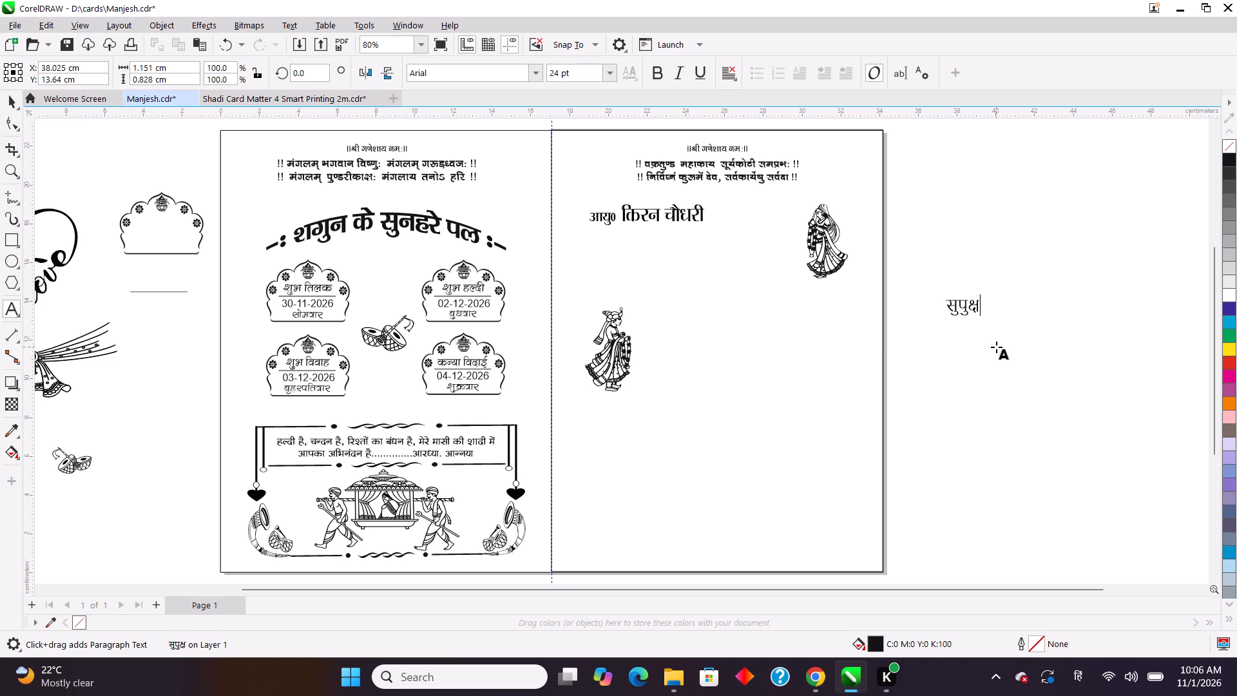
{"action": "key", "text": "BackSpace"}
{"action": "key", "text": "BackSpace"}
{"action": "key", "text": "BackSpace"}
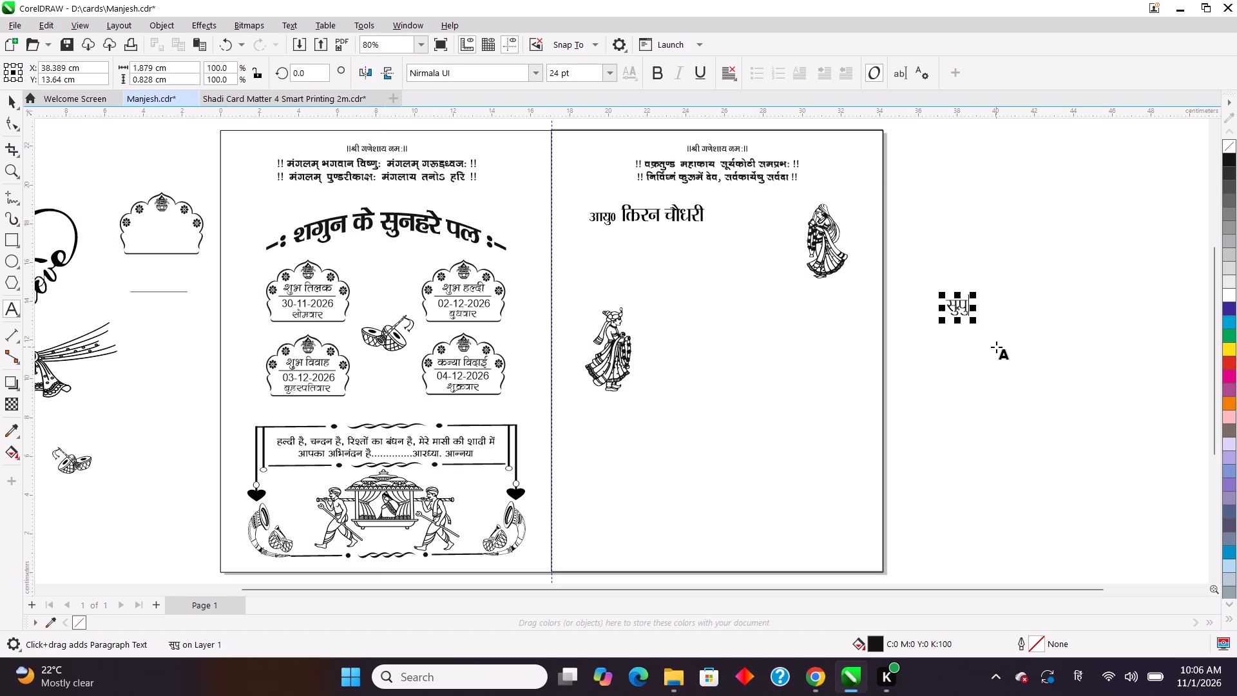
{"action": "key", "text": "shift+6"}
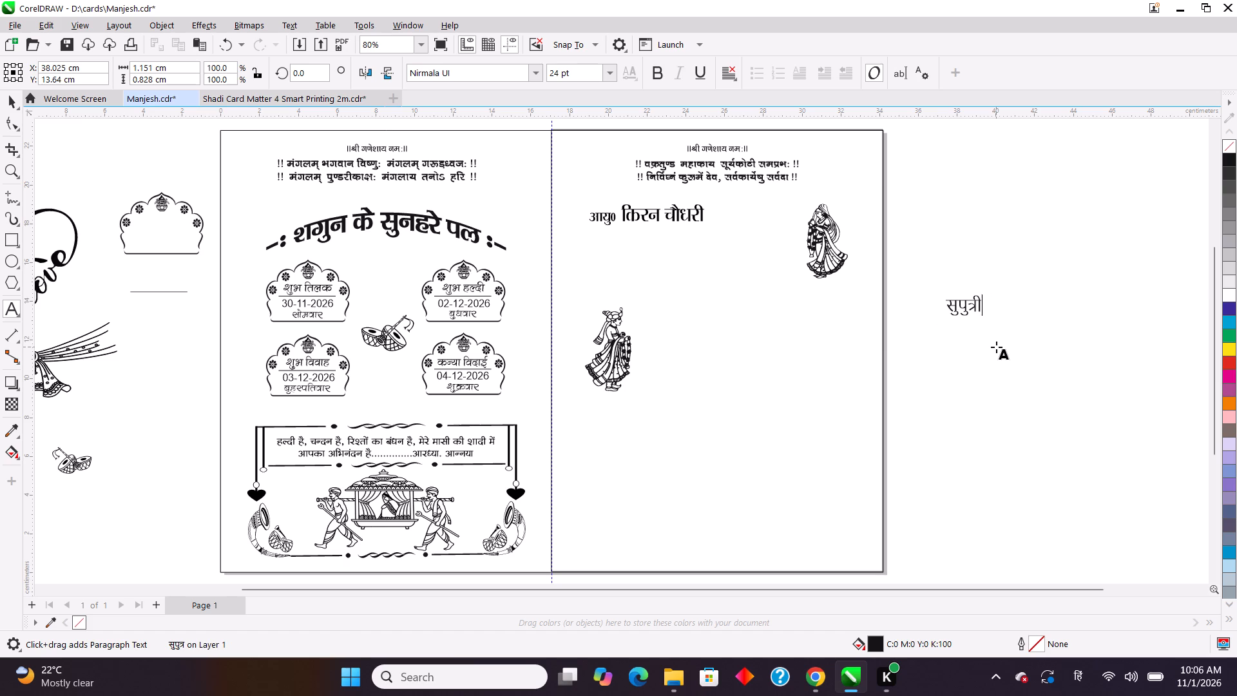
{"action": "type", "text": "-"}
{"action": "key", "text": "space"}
Consult the sample card's parents line and enter the bride's father's name after "सुपुत्री-" in the new text.
{"action": "left_click", "coordinate": [278, 104]}
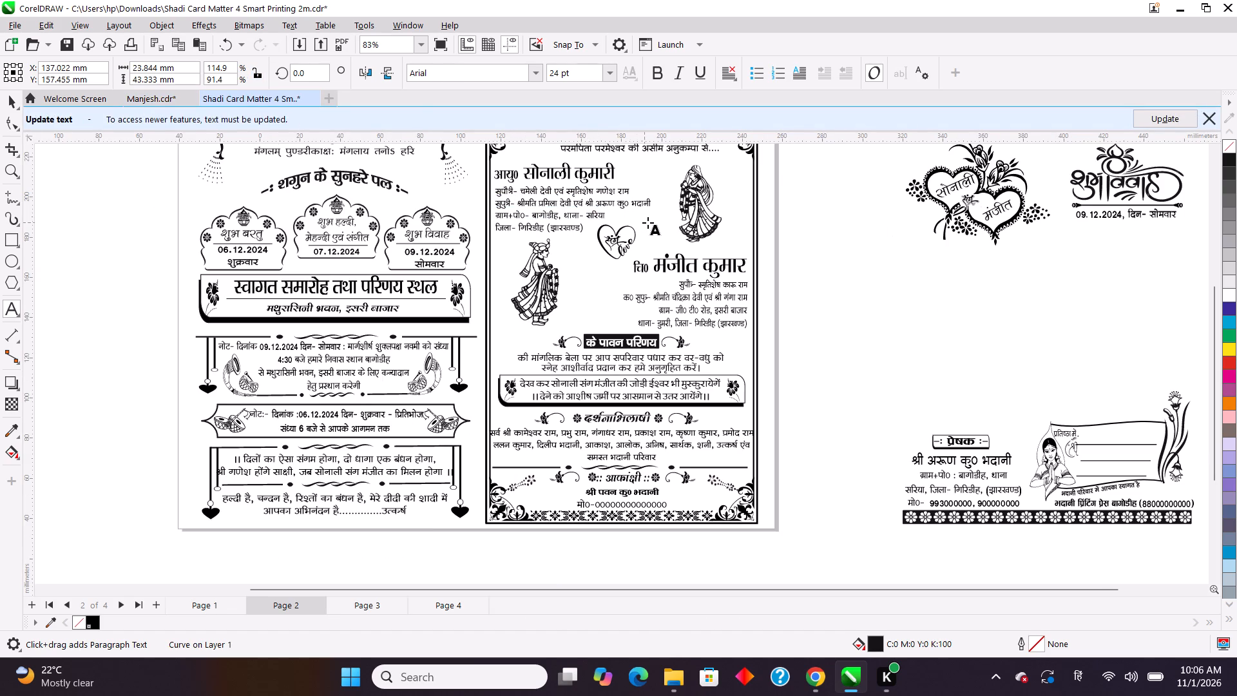
{"action": "left_click", "coordinate": [149, 99]}
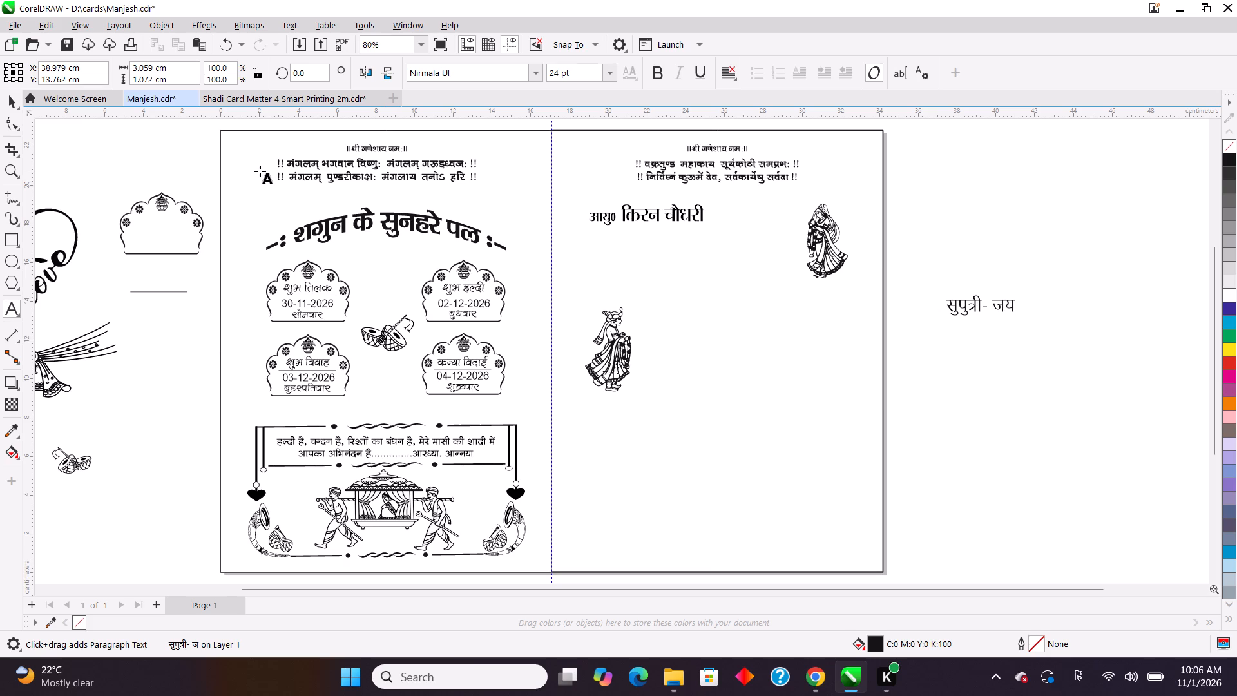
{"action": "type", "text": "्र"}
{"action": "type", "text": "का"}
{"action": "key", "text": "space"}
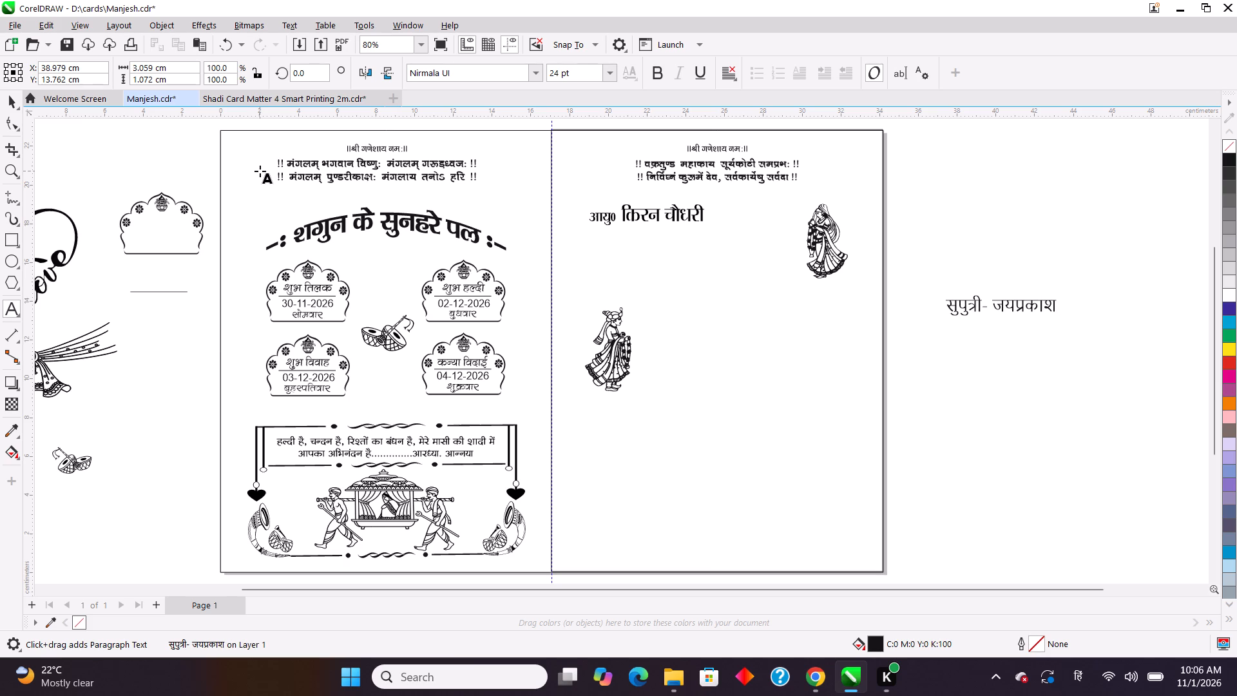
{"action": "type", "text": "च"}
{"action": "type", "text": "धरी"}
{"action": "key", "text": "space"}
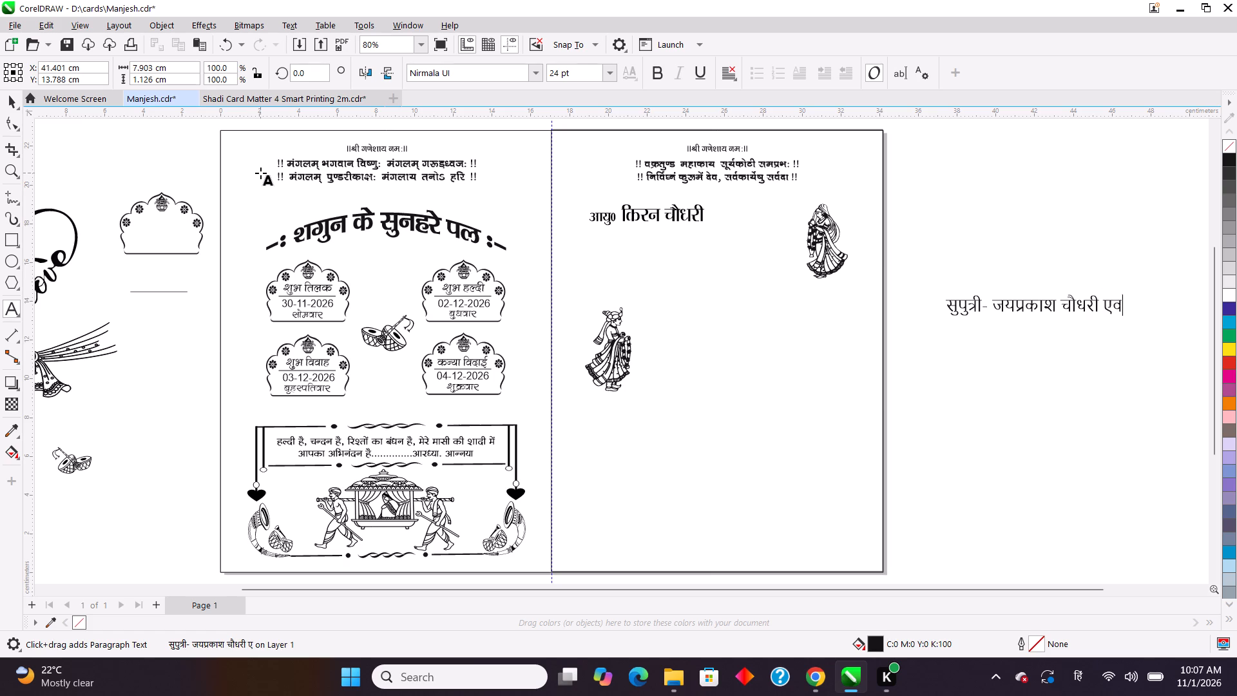
Complete the parents' line by adding the mother's name after "एव".
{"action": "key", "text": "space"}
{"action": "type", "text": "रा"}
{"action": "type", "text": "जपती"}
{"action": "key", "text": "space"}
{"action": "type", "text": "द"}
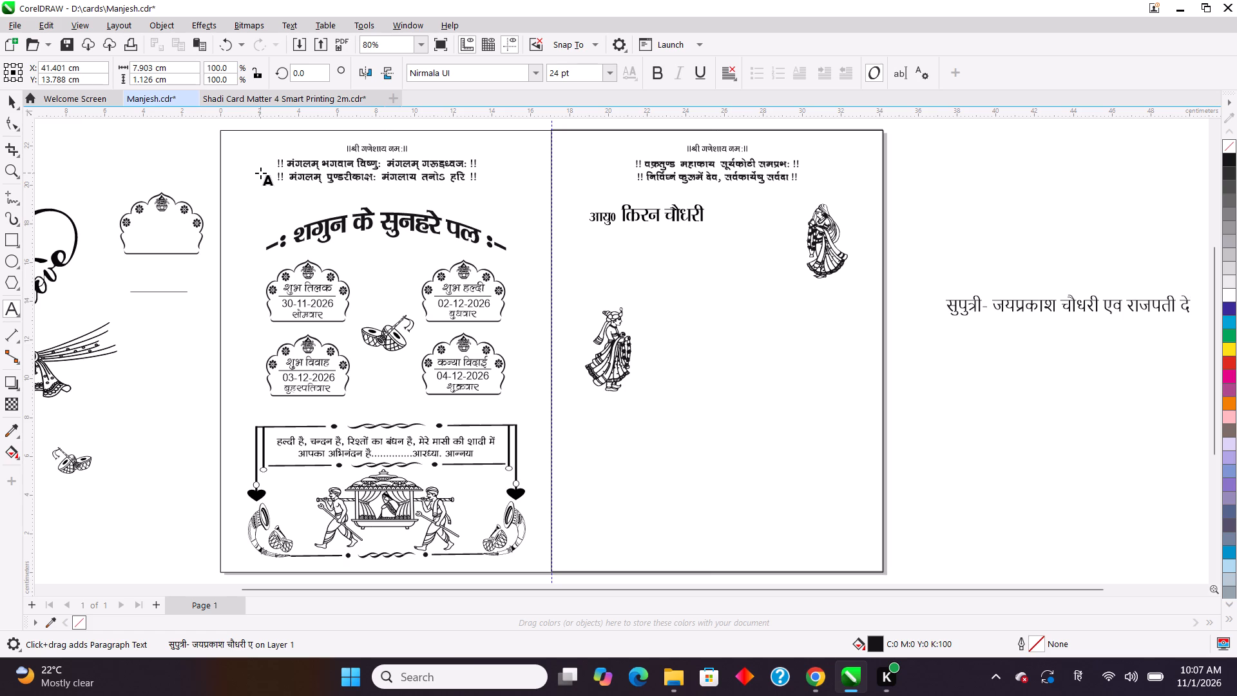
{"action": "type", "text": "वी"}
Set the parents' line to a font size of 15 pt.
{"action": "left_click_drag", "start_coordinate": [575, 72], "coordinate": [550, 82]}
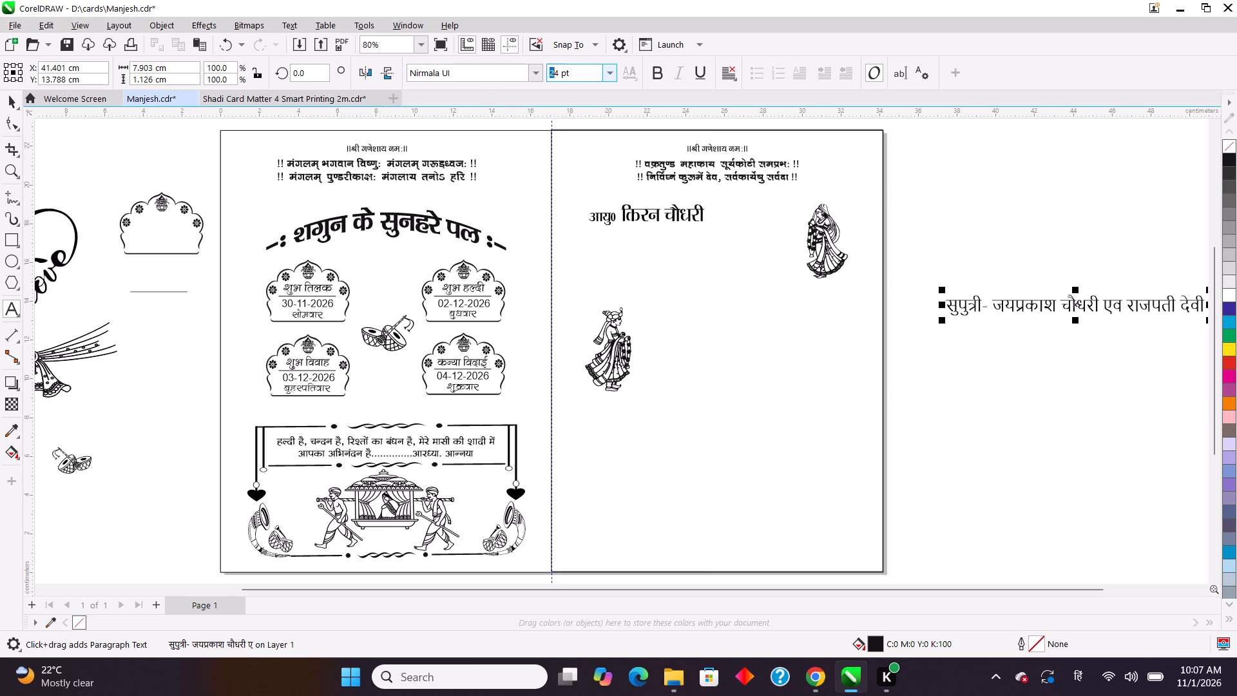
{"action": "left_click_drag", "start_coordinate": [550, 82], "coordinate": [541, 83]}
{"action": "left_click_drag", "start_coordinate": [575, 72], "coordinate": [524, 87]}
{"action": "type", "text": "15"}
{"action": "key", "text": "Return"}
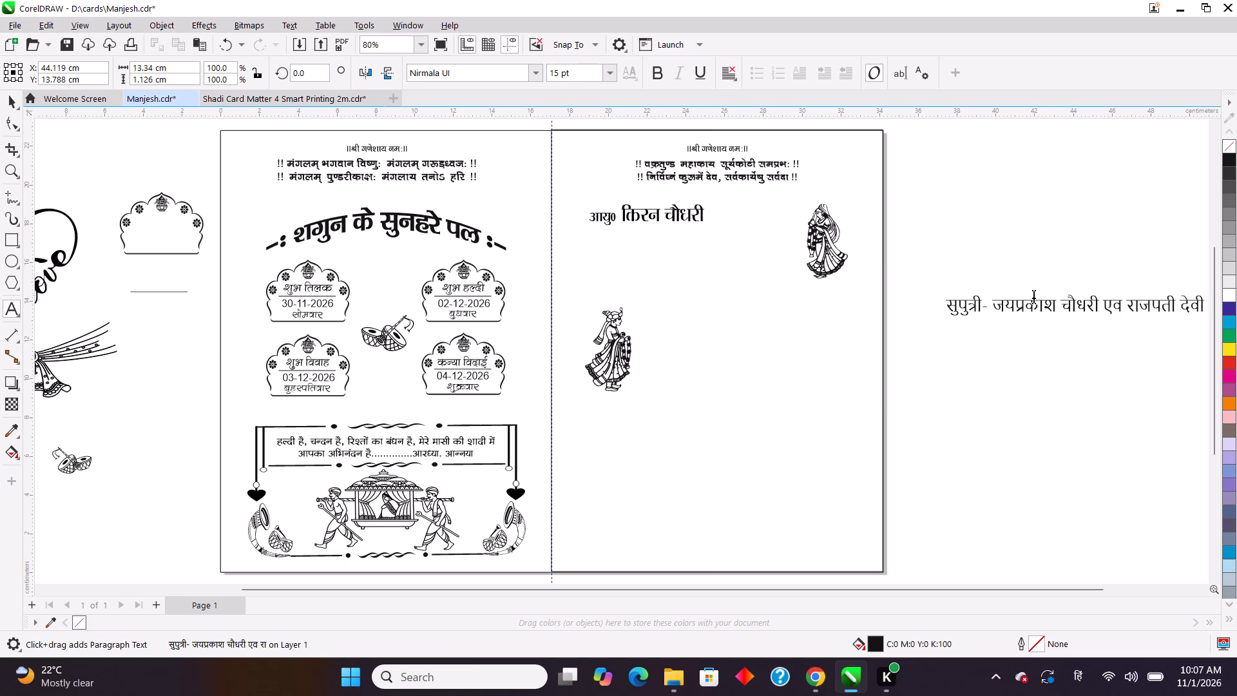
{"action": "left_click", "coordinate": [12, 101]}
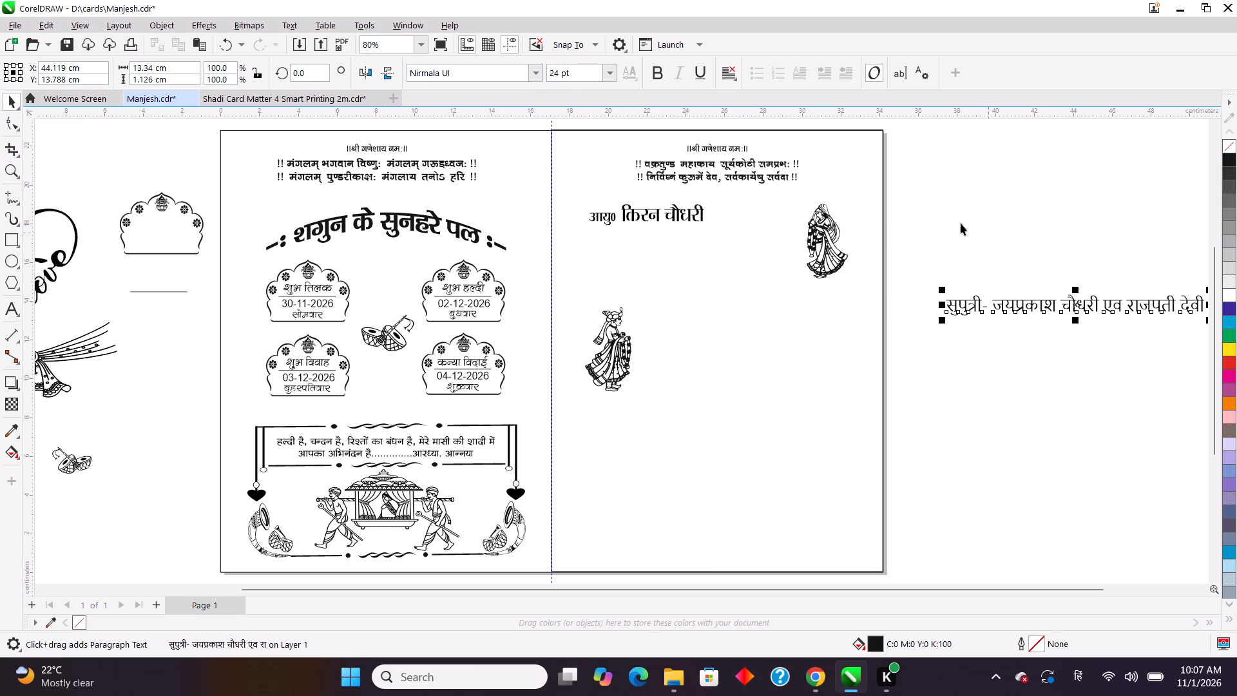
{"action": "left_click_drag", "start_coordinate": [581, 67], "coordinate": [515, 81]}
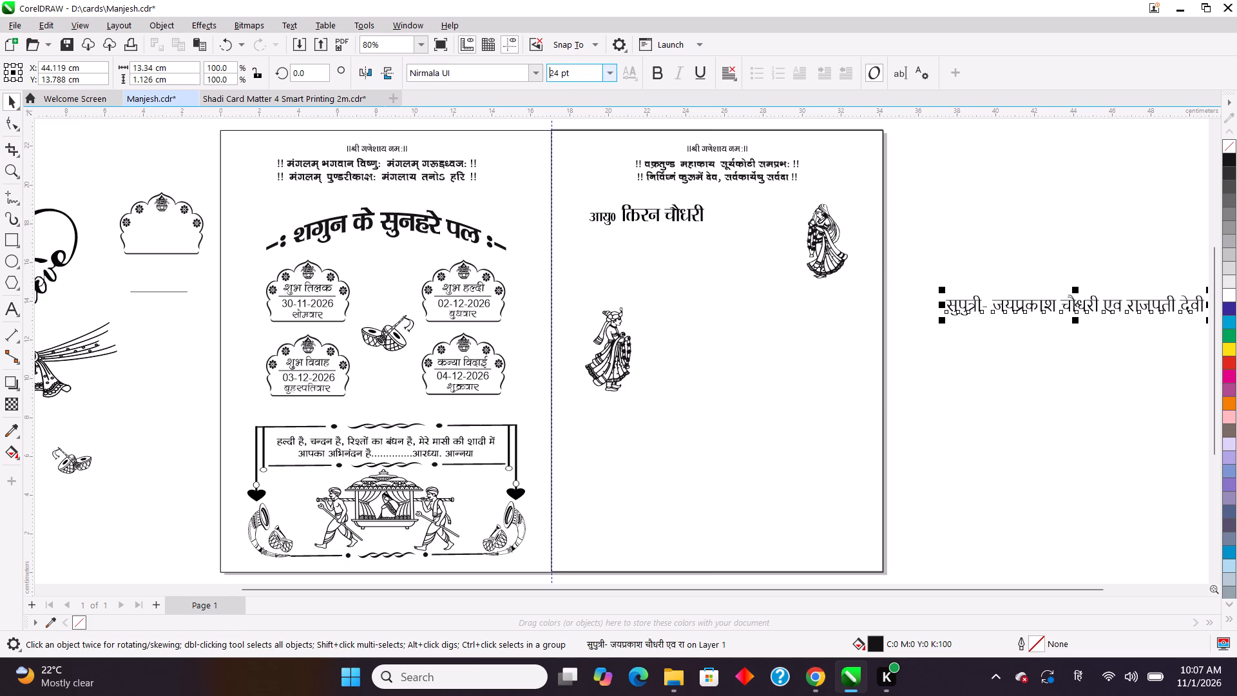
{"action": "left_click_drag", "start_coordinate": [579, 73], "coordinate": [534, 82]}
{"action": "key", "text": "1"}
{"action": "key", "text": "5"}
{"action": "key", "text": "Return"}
Place the parents' line directly beneath the bride's name, at about X 23.2 cm, Y 17.4 cm.
{"action": "left_click_drag", "start_coordinate": [1025, 313], "coordinate": [959, 306]}
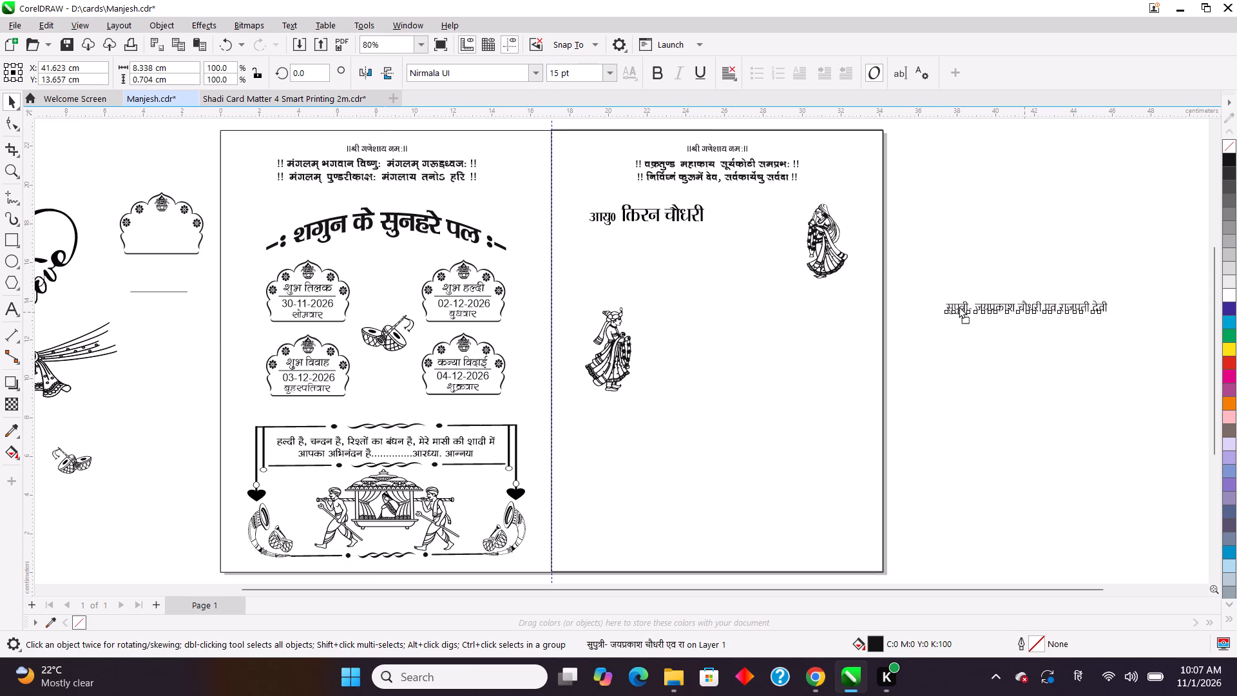
{"action": "left_click_drag", "start_coordinate": [959, 306], "coordinate": [671, 246]}
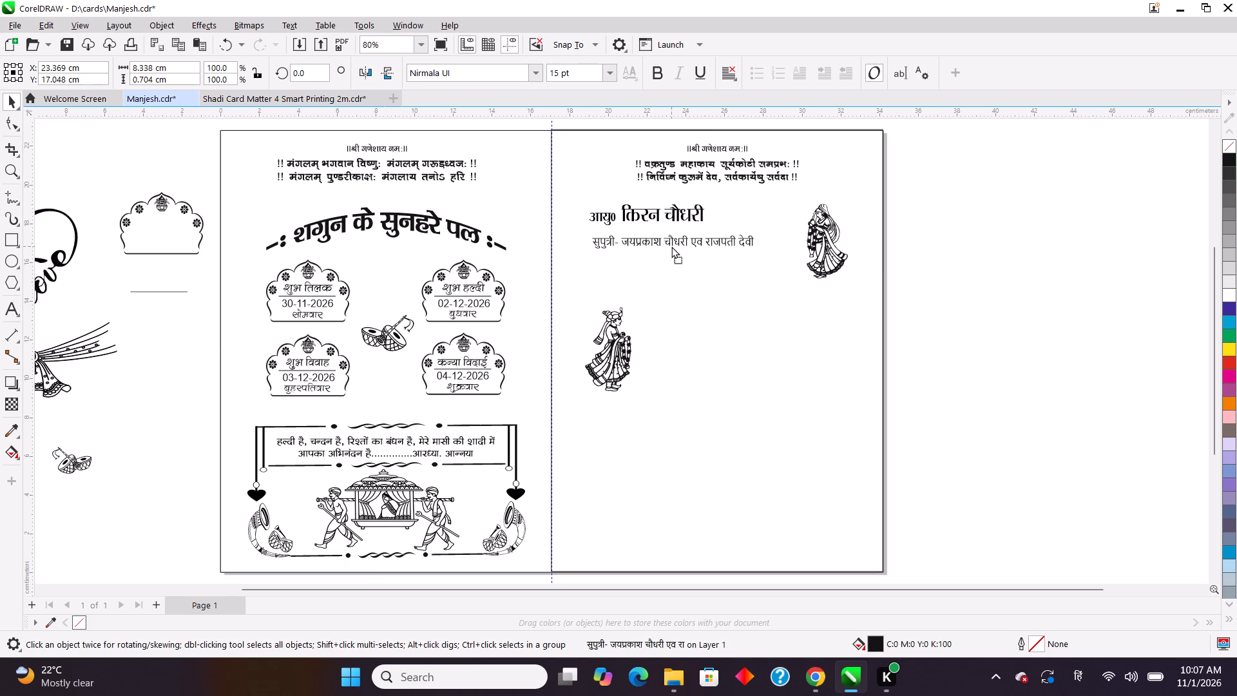
{"action": "left_click_drag", "start_coordinate": [671, 246], "coordinate": [669, 242]}
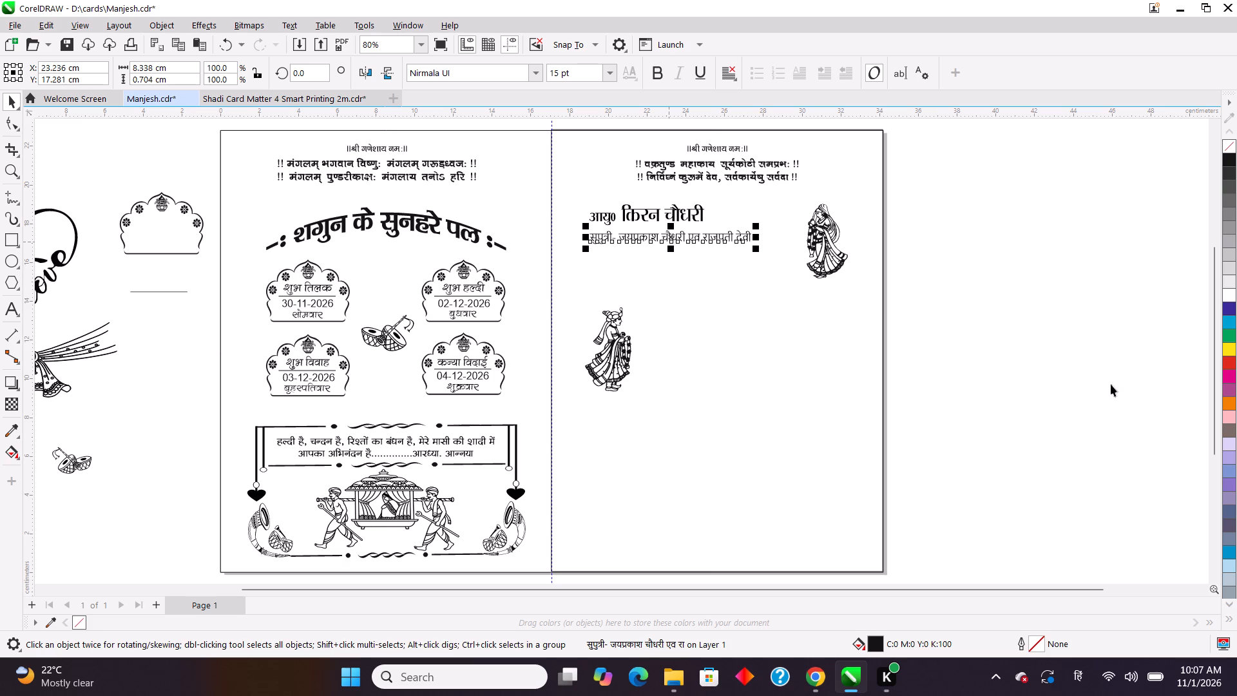
{"action": "key", "text": "Up"}
{"action": "key", "text": "Up"}
{"action": "key", "text": "Up"}
{"action": "key", "text": "Up"}
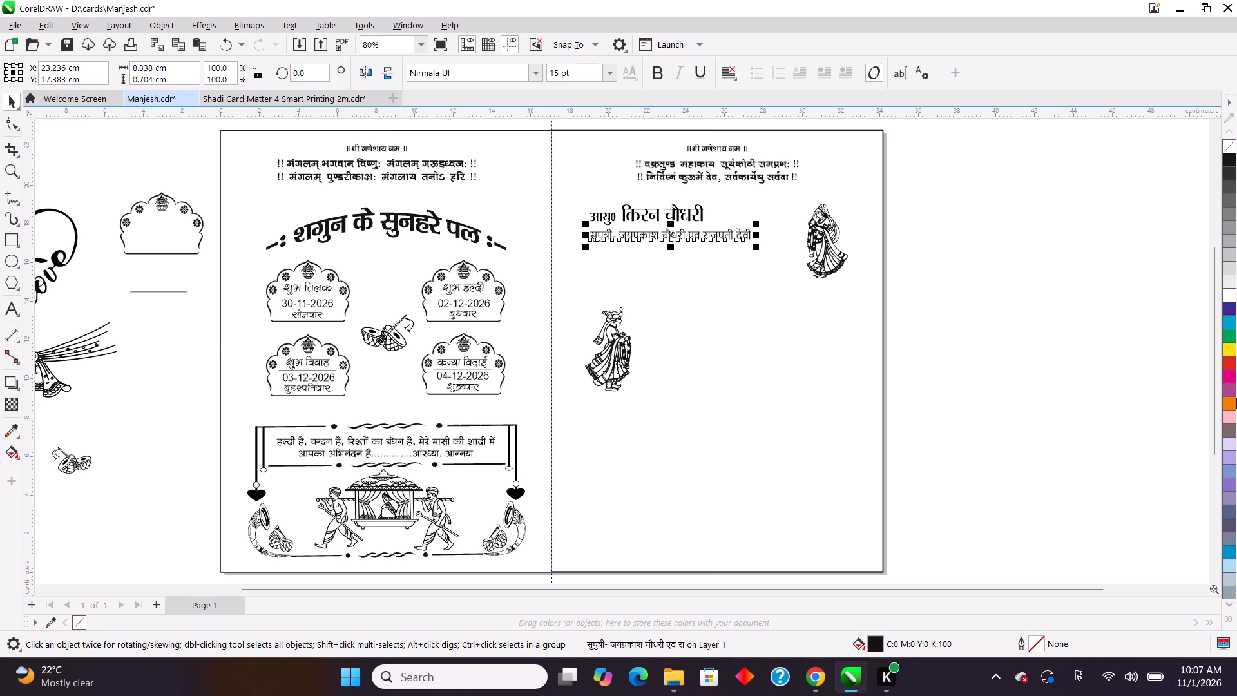
{"action": "left_click", "coordinate": [979, 305]}
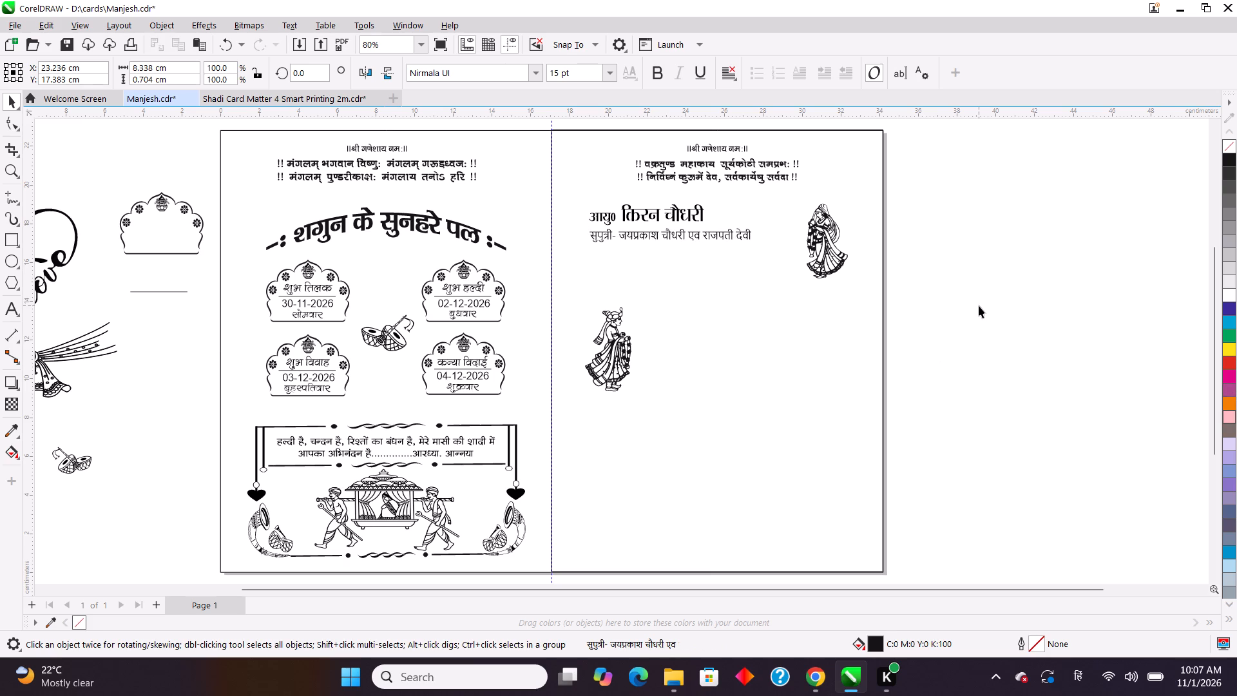
Set the font size of the parents' line beneath the bride's name to 18 pt.
{"action": "left_click", "coordinate": [655, 237]}
{"action": "left_click", "coordinate": [580, 72]}
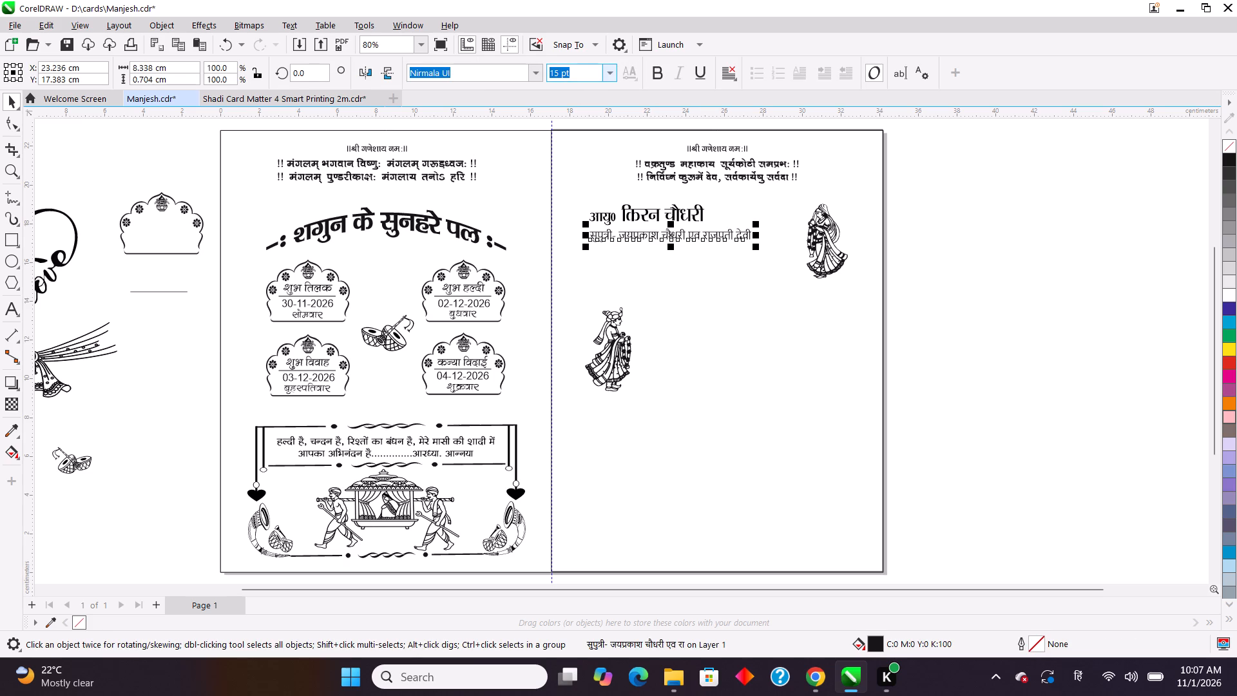
{"action": "left_click_drag", "start_coordinate": [580, 71], "coordinate": [541, 77]}
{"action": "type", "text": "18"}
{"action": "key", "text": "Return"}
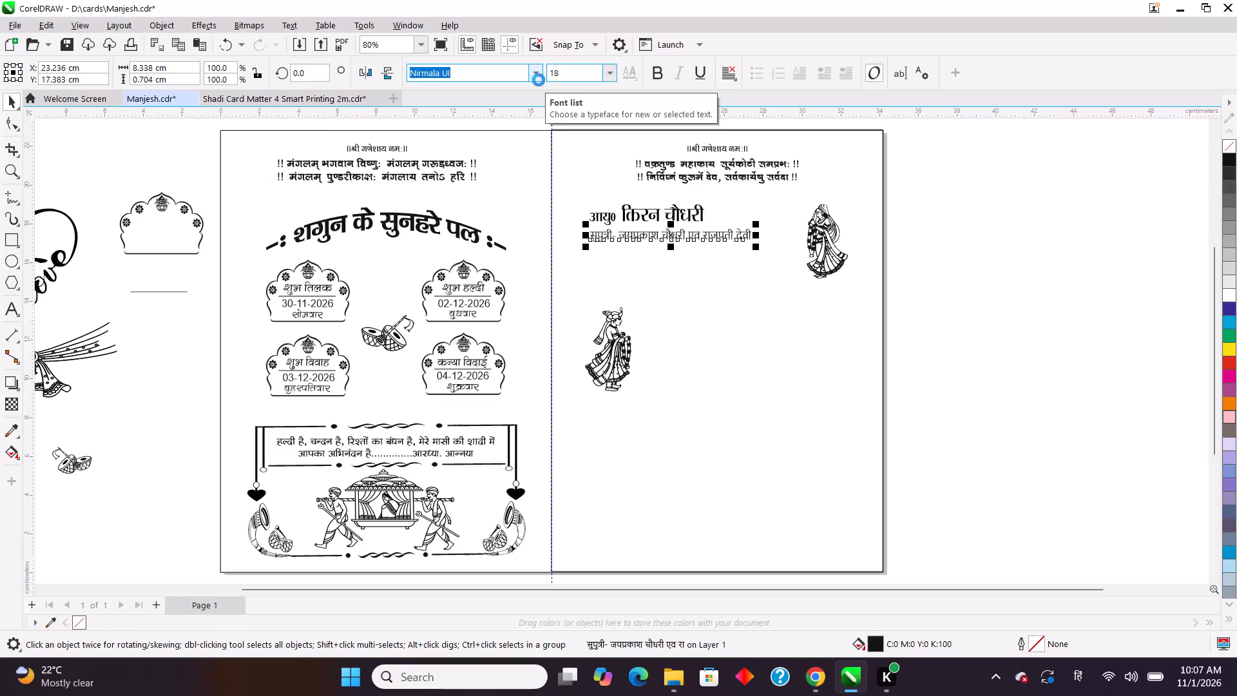
{"action": "left_click", "coordinate": [1039, 240]}
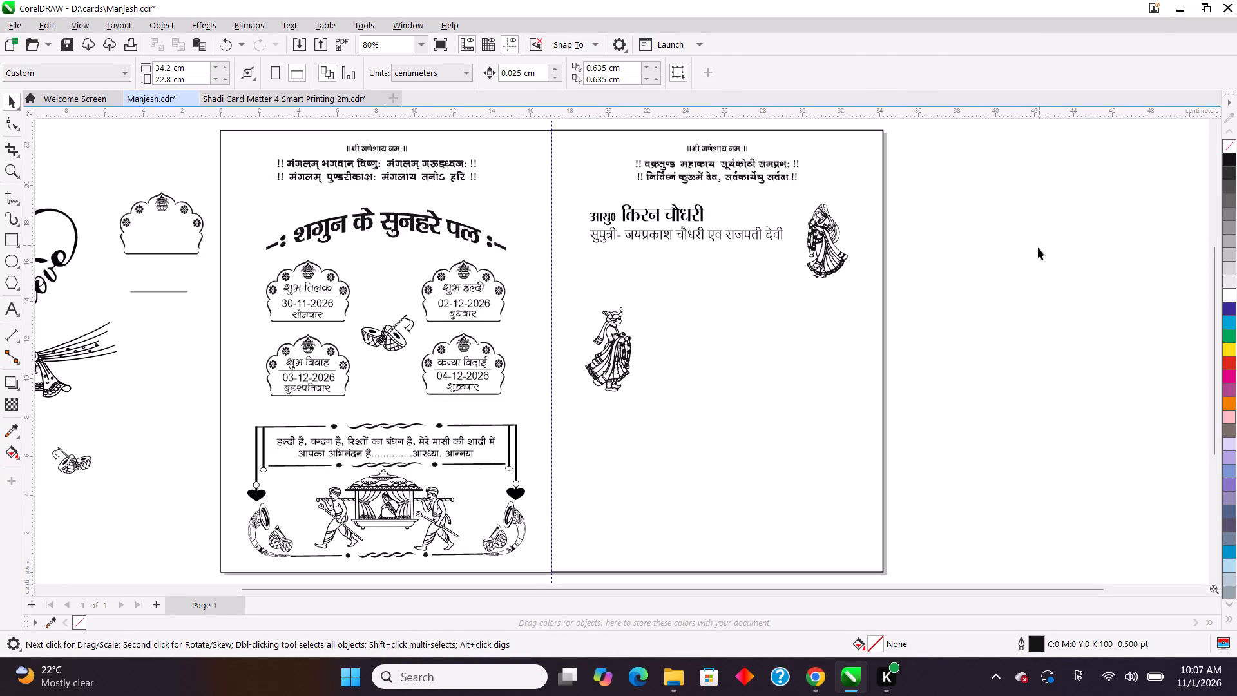
Nudge the parents' line down by 0.025 cm to open the gap below the bride's name.
{"action": "left_click", "coordinate": [666, 237]}
{"action": "key", "text": "Down"}
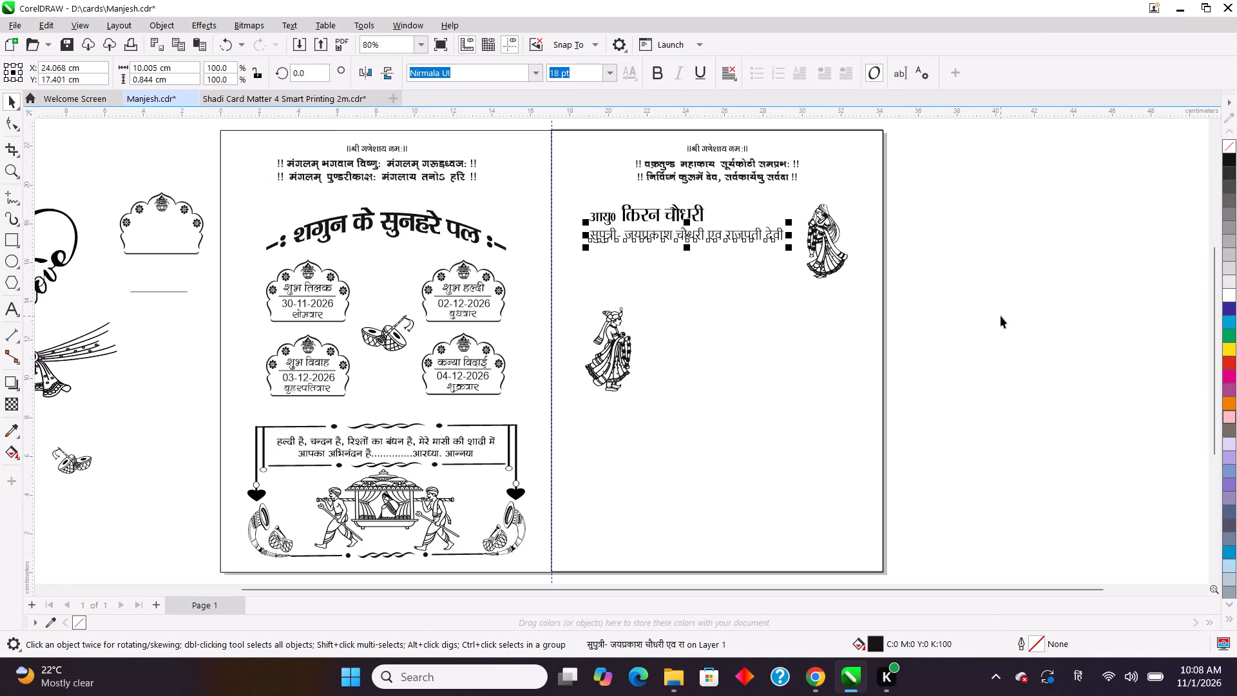
{"action": "left_click", "coordinate": [995, 314]}
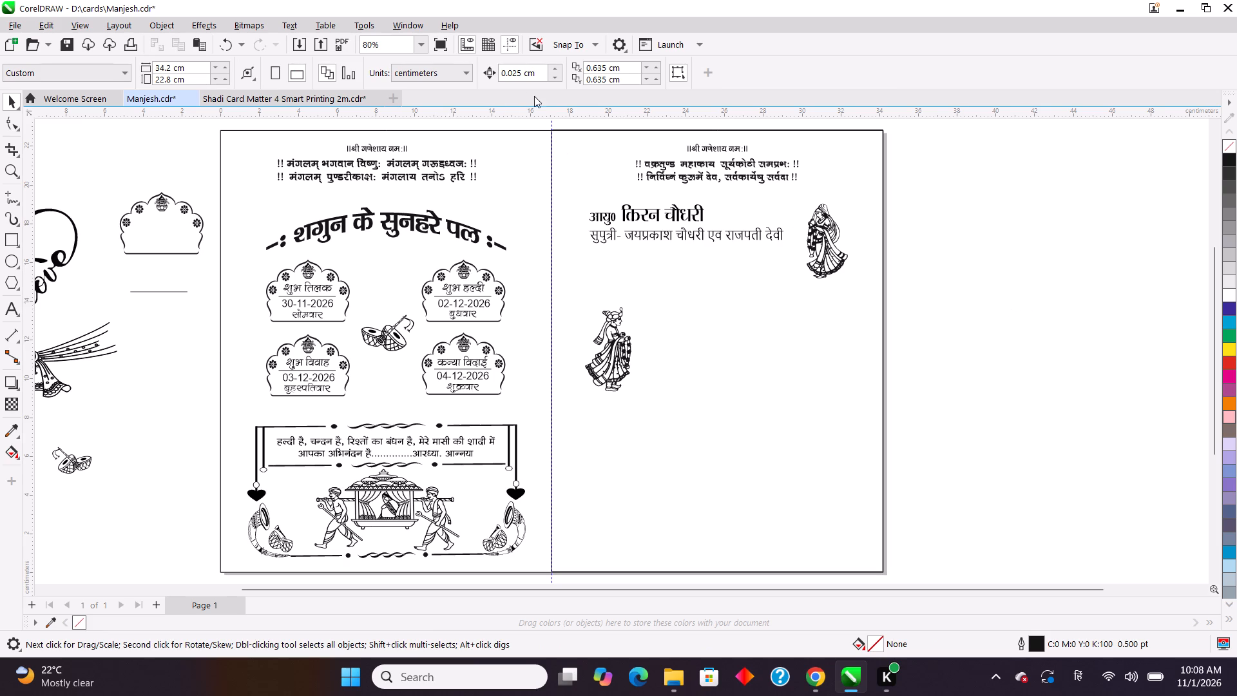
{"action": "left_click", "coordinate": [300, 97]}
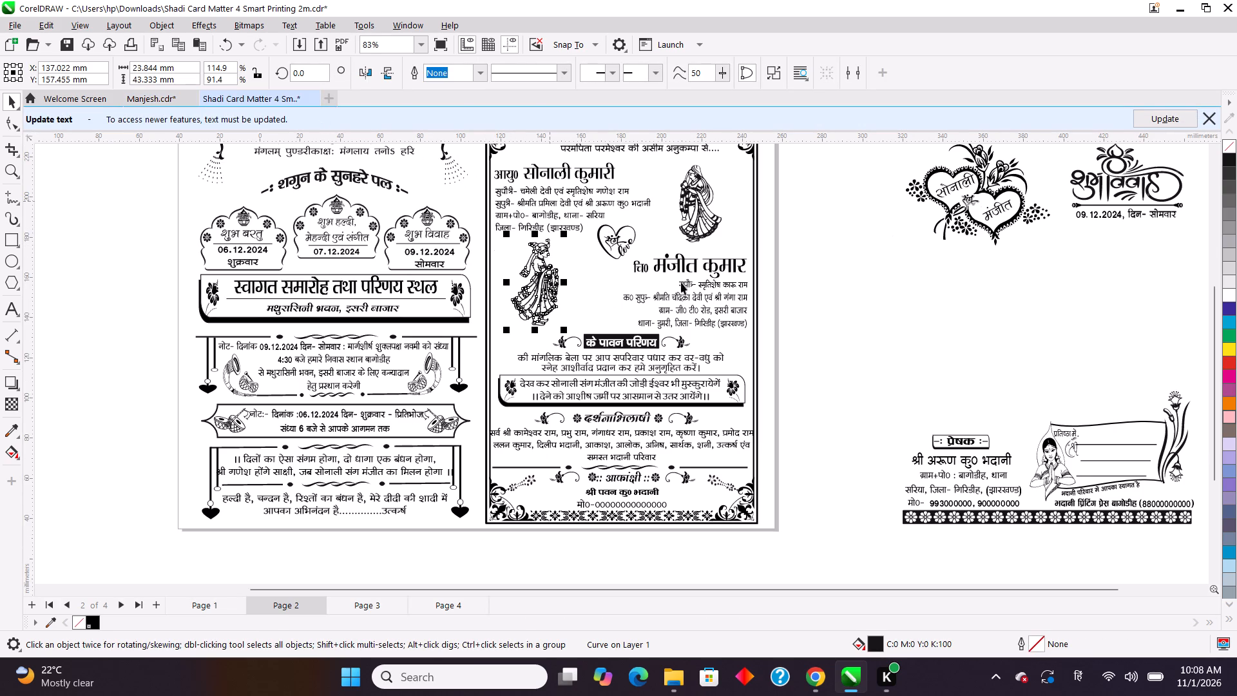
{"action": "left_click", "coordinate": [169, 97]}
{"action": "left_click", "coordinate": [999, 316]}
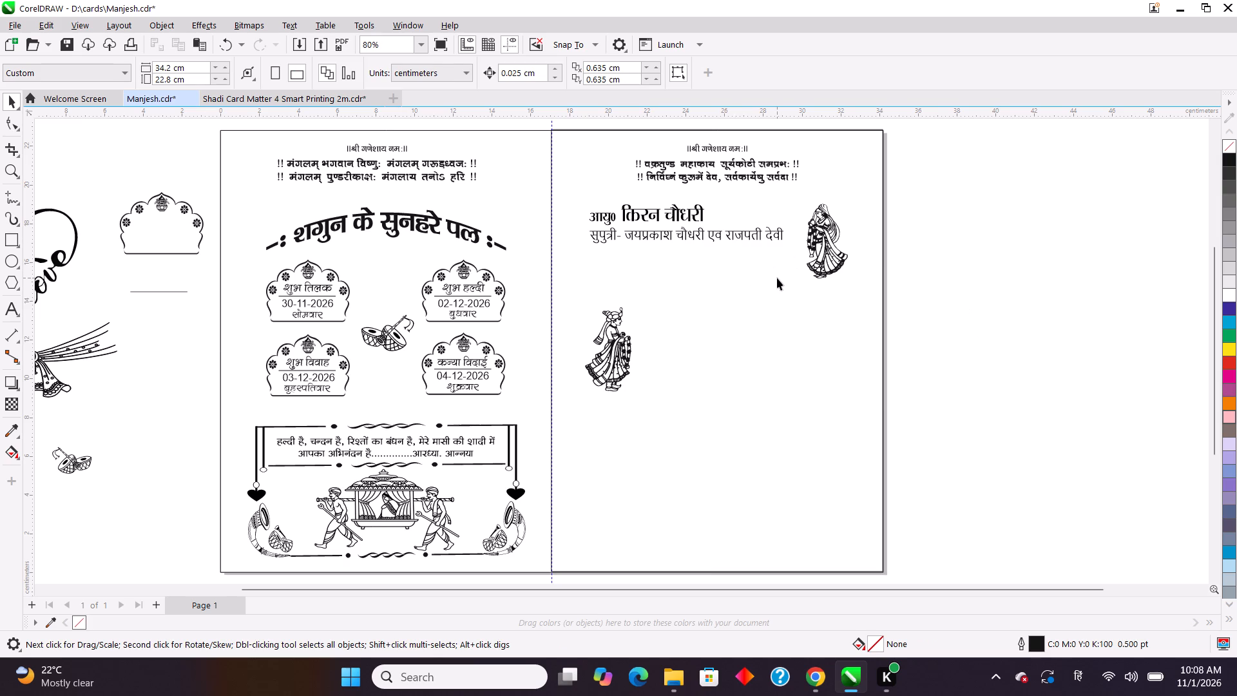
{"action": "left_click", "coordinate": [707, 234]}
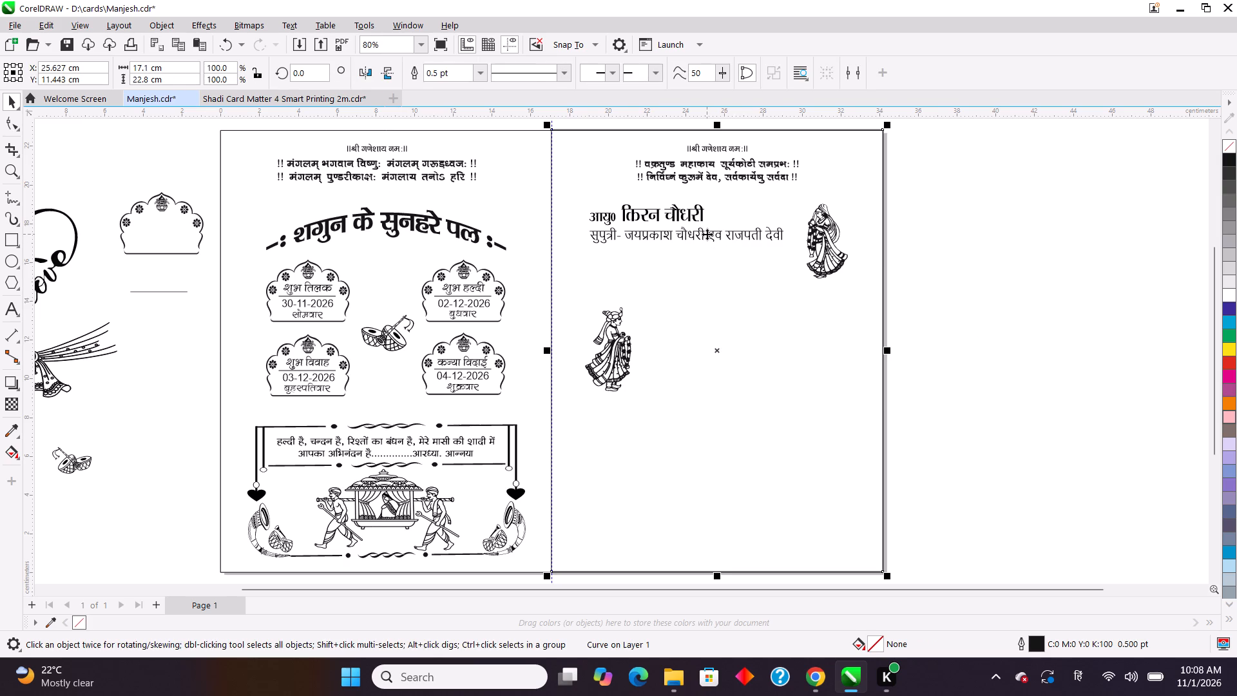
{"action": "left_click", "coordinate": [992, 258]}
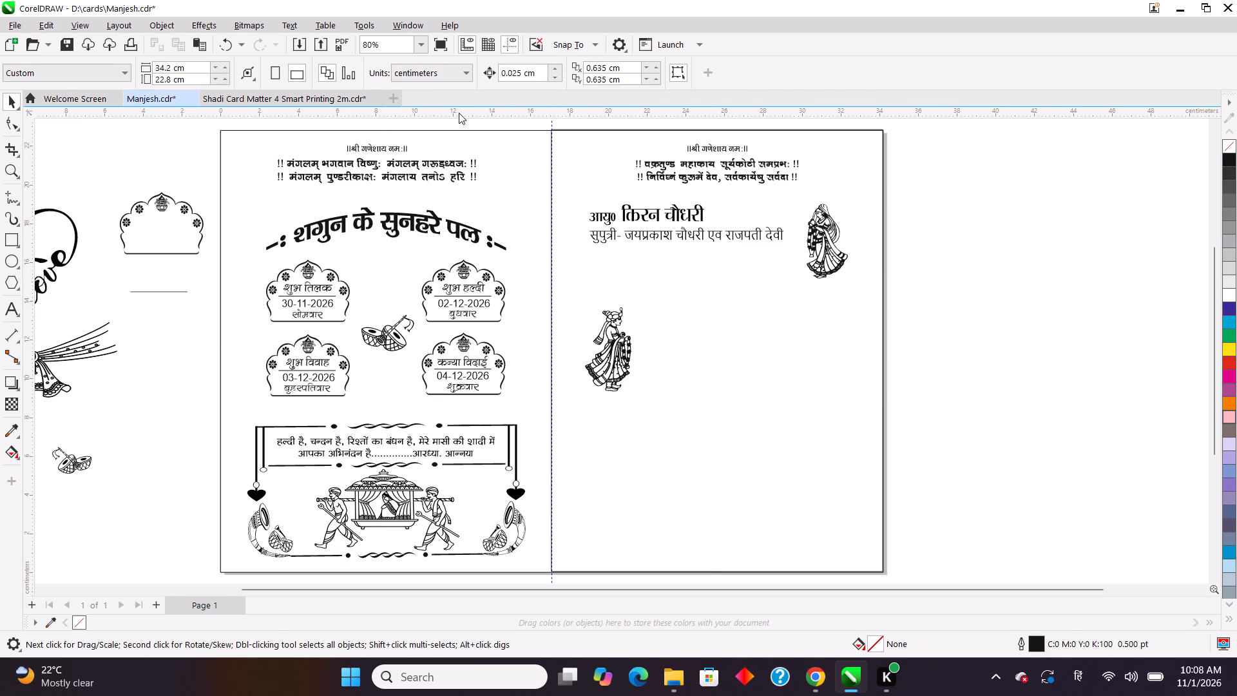
Create a text object in the blank area beside the page with the bride's village as its first line, prefixed पता-.
{"action": "left_click", "coordinate": [12, 307]}
{"action": "left_click", "coordinate": [939, 354]}
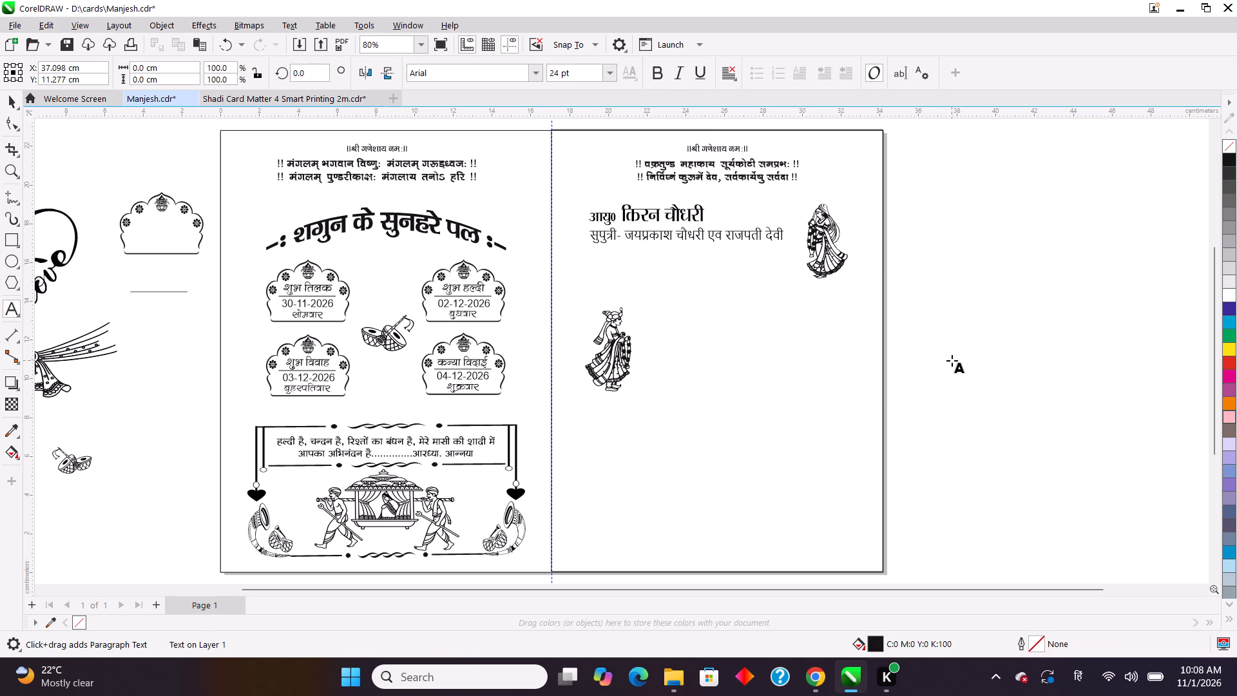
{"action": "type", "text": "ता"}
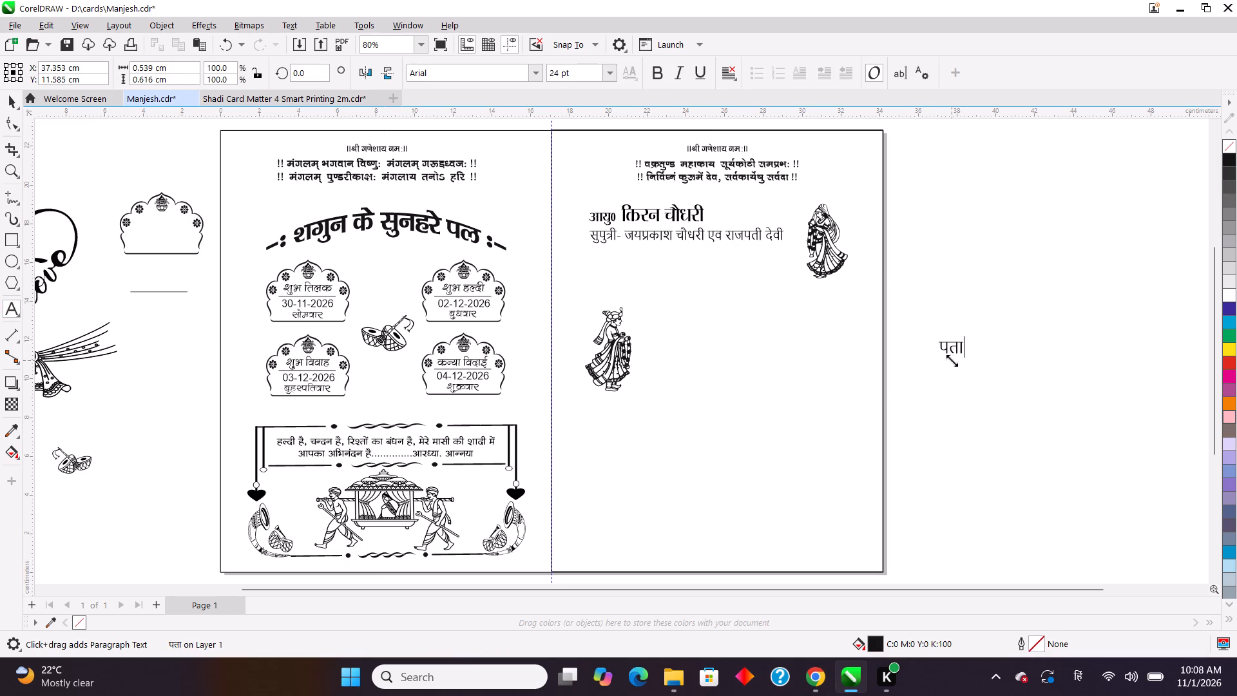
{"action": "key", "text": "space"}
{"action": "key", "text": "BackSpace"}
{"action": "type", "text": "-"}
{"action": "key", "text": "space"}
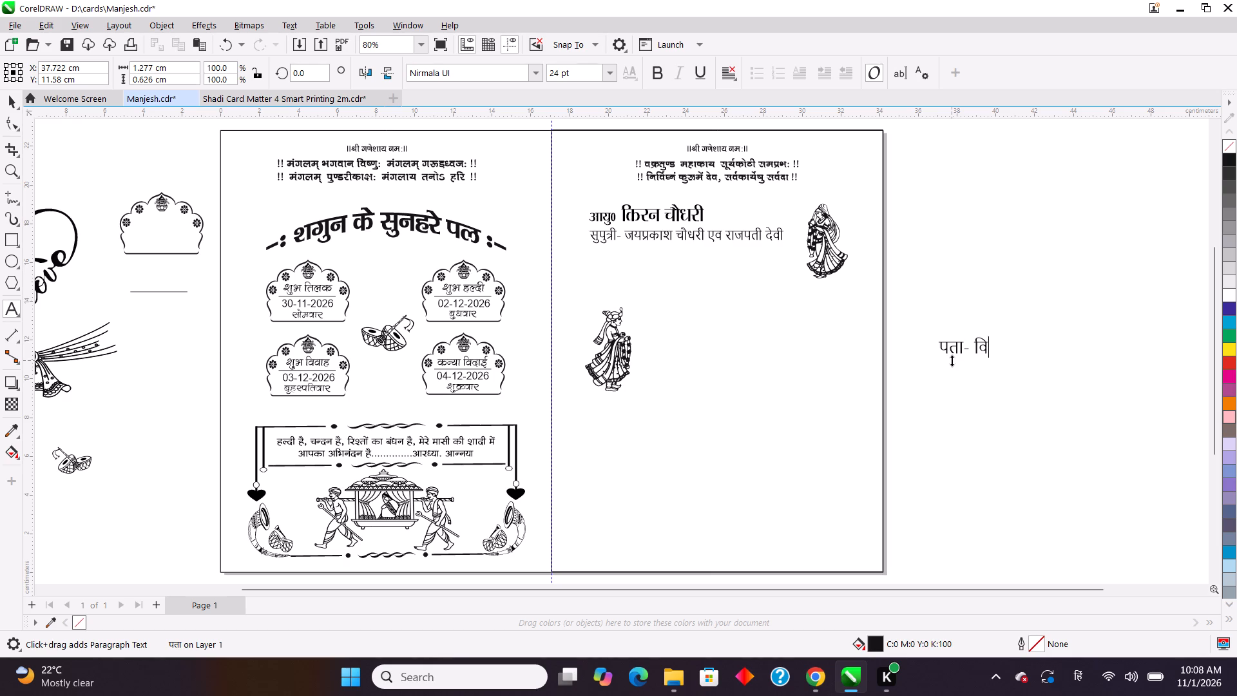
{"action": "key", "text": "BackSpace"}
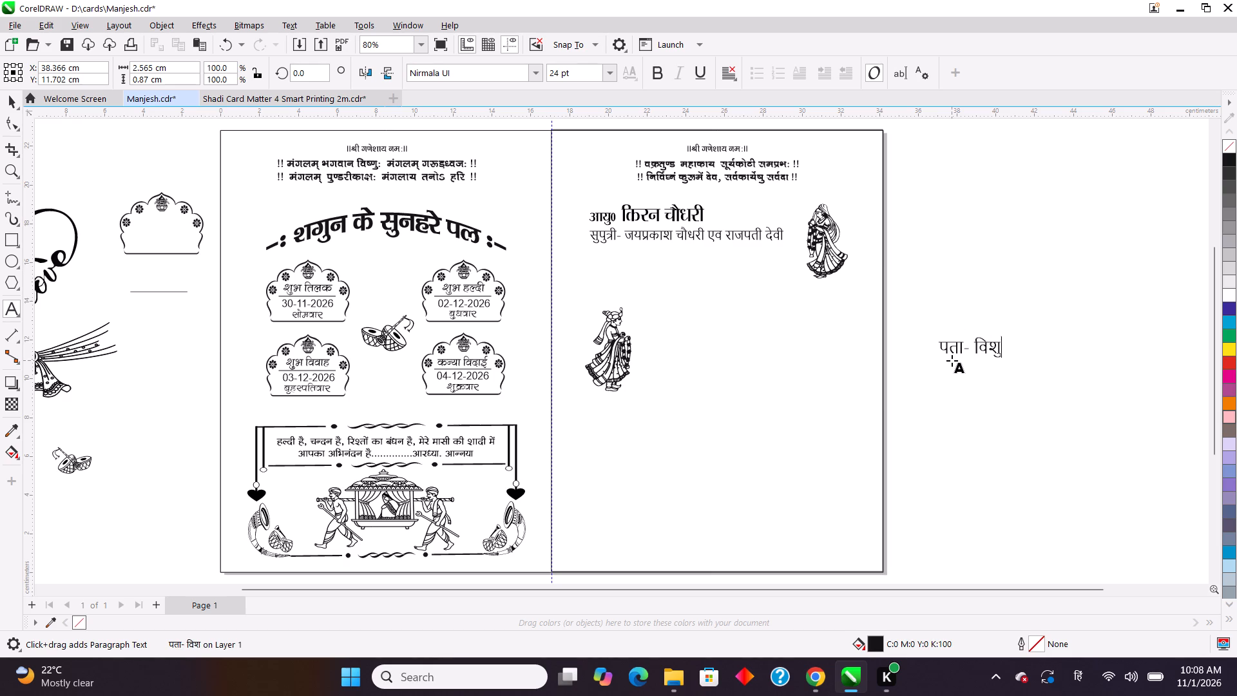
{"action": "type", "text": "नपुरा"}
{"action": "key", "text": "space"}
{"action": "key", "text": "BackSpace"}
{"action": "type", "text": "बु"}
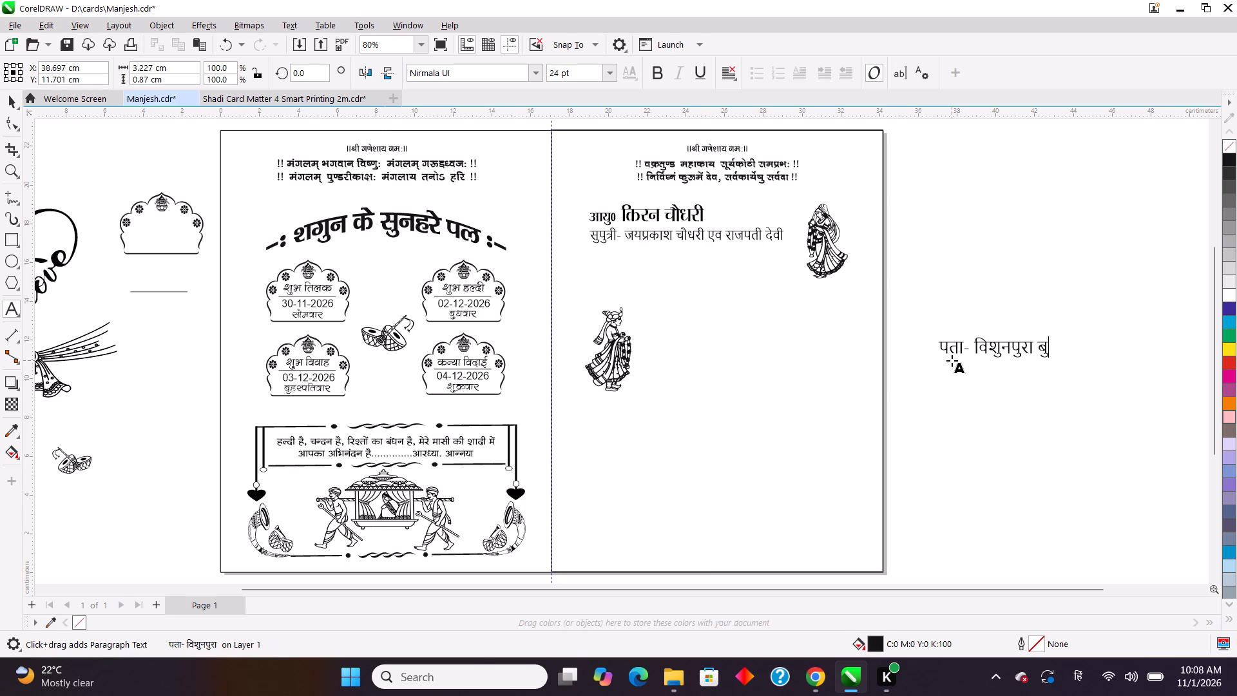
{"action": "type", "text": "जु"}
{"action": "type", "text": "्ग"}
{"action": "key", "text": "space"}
Add a second line to the address text giving the post office name, prefixed पो०-.
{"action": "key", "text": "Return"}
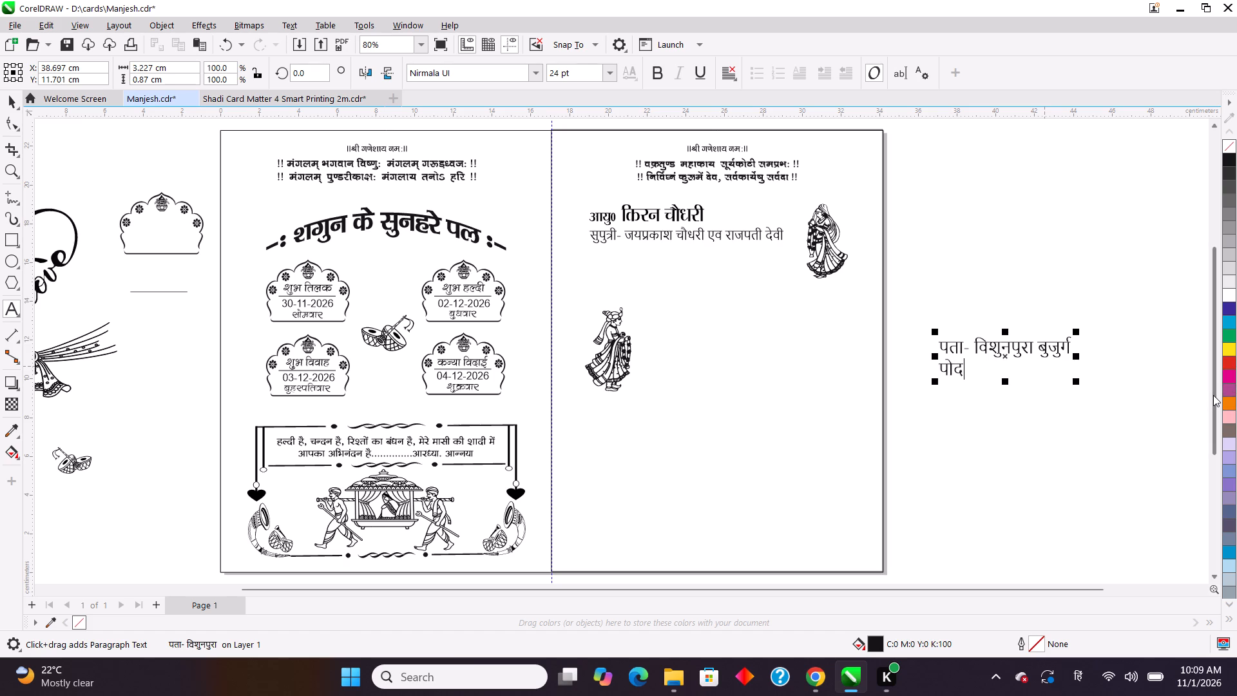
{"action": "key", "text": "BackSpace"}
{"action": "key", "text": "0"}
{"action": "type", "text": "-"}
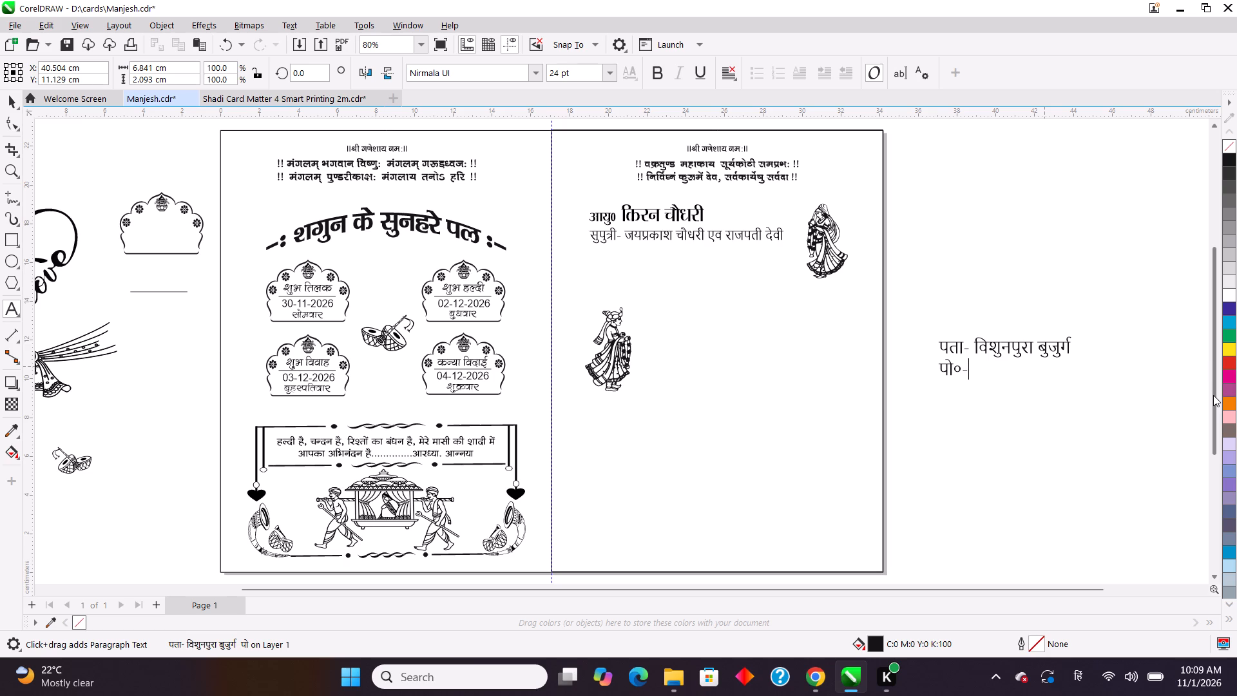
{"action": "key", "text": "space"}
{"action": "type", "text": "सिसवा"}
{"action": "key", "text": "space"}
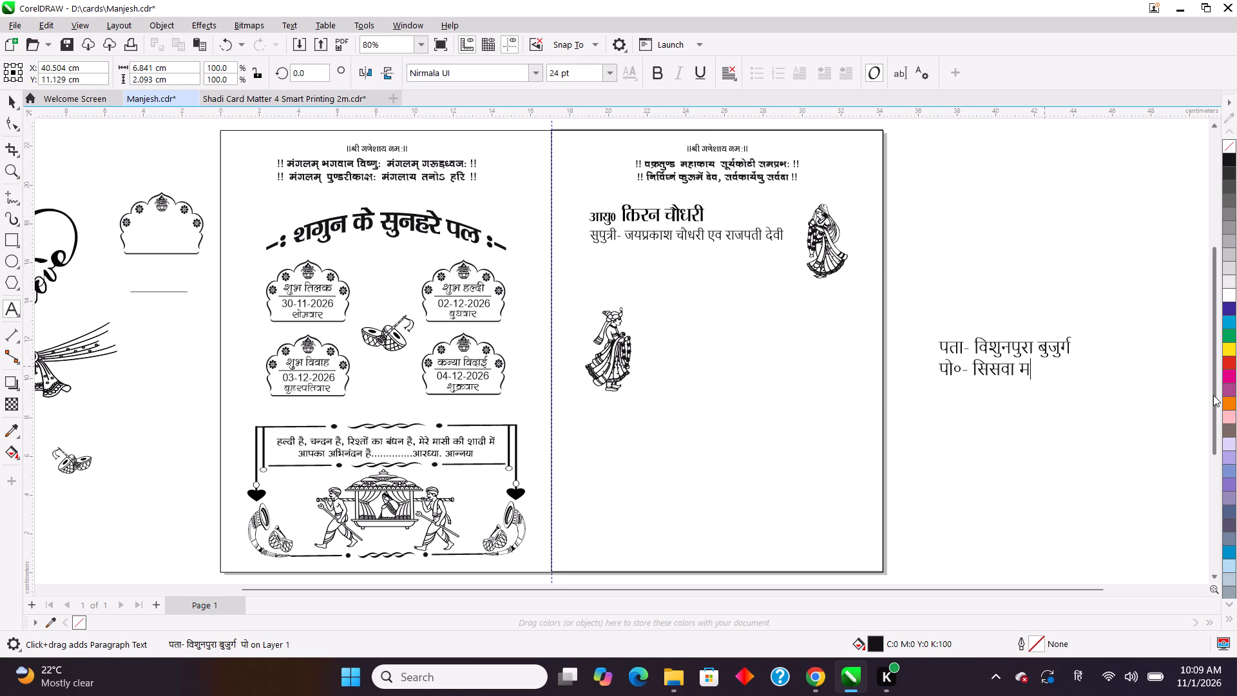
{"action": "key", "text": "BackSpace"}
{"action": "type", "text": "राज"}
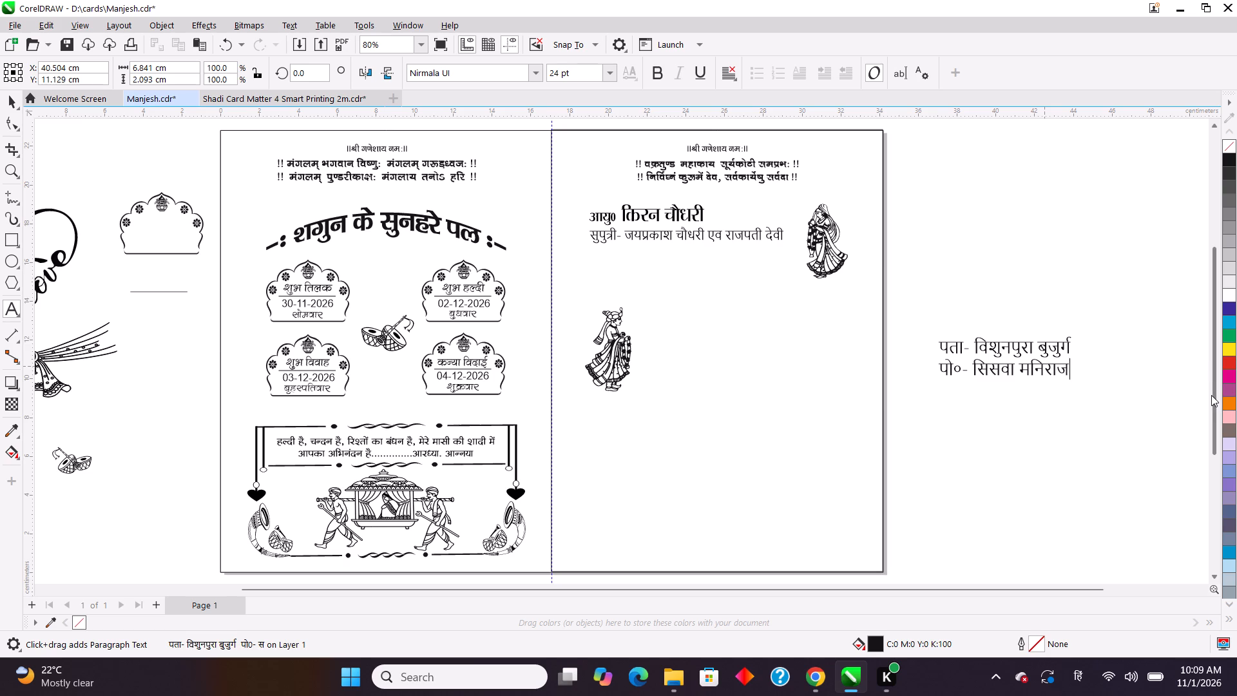
Add a third line to the address text giving the police station and district names, prefixed थाना-.
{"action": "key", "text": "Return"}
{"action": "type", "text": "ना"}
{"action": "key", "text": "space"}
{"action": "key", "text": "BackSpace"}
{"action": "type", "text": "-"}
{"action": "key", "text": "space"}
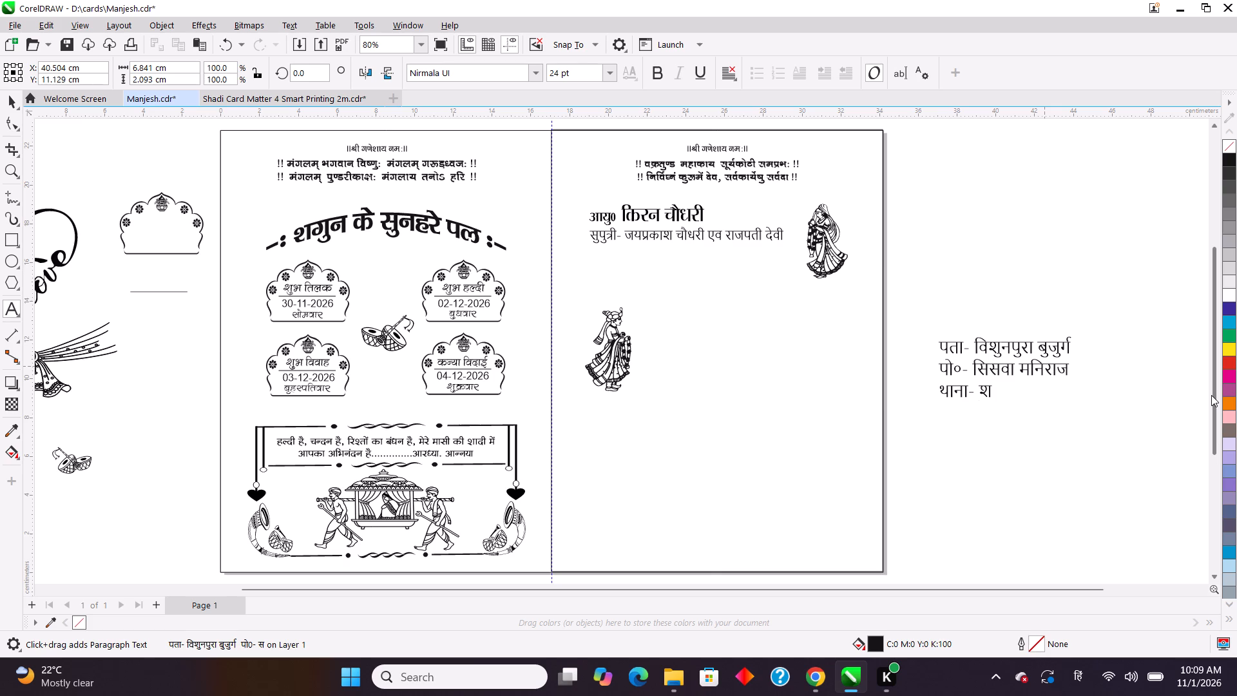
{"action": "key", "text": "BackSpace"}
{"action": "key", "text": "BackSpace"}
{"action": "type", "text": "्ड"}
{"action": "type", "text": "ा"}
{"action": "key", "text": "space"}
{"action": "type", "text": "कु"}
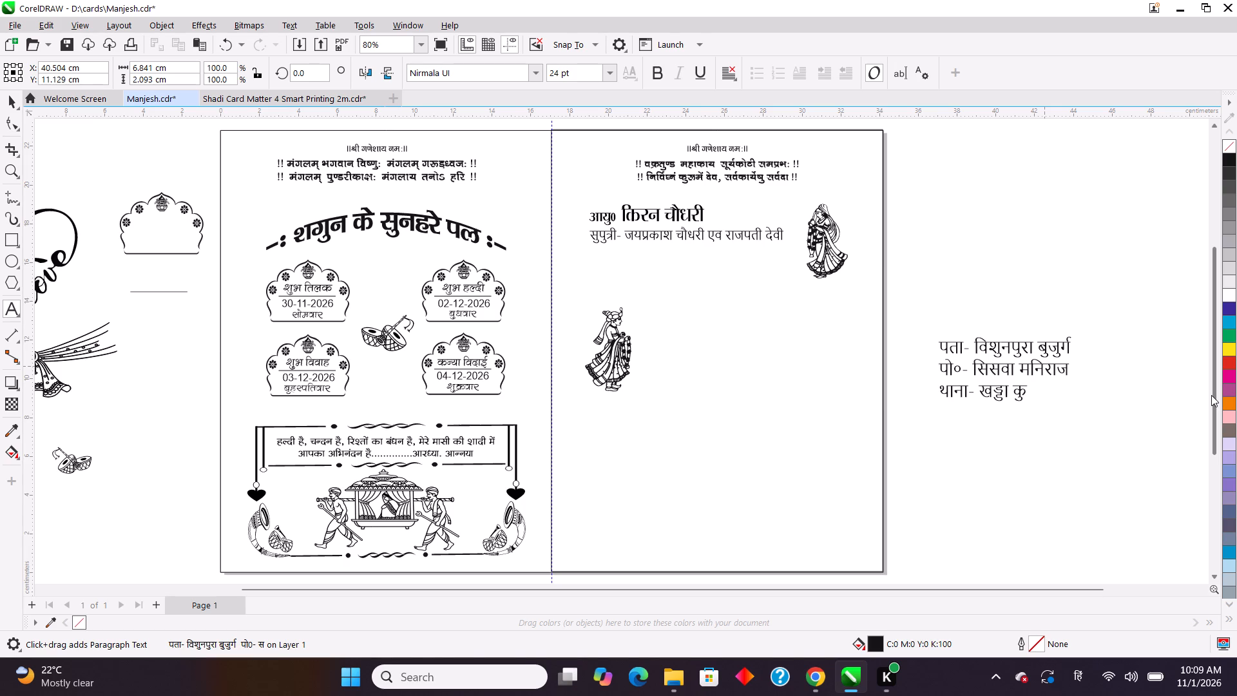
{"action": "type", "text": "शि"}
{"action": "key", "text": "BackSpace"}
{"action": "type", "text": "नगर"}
Set the three-line address text to a font size of 18 pt, matching the parents' line.
{"action": "left_click", "coordinate": [640, 238]}
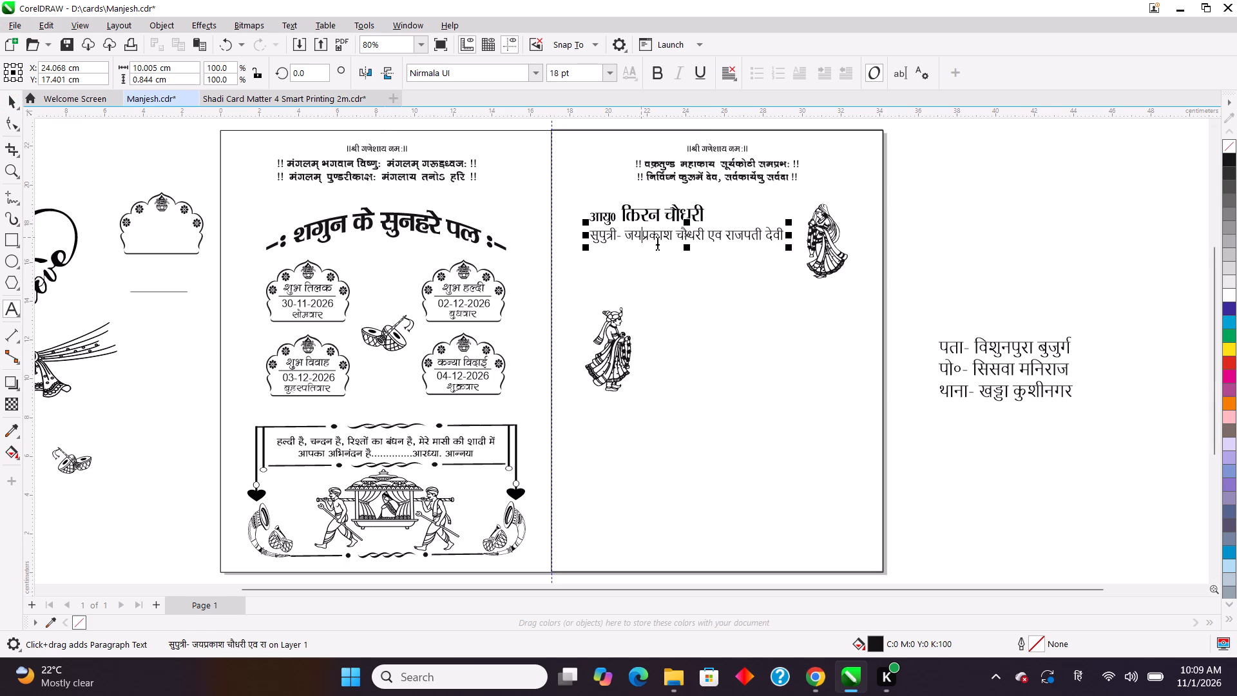
{"action": "left_click", "coordinate": [12, 100]}
{"action": "left_click", "coordinate": [1010, 369]}
{"action": "left_click_drag", "start_coordinate": [570, 73], "coordinate": [553, 71]}
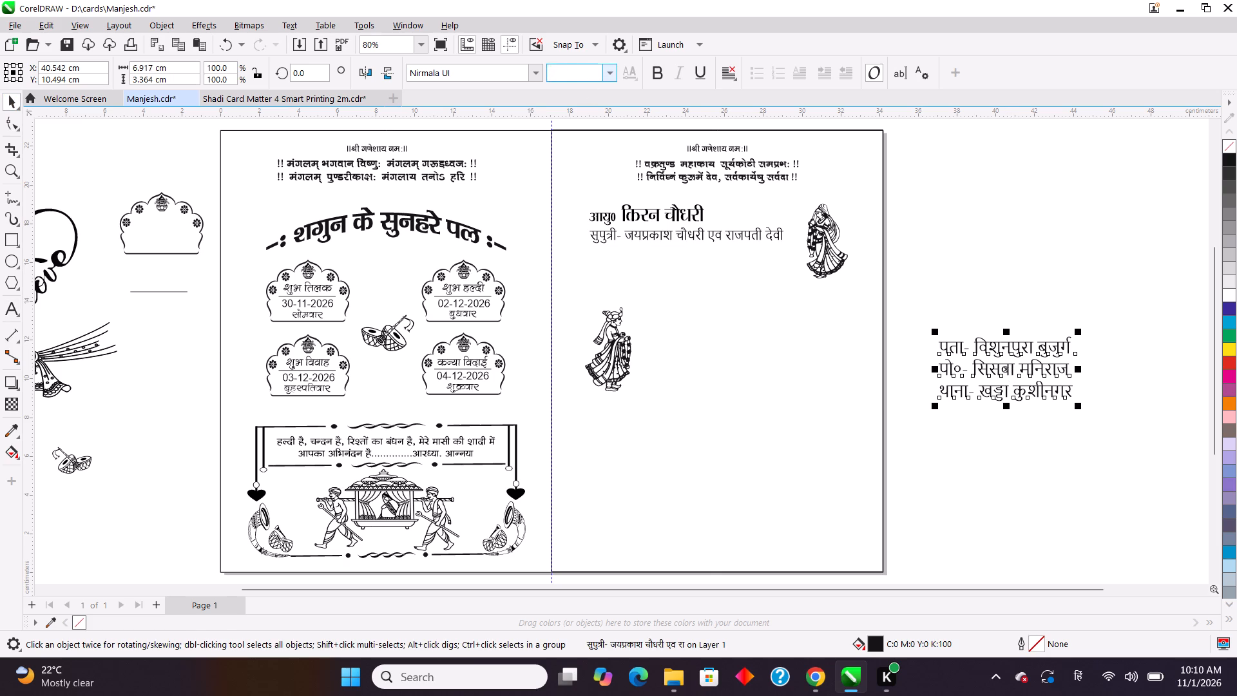
{"action": "left_click_drag", "start_coordinate": [553, 71], "coordinate": [516, 71]}
{"action": "left_click_drag", "start_coordinate": [578, 73], "coordinate": [492, 73]}
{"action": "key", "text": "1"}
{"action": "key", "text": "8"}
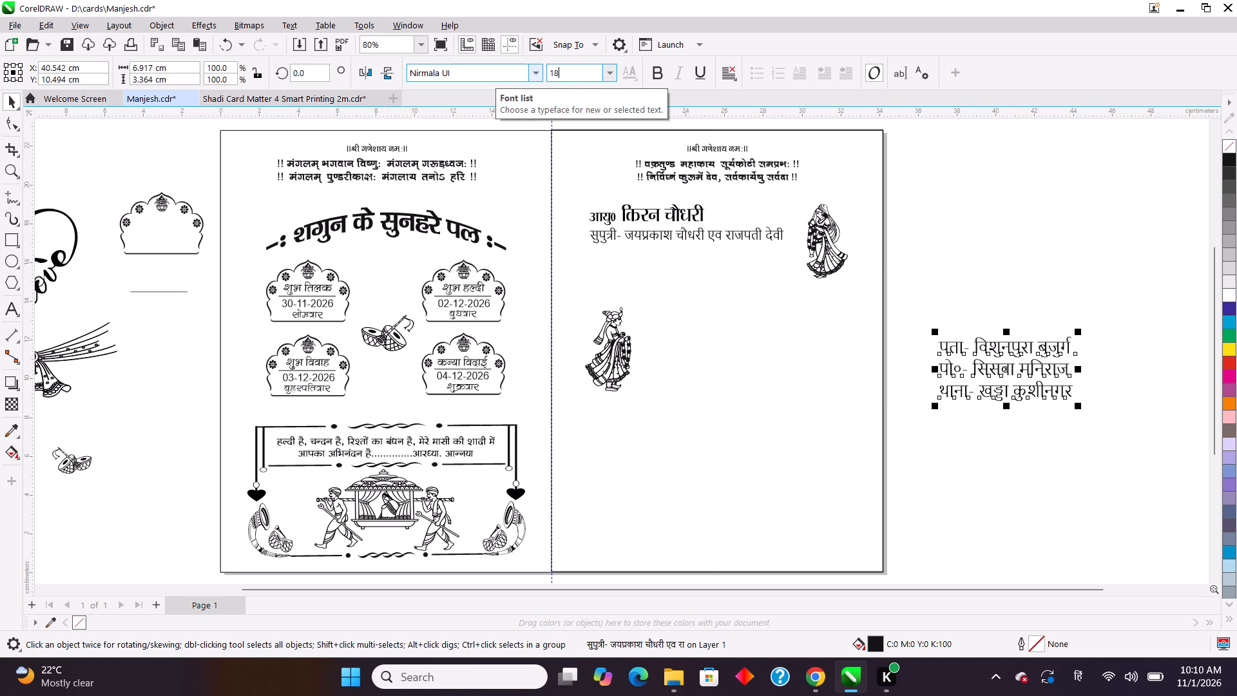
{"action": "key", "text": "Return"}
{"action": "left_click", "coordinate": [1046, 215]}
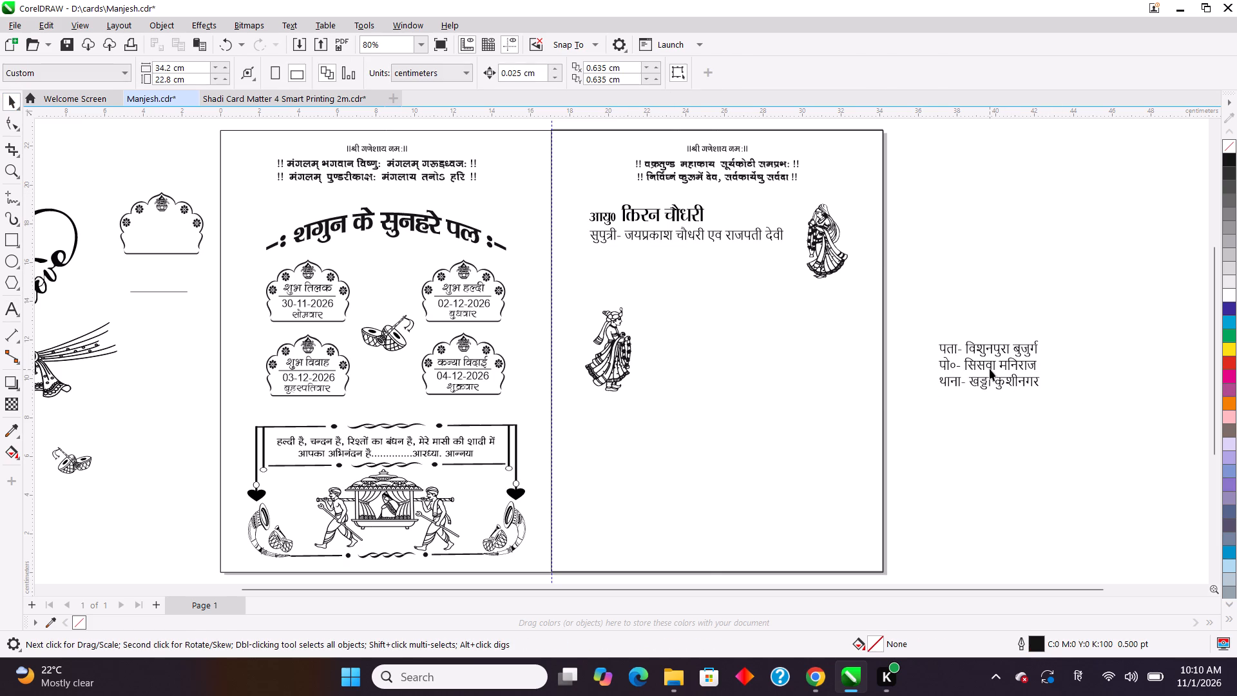
Place the address block directly beneath the bride's parents' line, at about X 21.8 cm, Y 15.6 cm.
{"action": "left_click", "coordinate": [990, 362]}
{"action": "left_click_drag", "start_coordinate": [990, 362], "coordinate": [648, 277]}
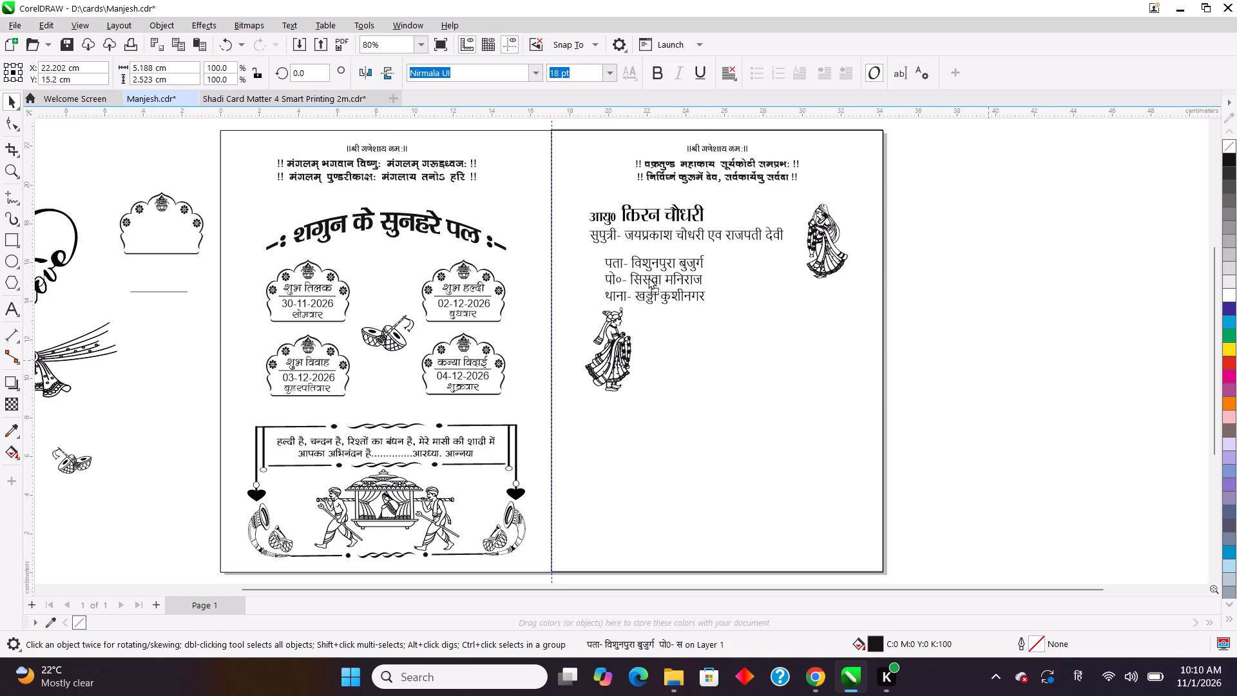
{"action": "left_click_drag", "start_coordinate": [648, 277], "coordinate": [642, 271]}
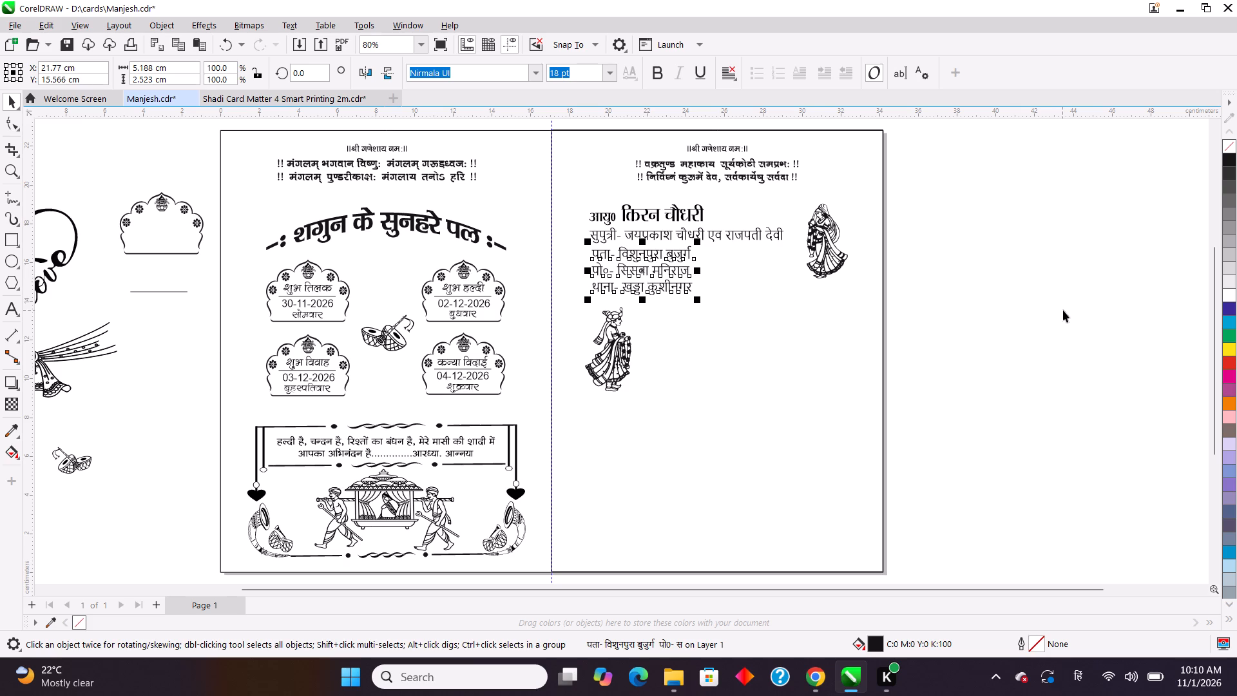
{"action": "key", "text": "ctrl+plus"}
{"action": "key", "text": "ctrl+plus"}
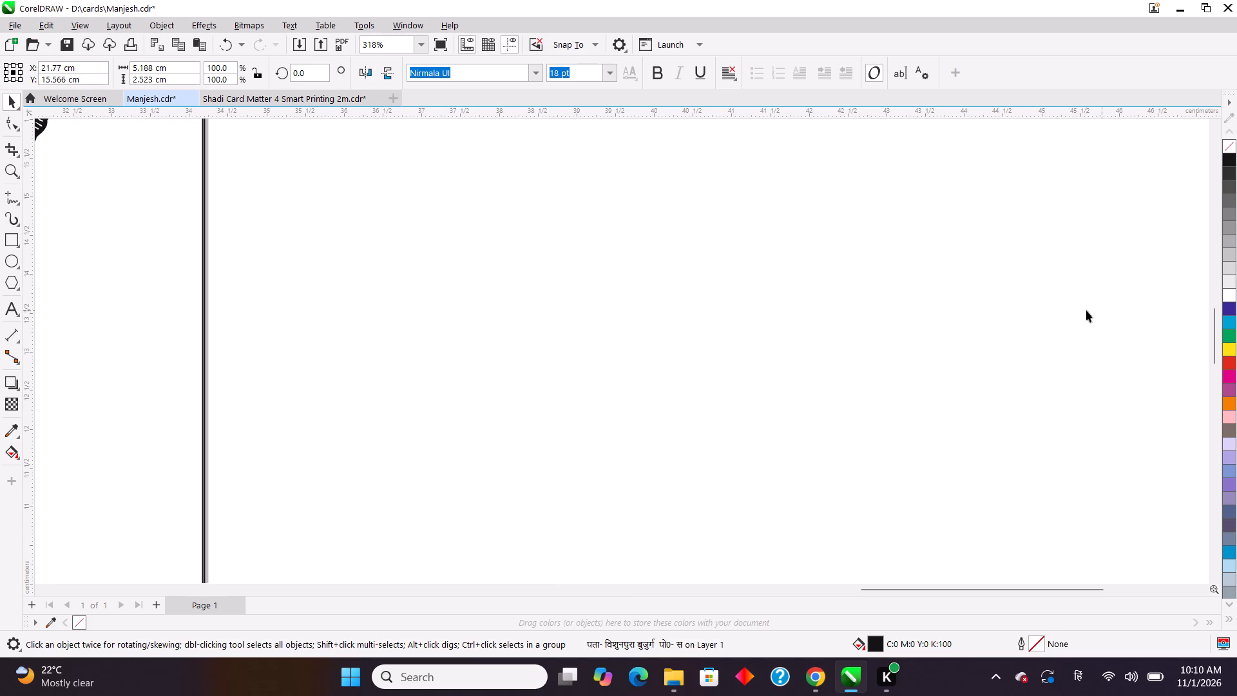
Nudge the three-line address block to about X 21.69 cm, Y 15.59 cm, aligning its left edge with the bride's parents' line.
{"action": "left_click_drag", "start_coordinate": [920, 590], "coordinate": [695, 615]}
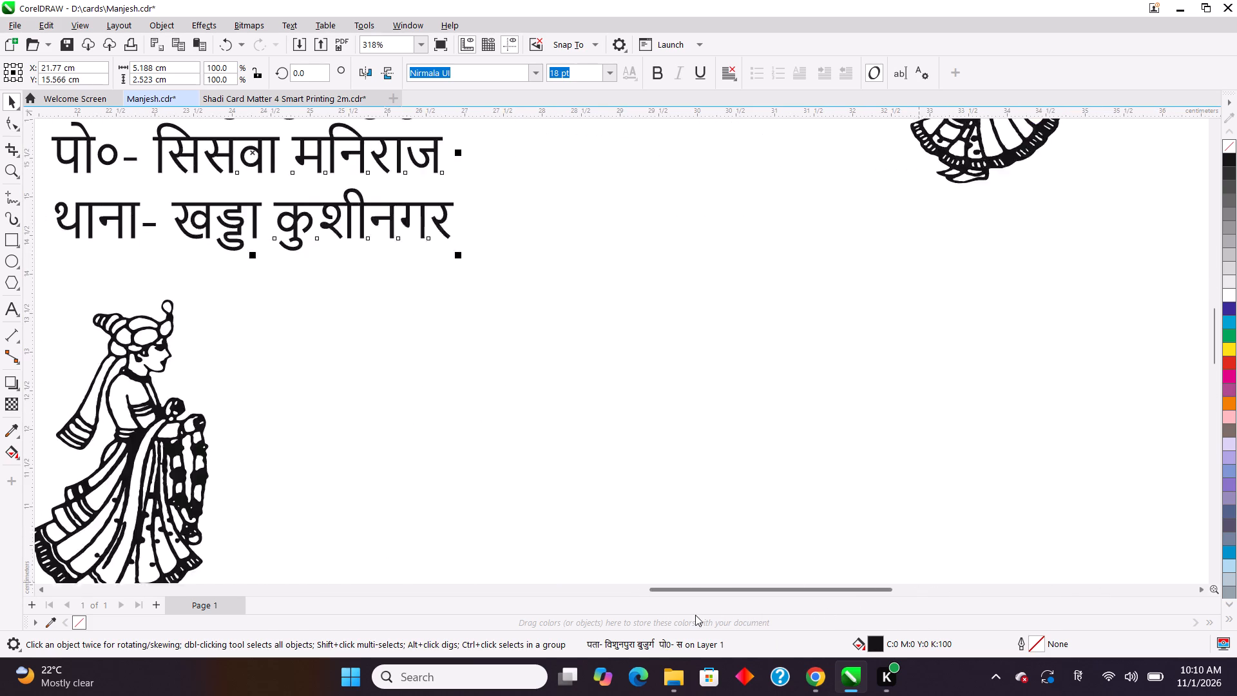
{"action": "left_click_drag", "start_coordinate": [695, 615], "coordinate": [673, 617]}
{"action": "left_click_drag", "start_coordinate": [1215, 354], "coordinate": [1223, 343]}
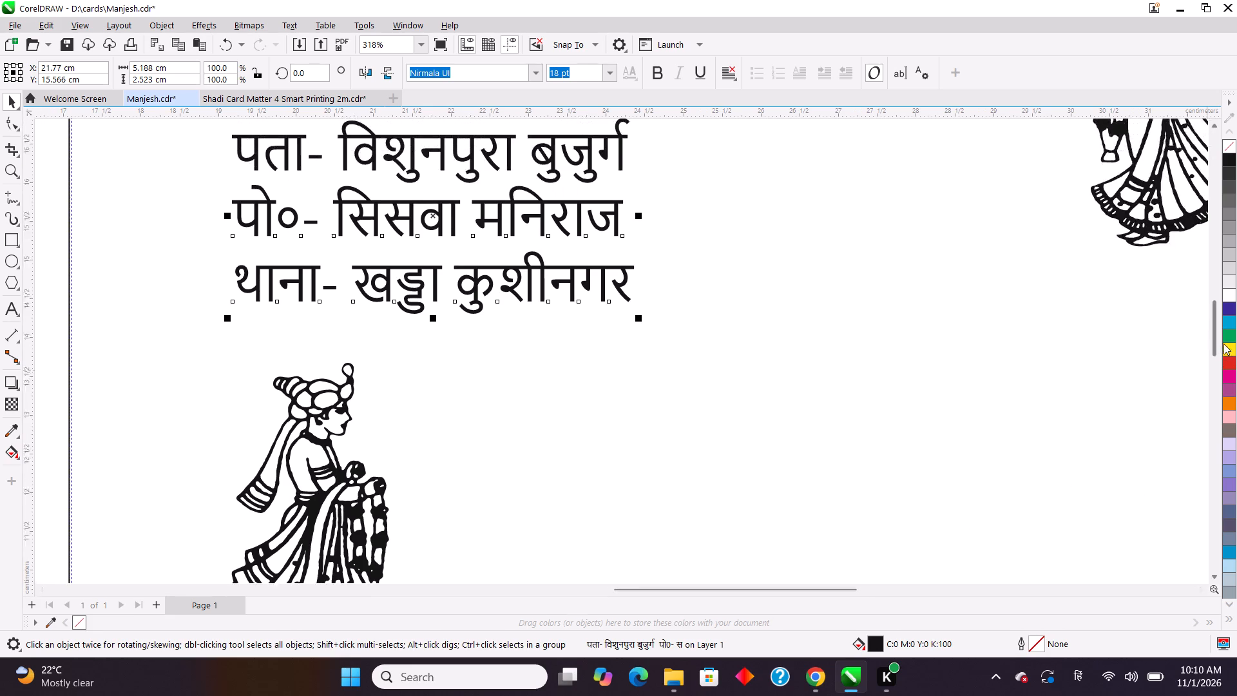
{"action": "left_click_drag", "start_coordinate": [1223, 343], "coordinate": [1222, 319]}
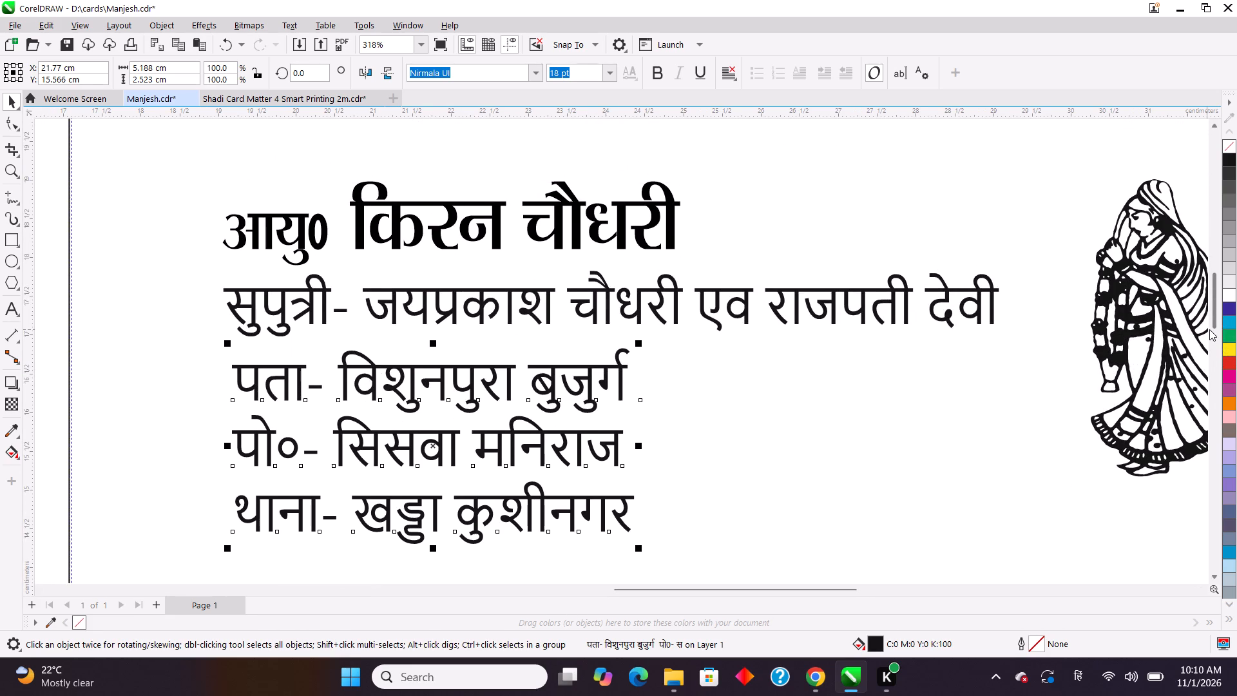
{"action": "key", "text": "Left"}
{"action": "key", "text": "Left"}
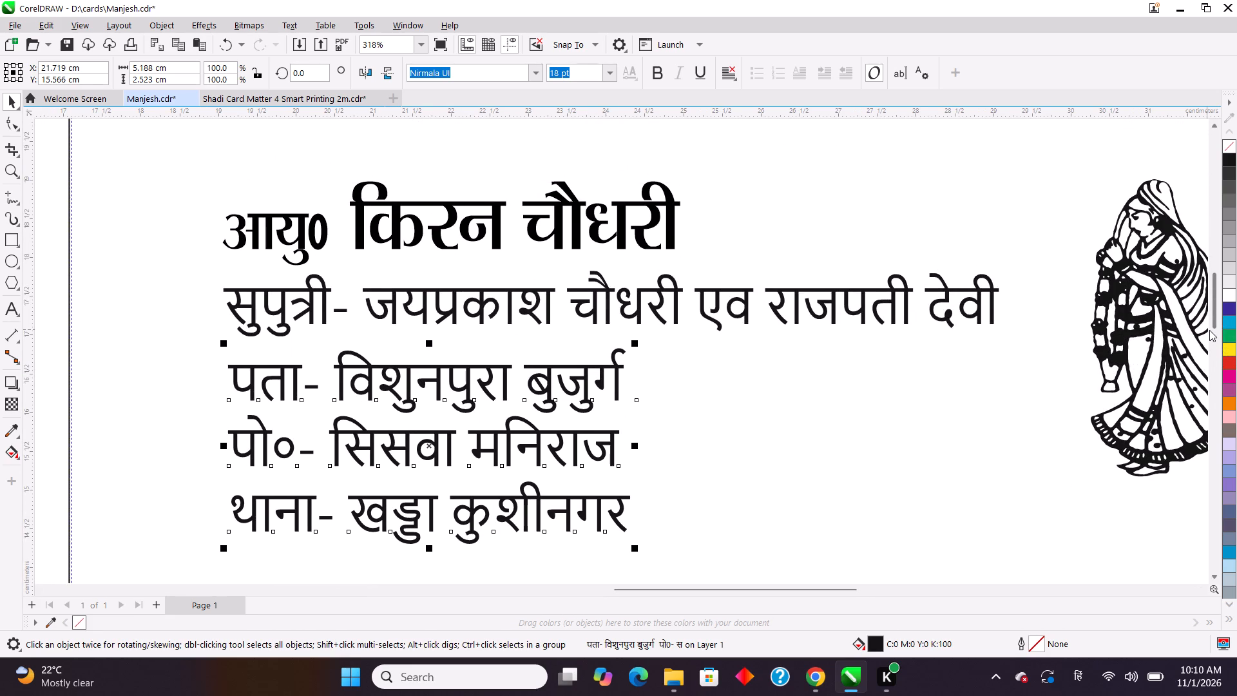
{"action": "key", "text": "Left"}
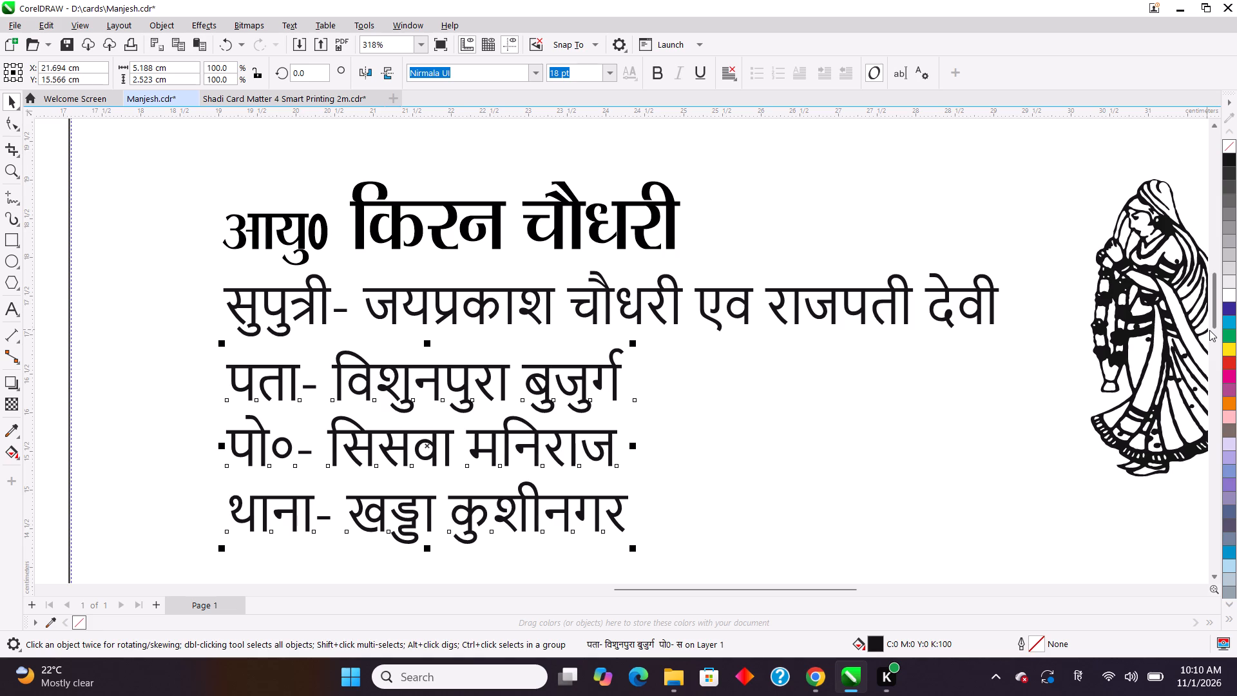
{"action": "key", "text": "Up"}
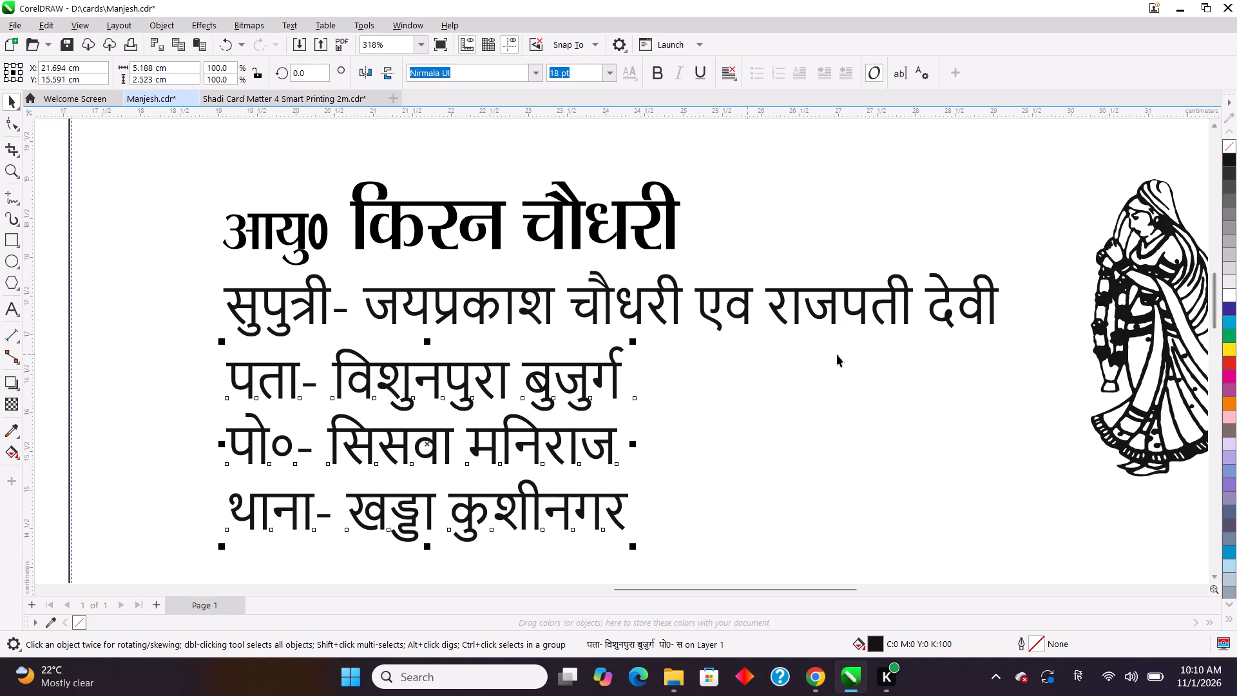
{"action": "scroll", "coordinate": [837, 354], "scroll_direction": "down", "scroll_amount": 6}
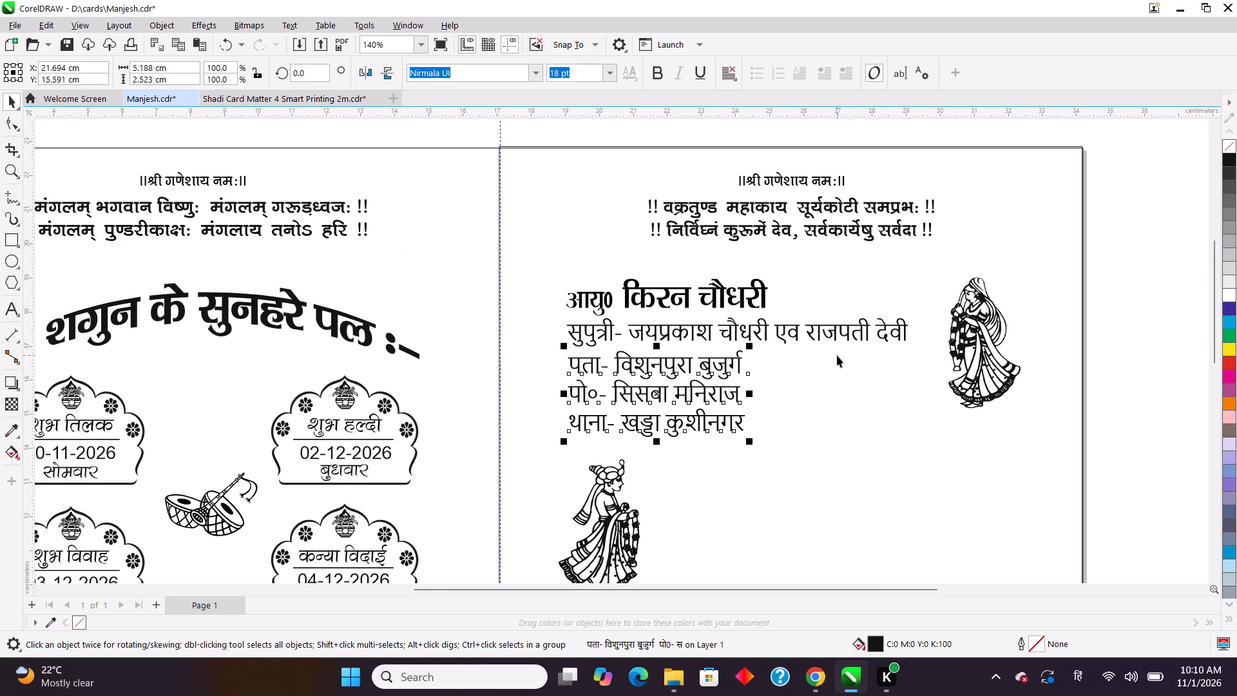
{"action": "scroll", "coordinate": [837, 355], "scroll_direction": "down", "scroll_amount": 1}
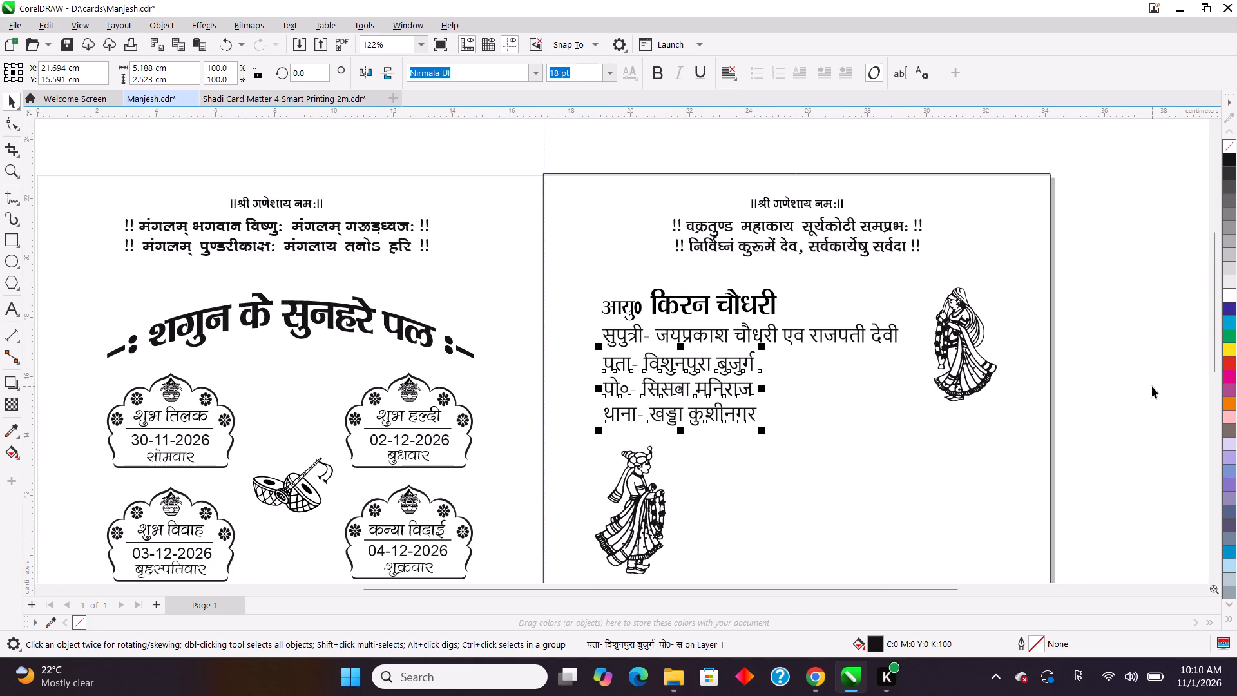
{"action": "left_click", "coordinate": [1151, 386]}
Copy the groom's name text from page 2 of the Shadi Card Matter document and return to Manjesh.cdr.
{"action": "scroll", "coordinate": [1150, 386], "scroll_direction": "down", "scroll_amount": 2}
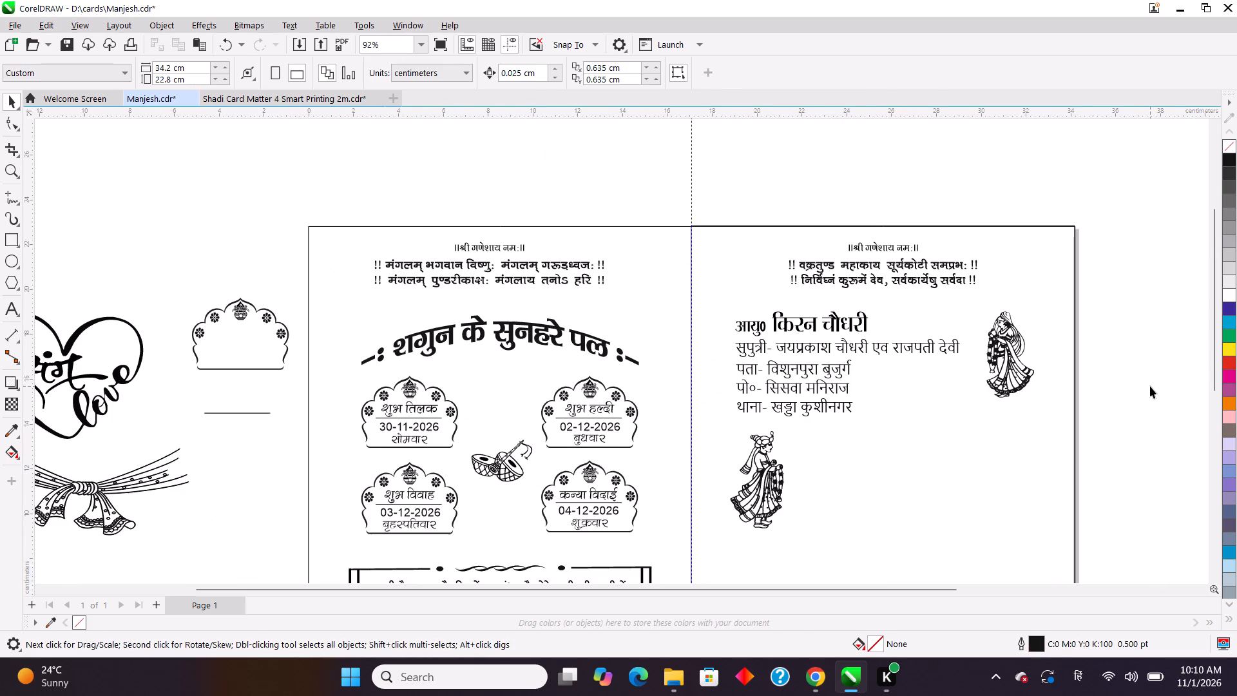
{"action": "left_click_drag", "start_coordinate": [1208, 358], "coordinate": [1209, 407]}
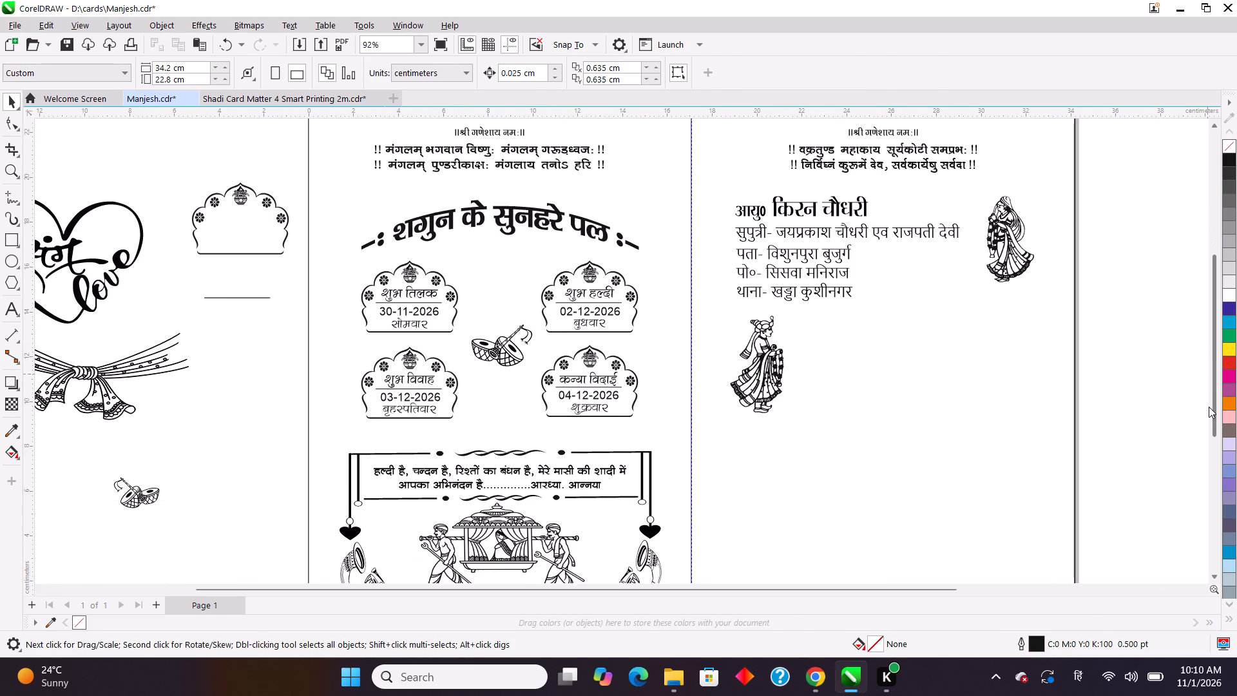
{"action": "left_click_drag", "start_coordinate": [1209, 407], "coordinate": [1209, 409]}
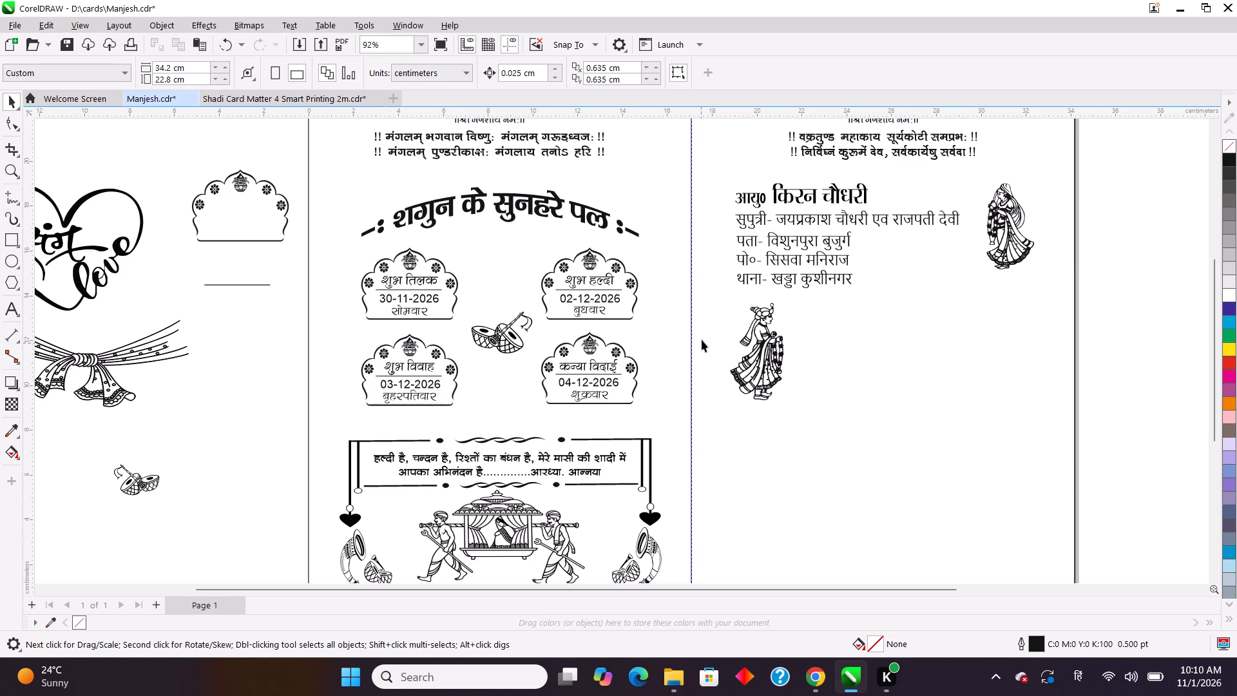
{"action": "left_click", "coordinate": [250, 95]}
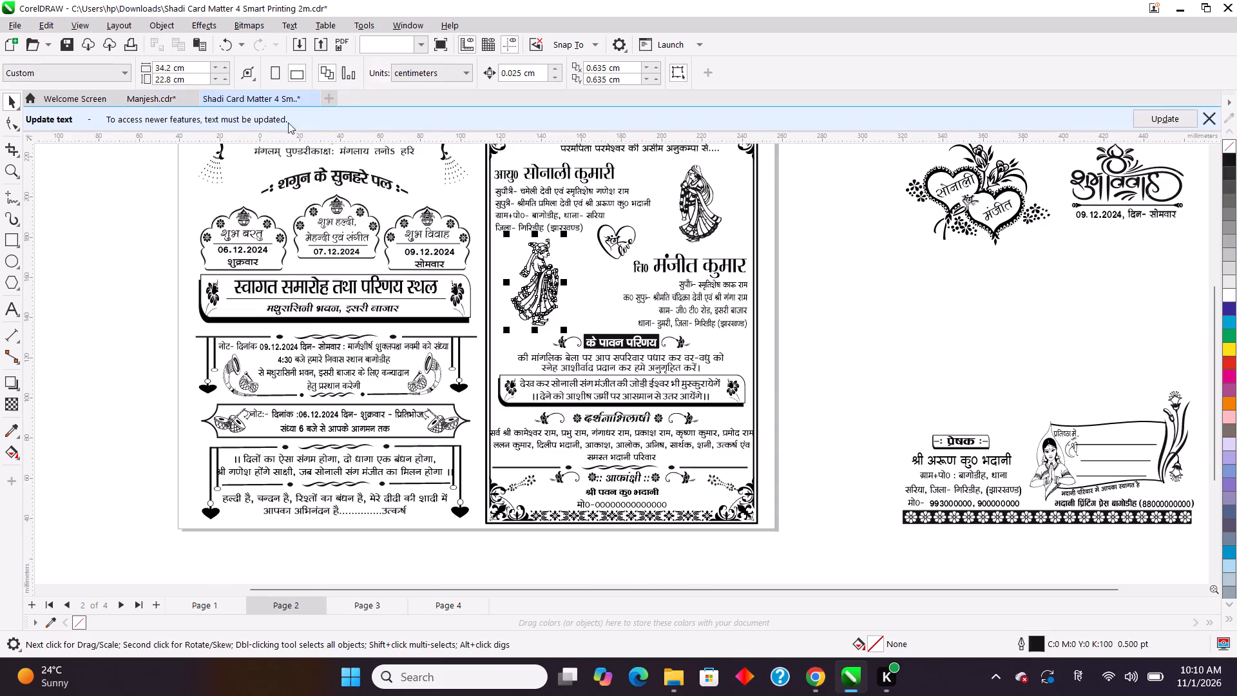
{"action": "left_click", "coordinate": [680, 266]}
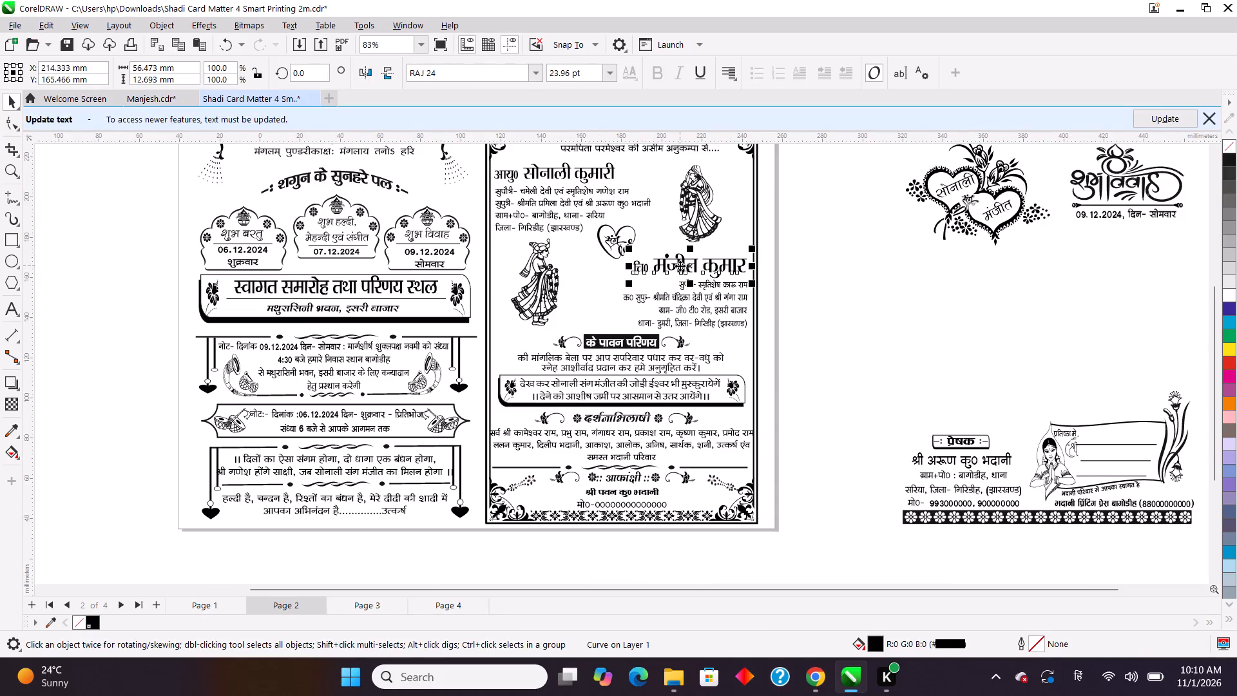
{"action": "right_click", "coordinate": [680, 266]}
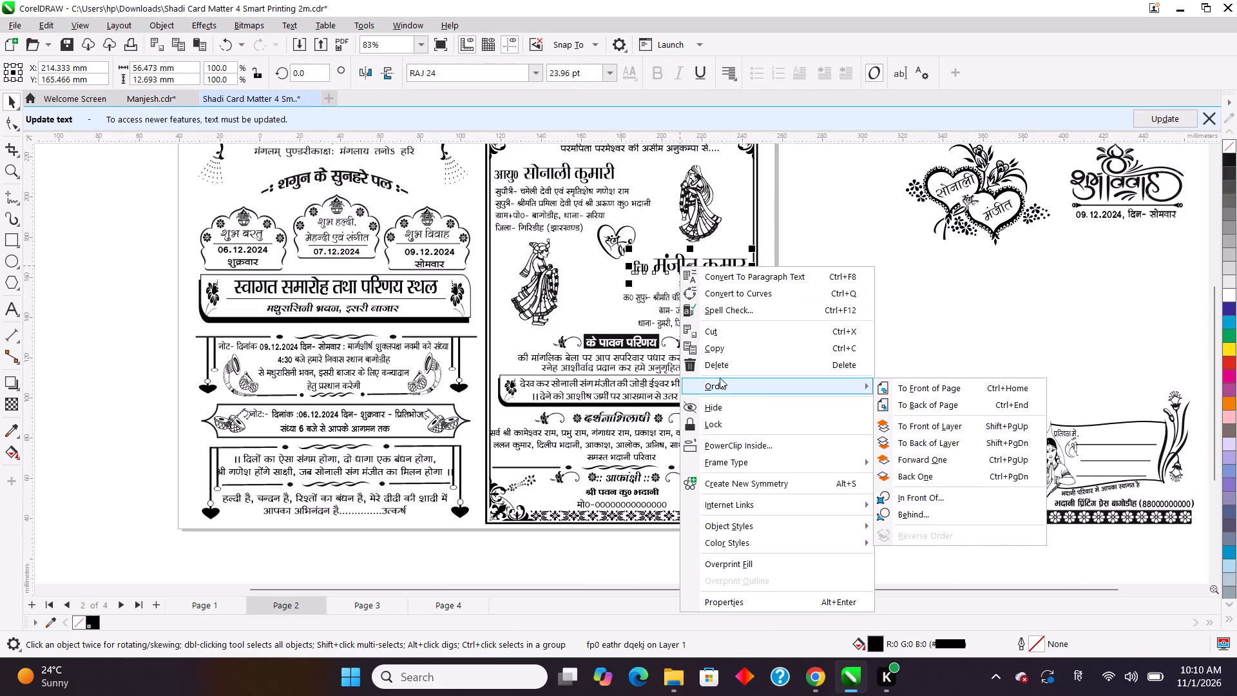
{"action": "left_click", "coordinate": [717, 343]}
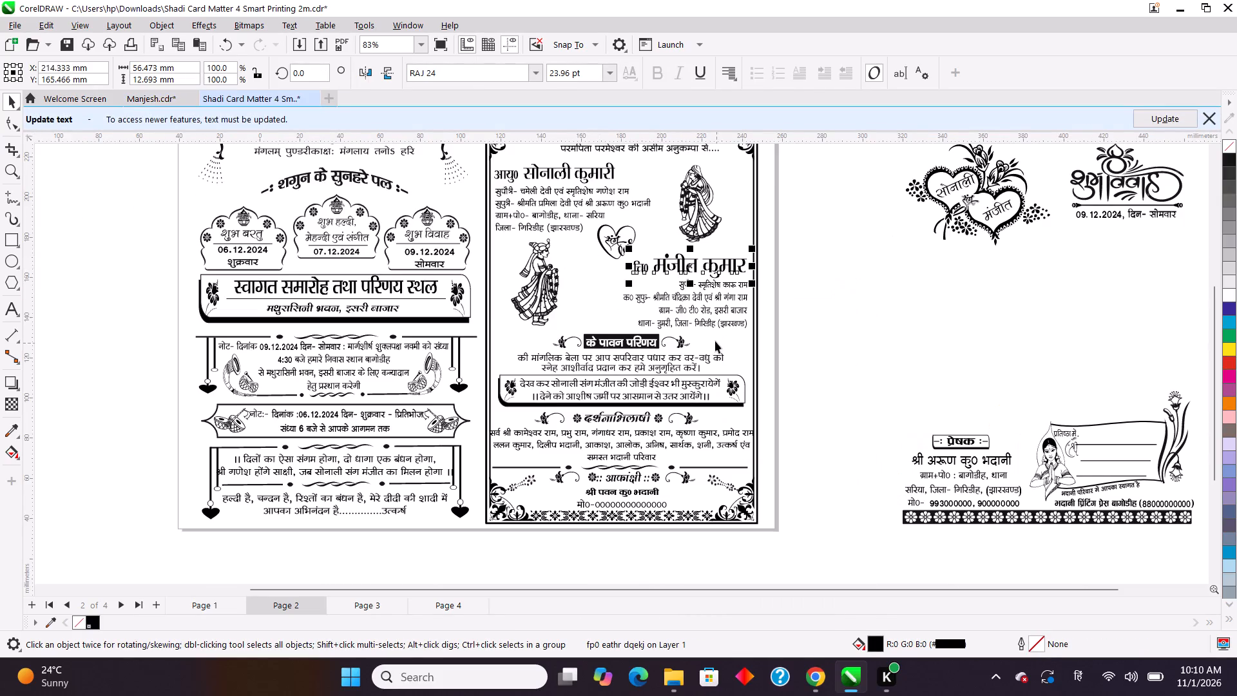
{"action": "left_click", "coordinate": [149, 98]}
{"action": "right_click", "coordinate": [861, 408]}
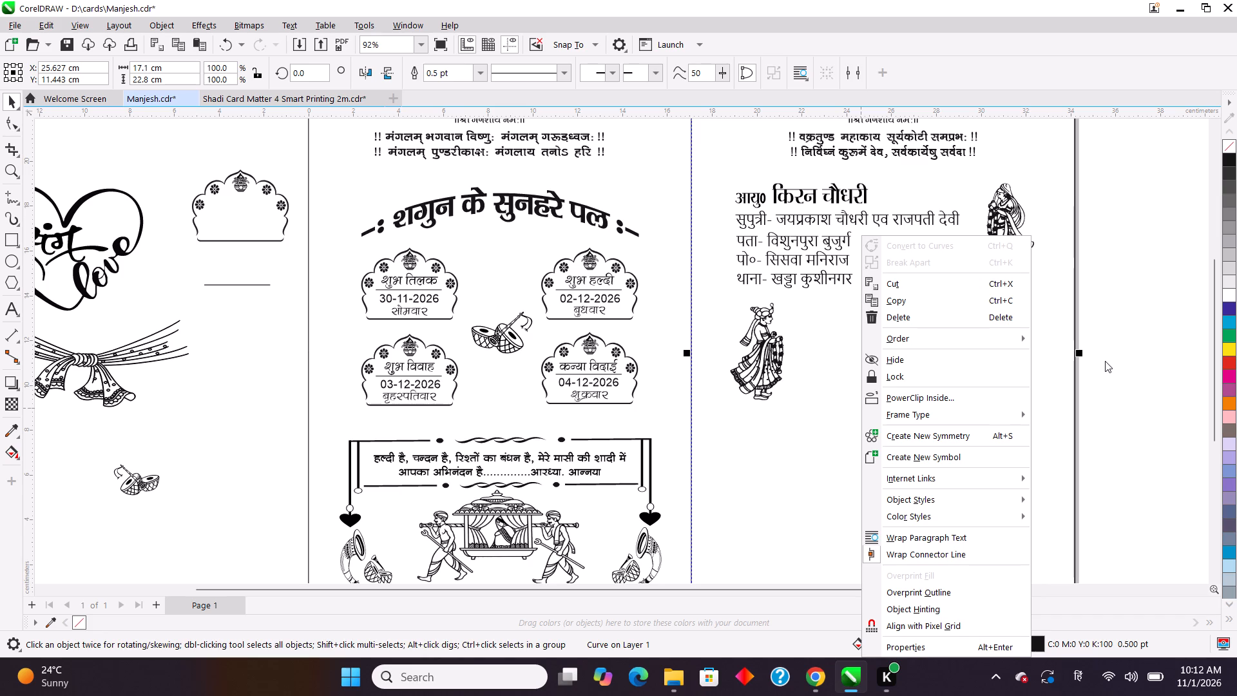
{"action": "left_click", "coordinate": [1106, 361]}
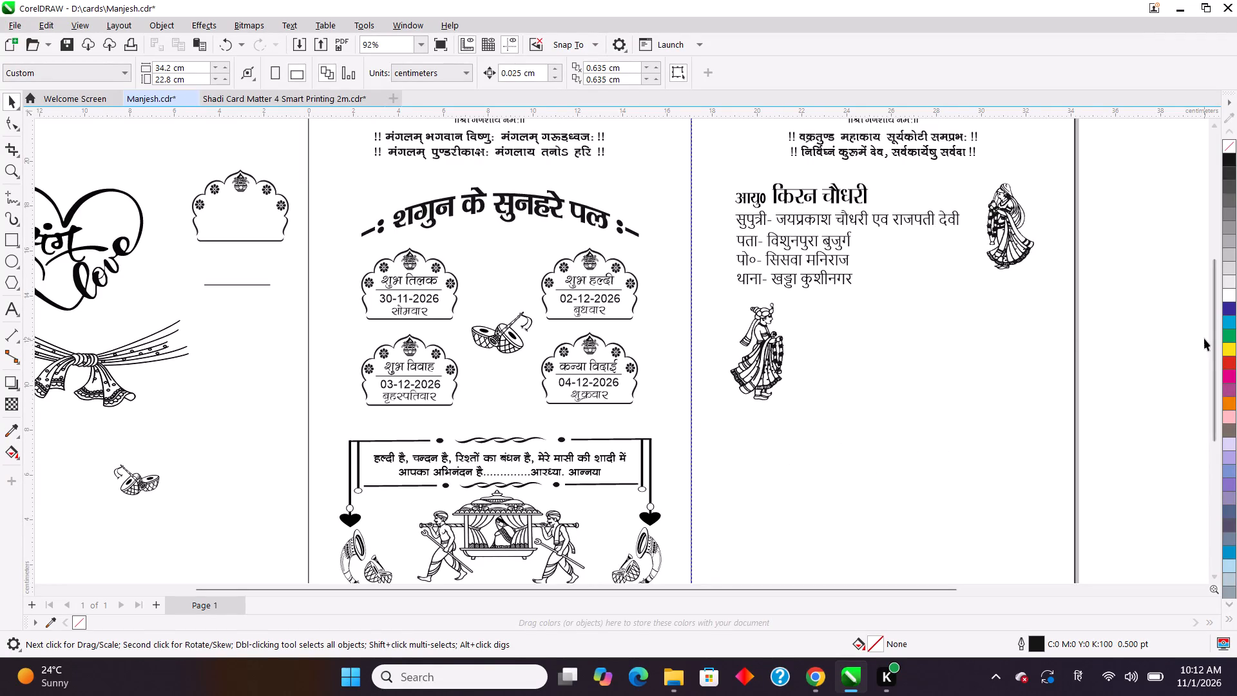
Move the bride figure beside the address text straight down to about Y 16.4 cm.
{"action": "left_click_drag", "start_coordinate": [1214, 333], "coordinate": [1210, 376]}
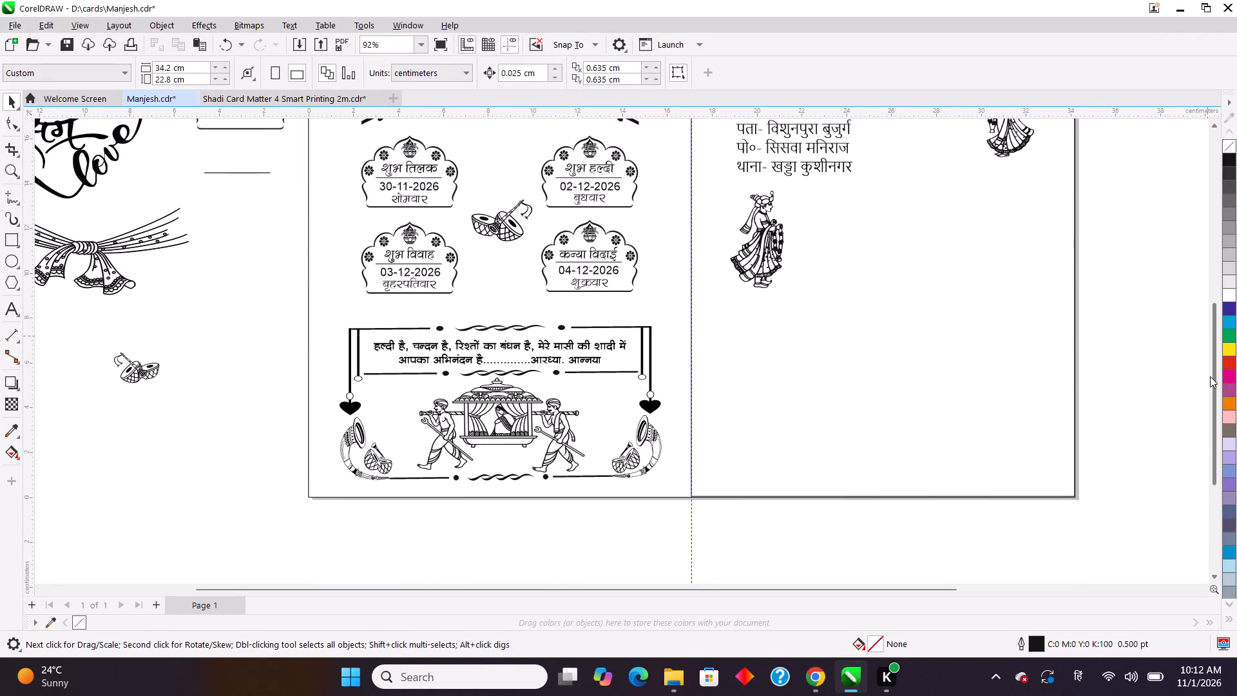
{"action": "left_click_drag", "start_coordinate": [1210, 376], "coordinate": [1209, 374]}
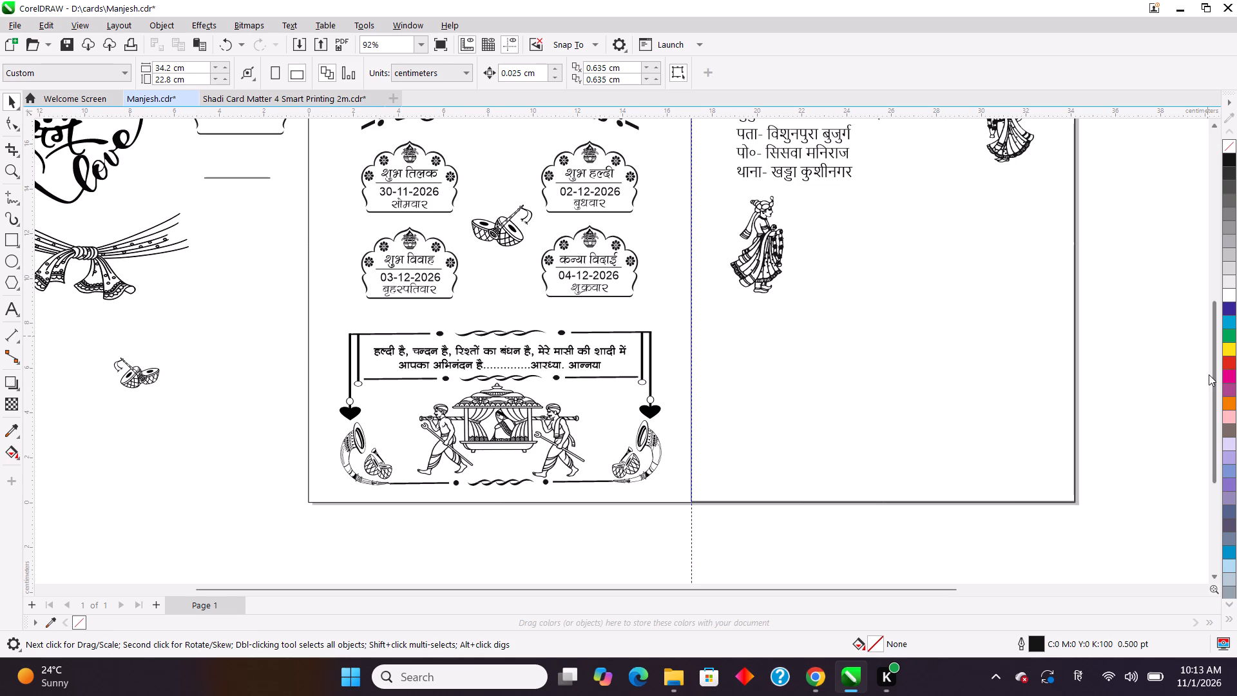
{"action": "left_click_drag", "start_coordinate": [1209, 374], "coordinate": [1202, 362]}
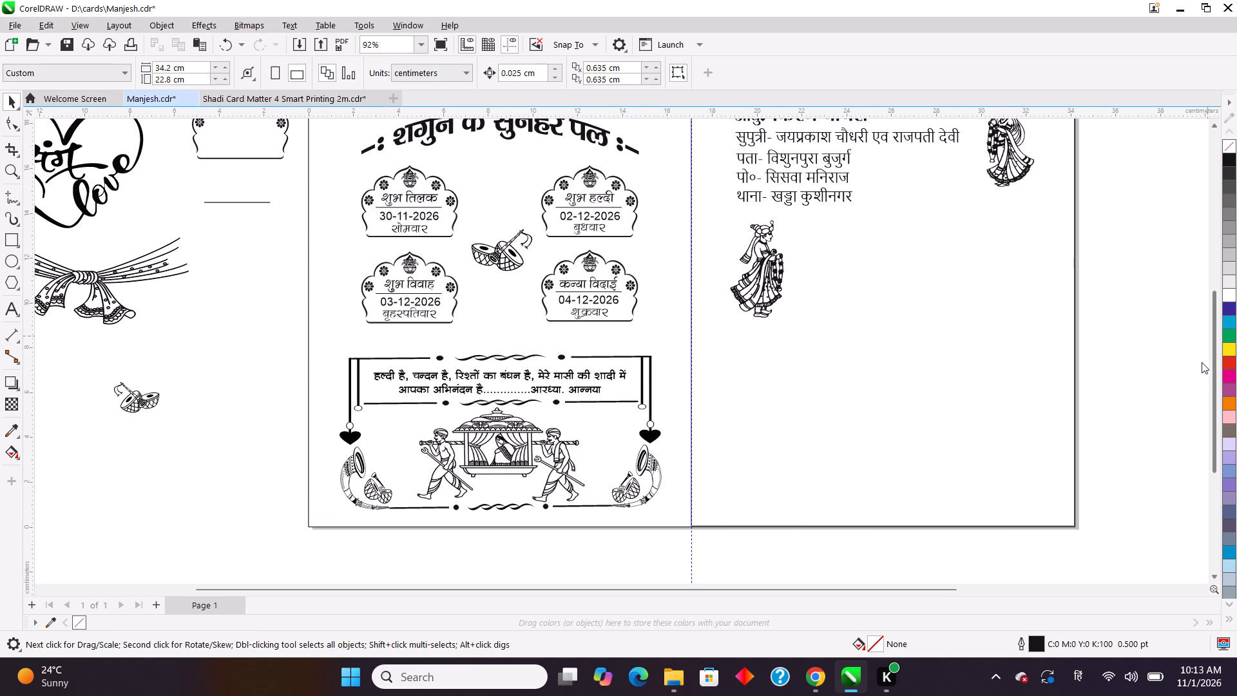
{"action": "left_click_drag", "start_coordinate": [1202, 362], "coordinate": [1198, 347]}
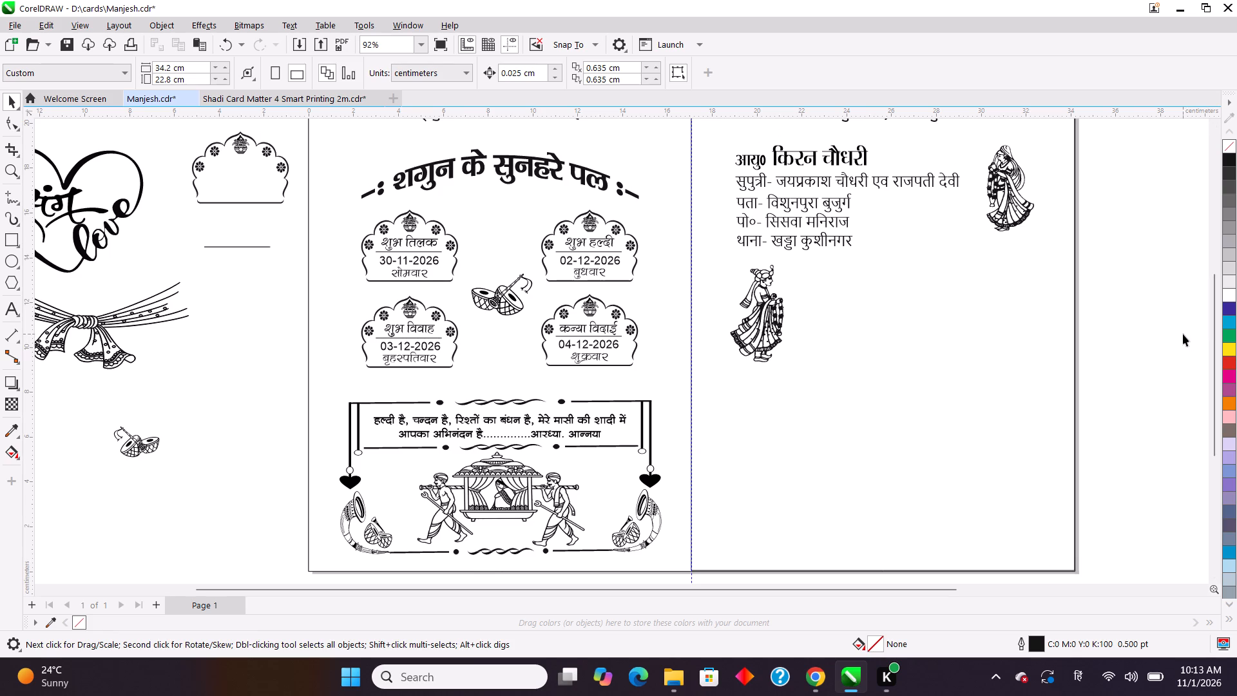
{"action": "left_click", "coordinate": [1008, 193]}
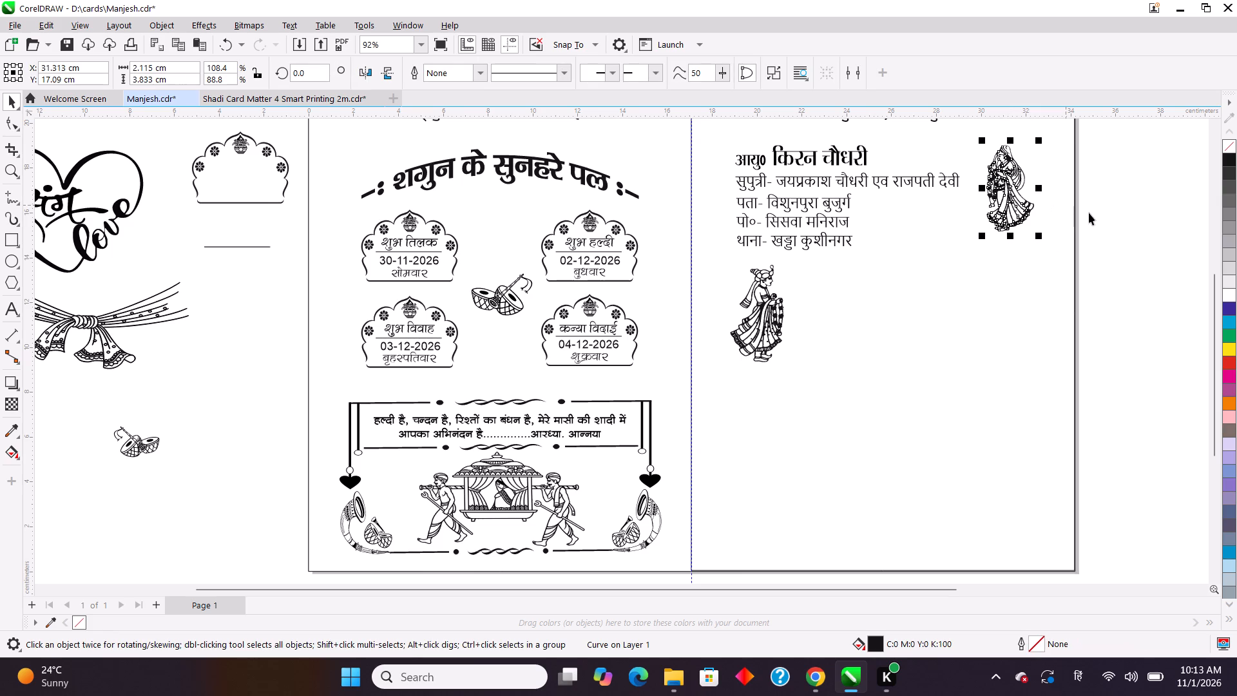
{"action": "key", "text": "Down"}
{"action": "key", "text": "Down"}
{"action": "key", "text": "Down"}
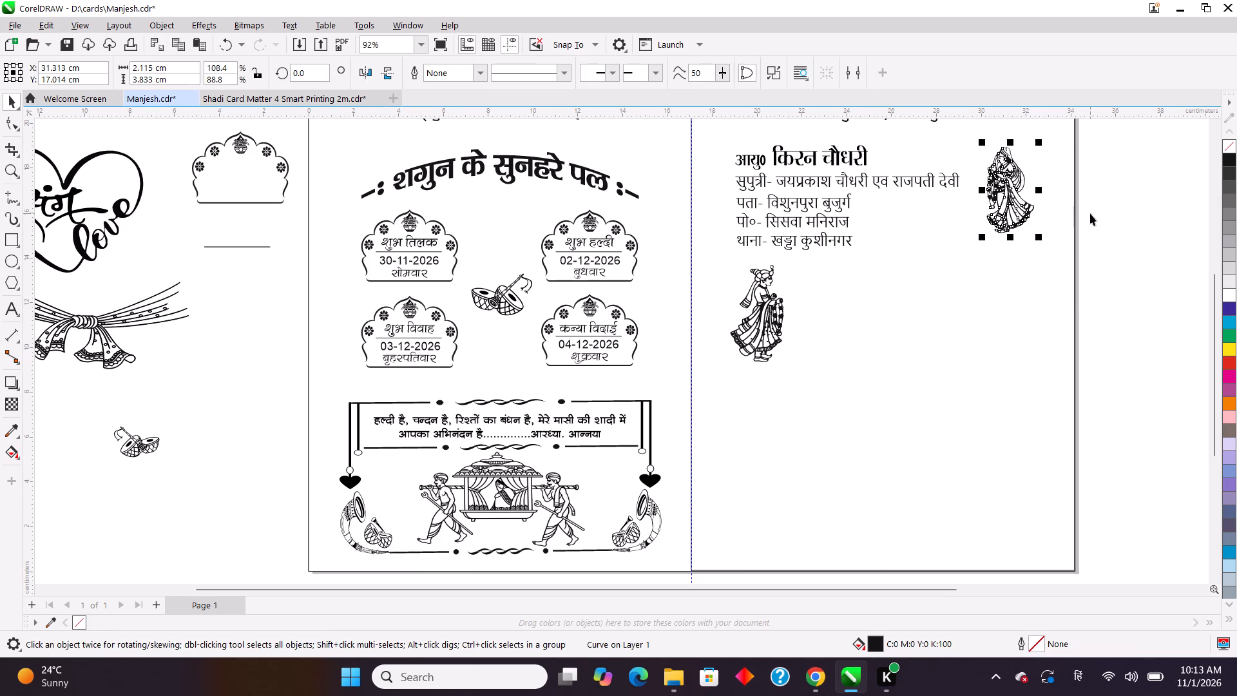
{"action": "key", "text": "Down"}
{"action": "key", "text": "Down"}
{"action": "key", "text": "Down"}
{"action": "key", "text": "Down"}
{"action": "key", "text": "Down"}
{"action": "key", "text": "Down"}
{"action": "key", "text": "Down"}
{"action": "key", "text": "Down"}
{"action": "key", "text": "Down"}
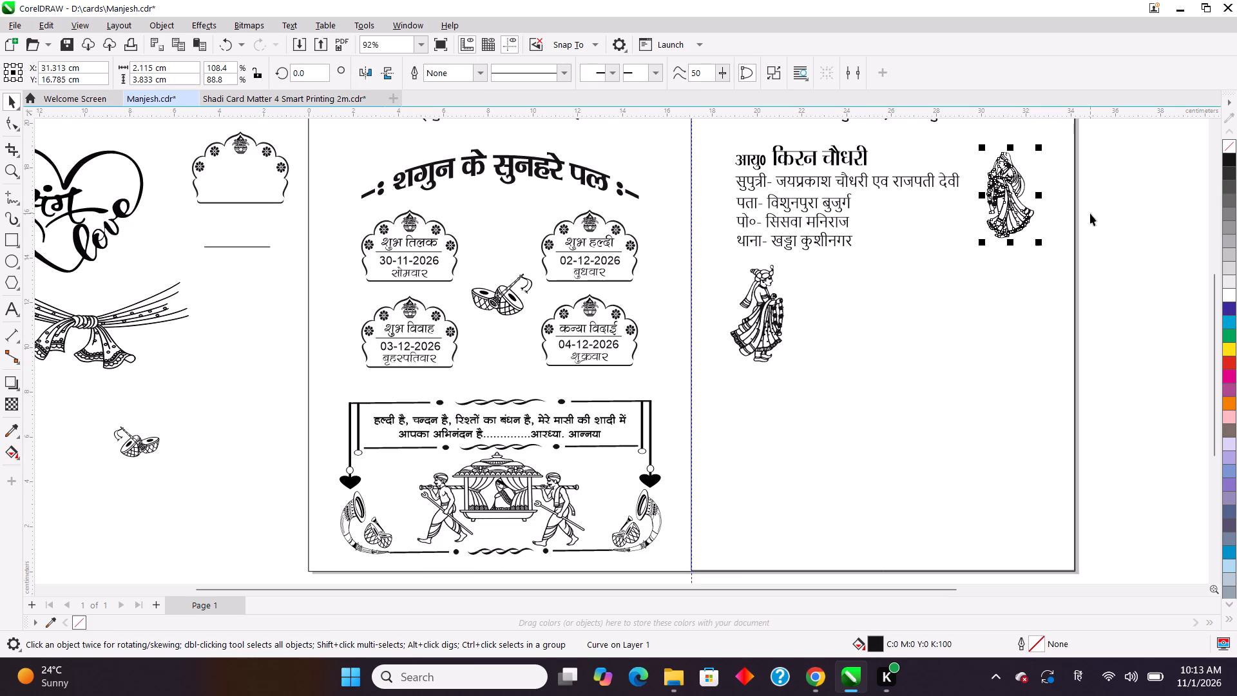
{"action": "left_click", "coordinate": [1104, 258]}
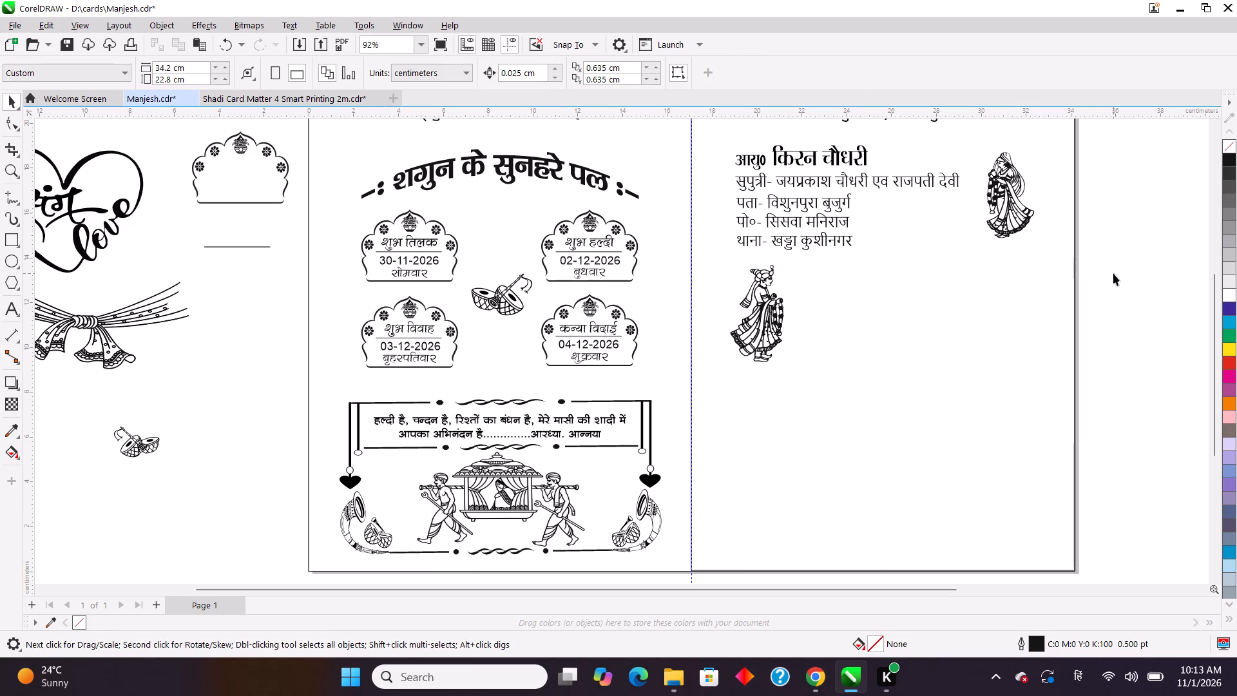
{"action": "left_click", "coordinate": [1008, 200]}
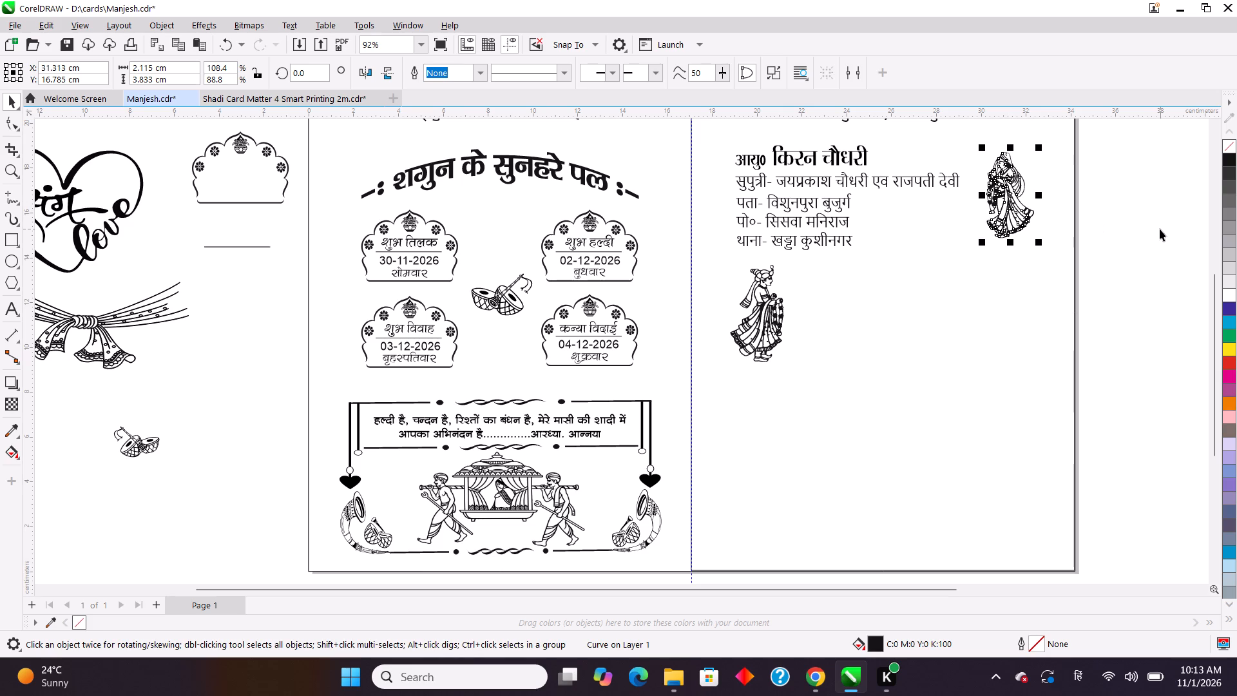
{"action": "key", "text": "Down"}
{"action": "key", "text": "Down"}
{"action": "key", "text": "Down"}
{"action": "key", "text": "Down"}
{"action": "key", "text": "Down"}
{"action": "key", "text": "Down"}
{"action": "key", "text": "Down"}
{"action": "key", "text": "Down"}
{"action": "key", "text": "Down"}
{"action": "key", "text": "Down"}
{"action": "key", "text": "Down"}
{"action": "key", "text": "Down"}
{"action": "key", "text": "Down"}
{"action": "key", "text": "Down"}
{"action": "key", "text": "Down"}
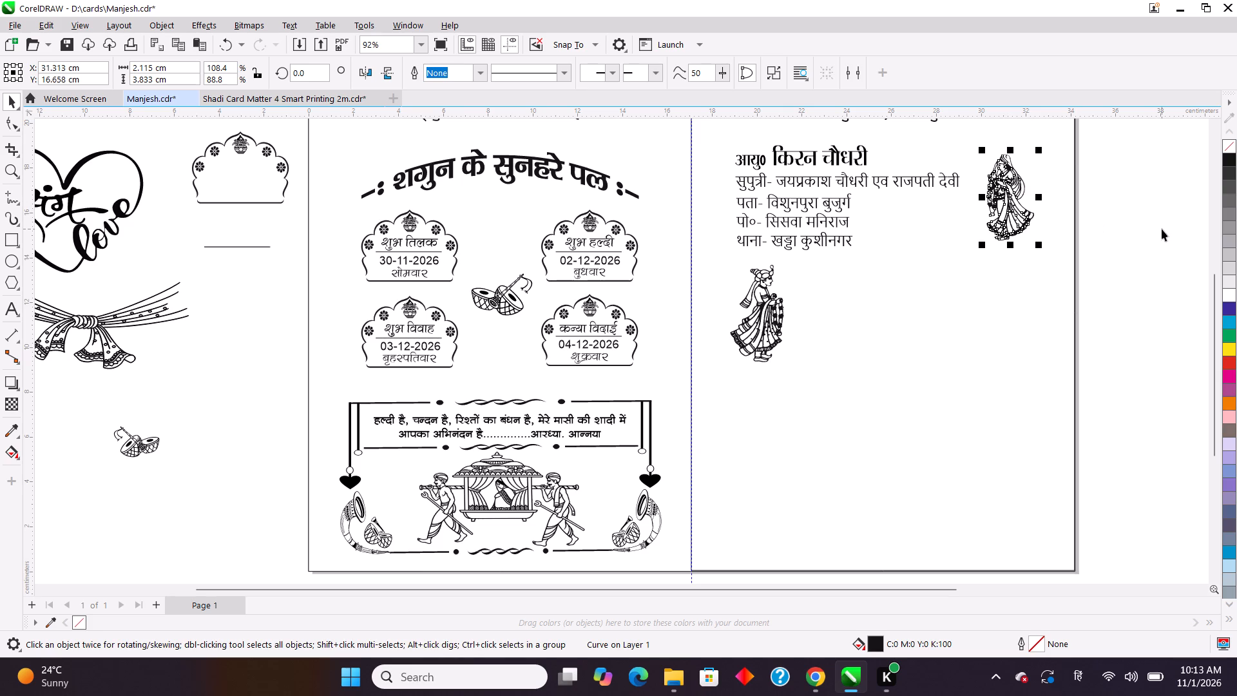
{"action": "key", "text": "Down"}
{"action": "key", "text": "Down"}
{"action": "key", "text": "Down"}
{"action": "key", "text": "Down"}
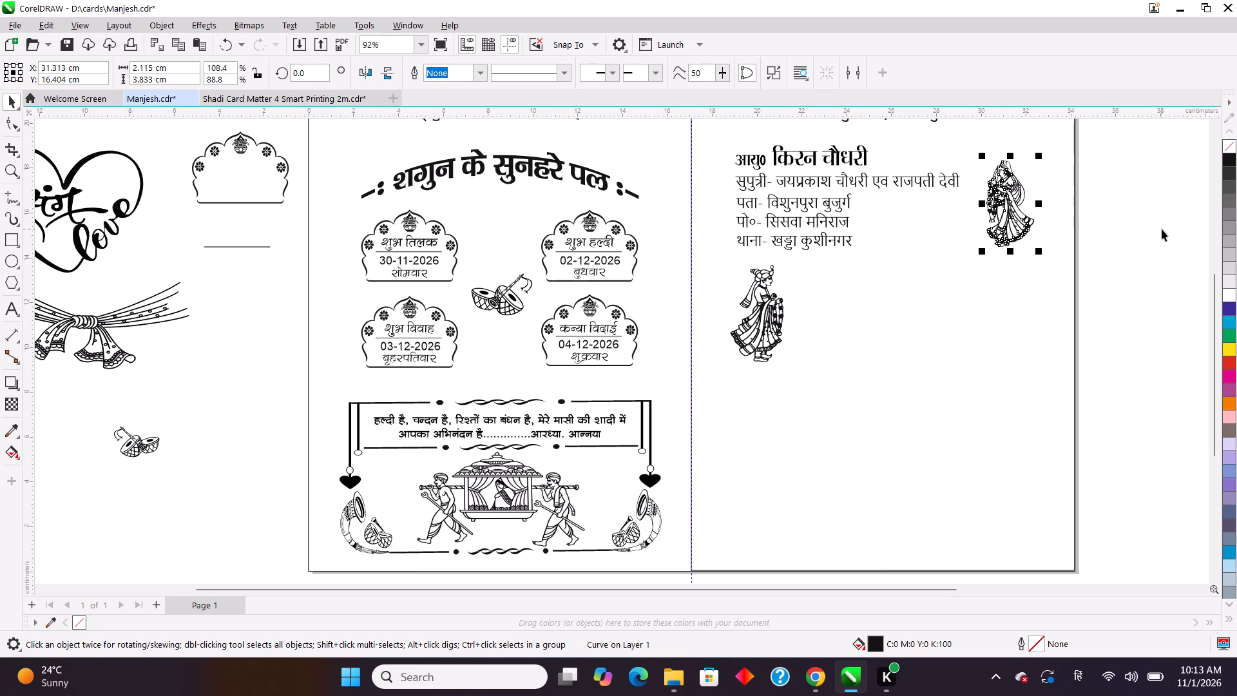
{"action": "left_click", "coordinate": [1142, 313]}
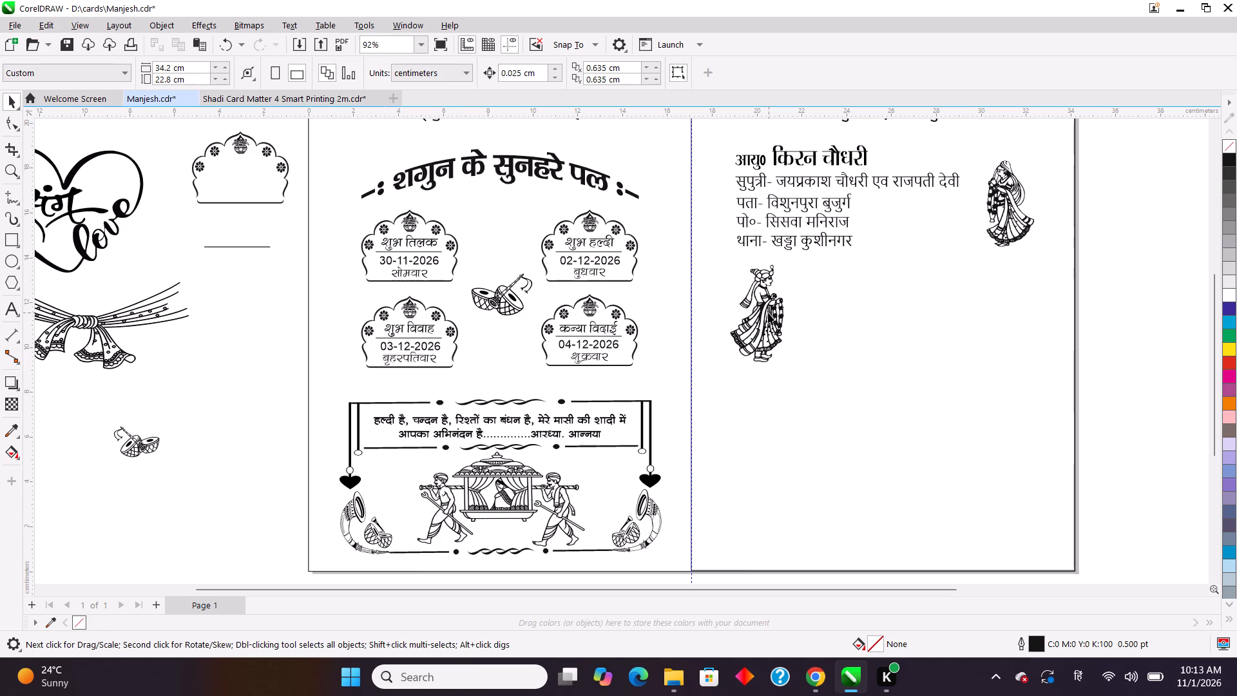
Move the groom figure below the address text straight down to about Y 11.4 cm.
{"action": "left_click", "coordinate": [766, 313]}
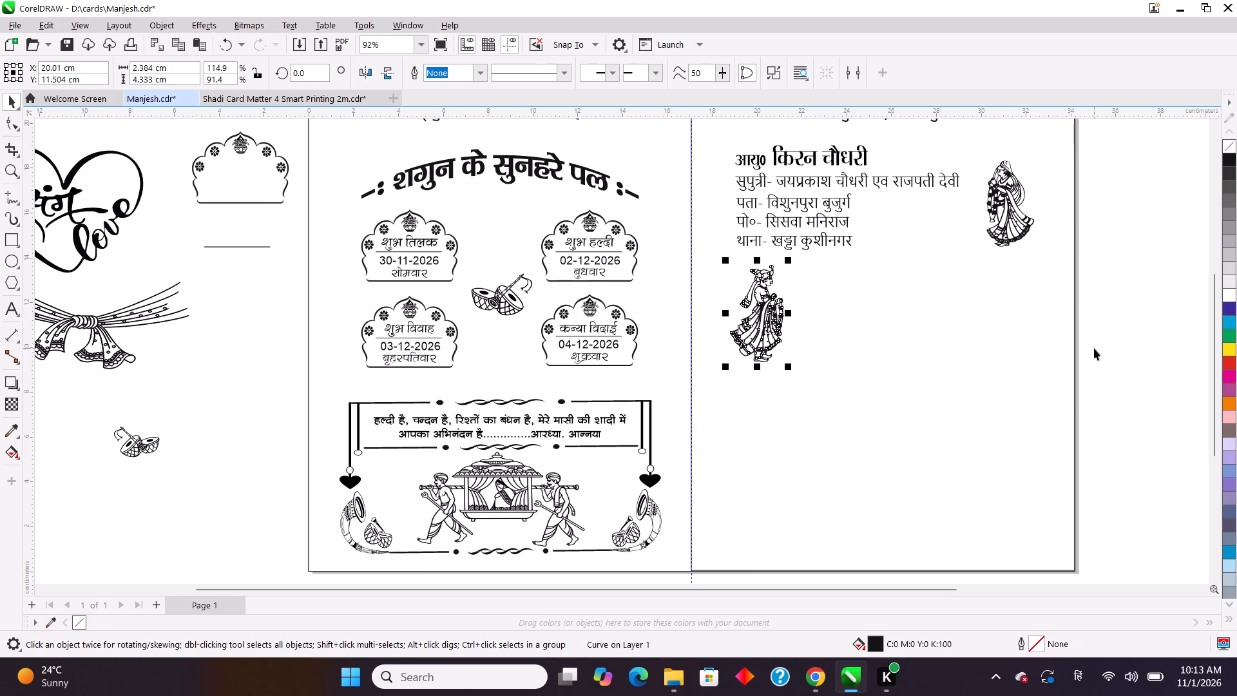
{"action": "key", "text": "Down"}
{"action": "key", "text": "Down"}
{"action": "key", "text": "Down"}
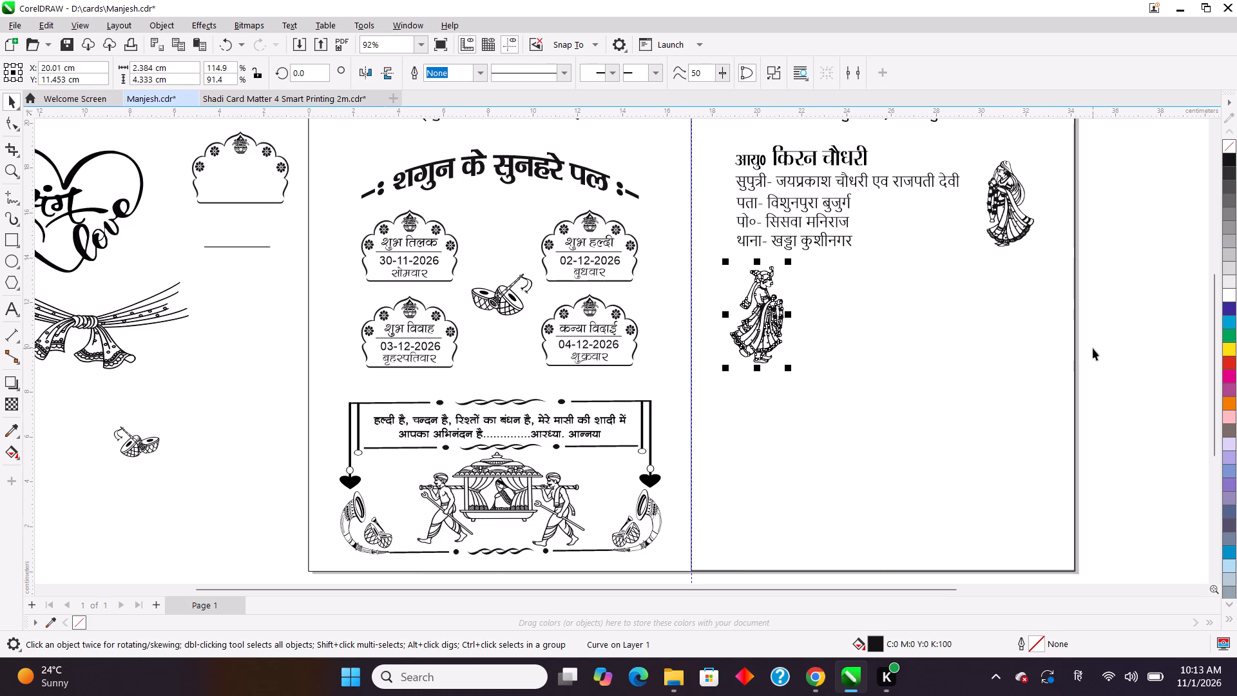
{"action": "key", "text": "Down"}
{"action": "key", "text": "Down"}
{"action": "left_click", "coordinate": [1105, 345]}
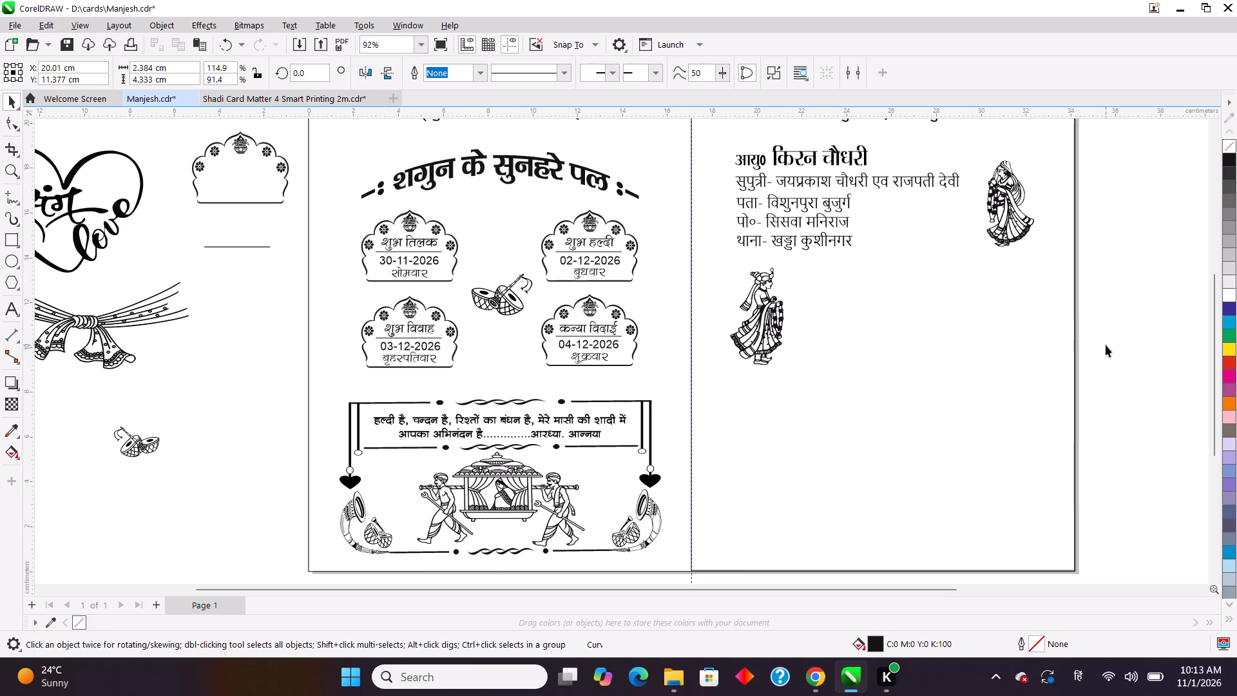
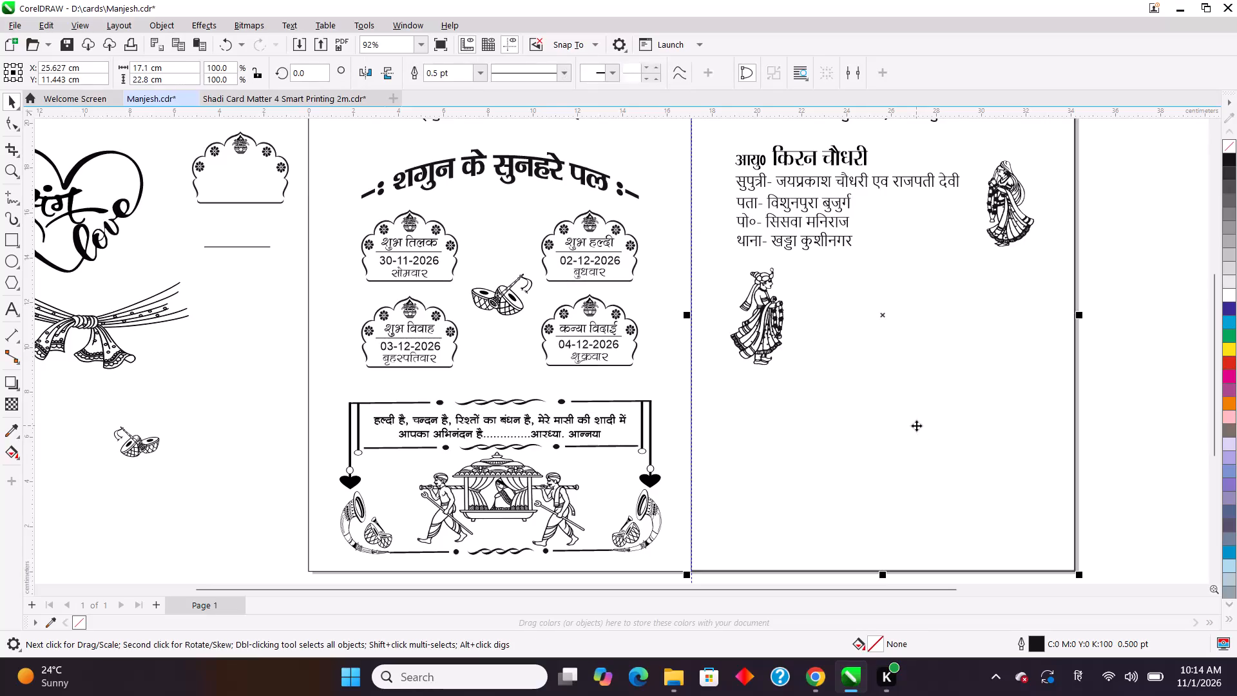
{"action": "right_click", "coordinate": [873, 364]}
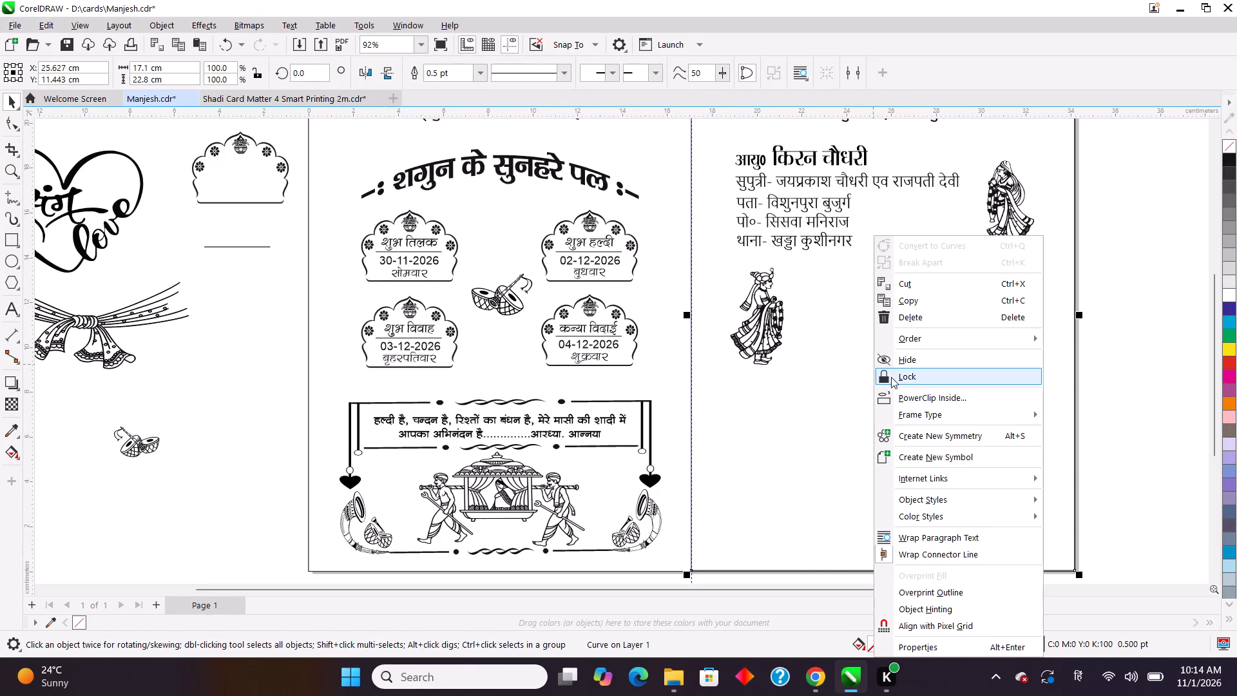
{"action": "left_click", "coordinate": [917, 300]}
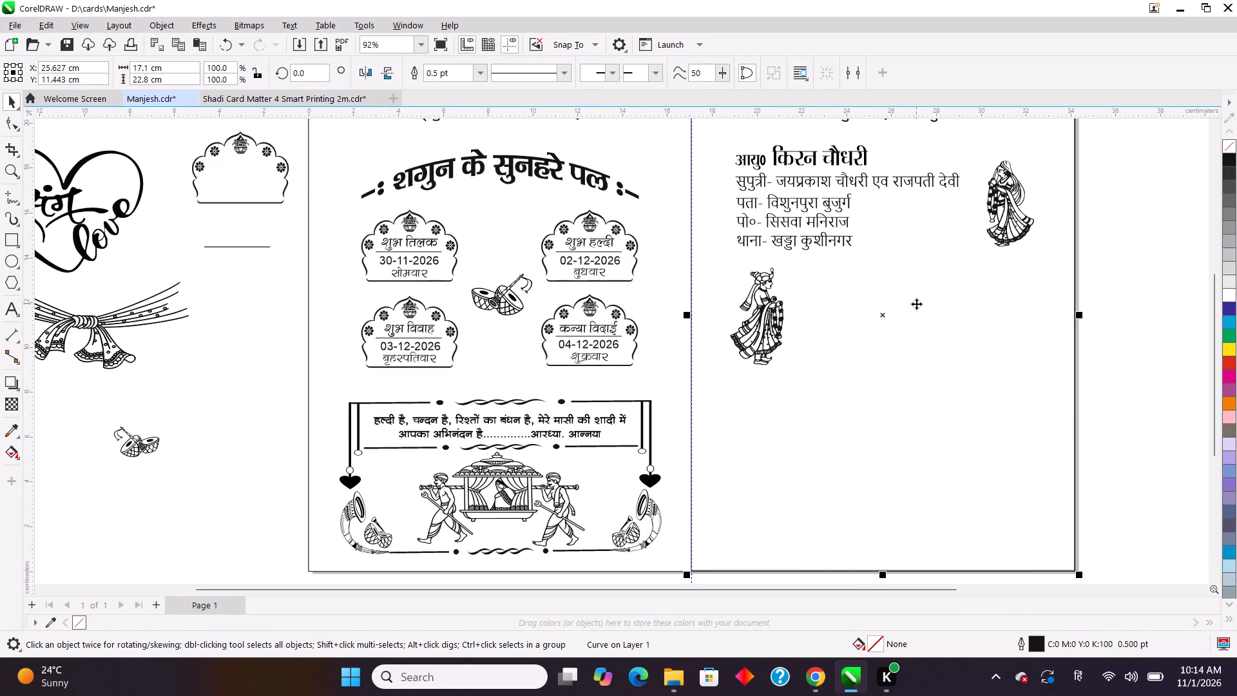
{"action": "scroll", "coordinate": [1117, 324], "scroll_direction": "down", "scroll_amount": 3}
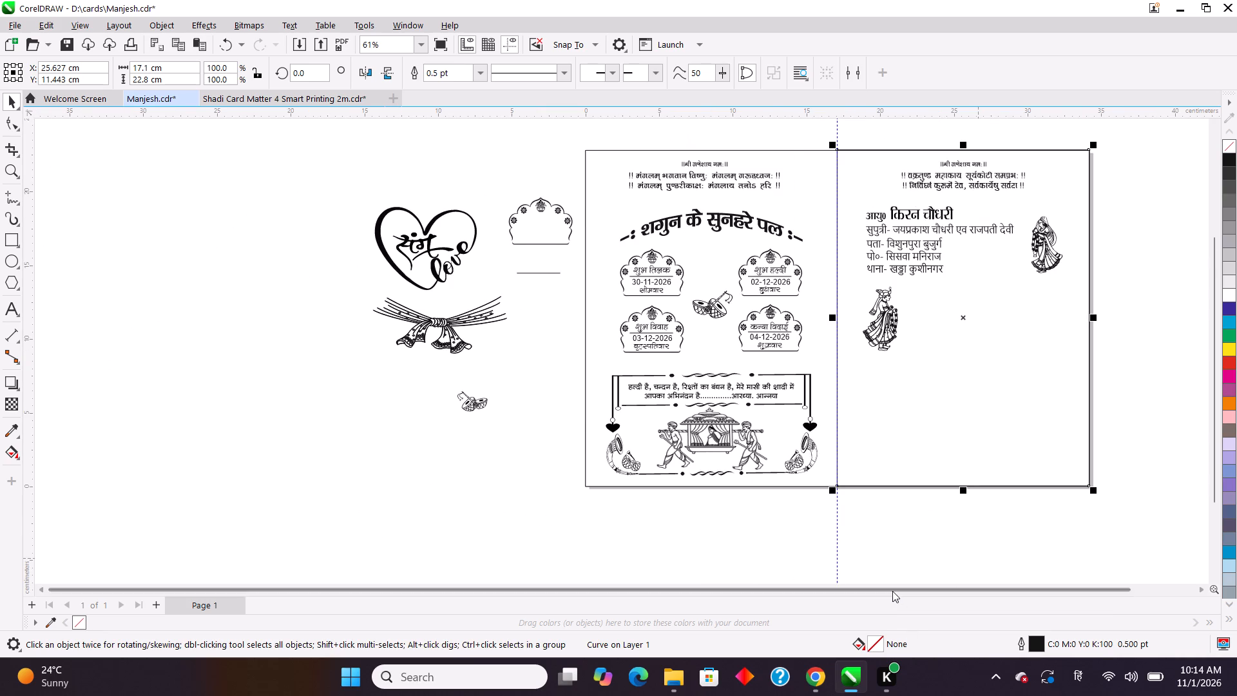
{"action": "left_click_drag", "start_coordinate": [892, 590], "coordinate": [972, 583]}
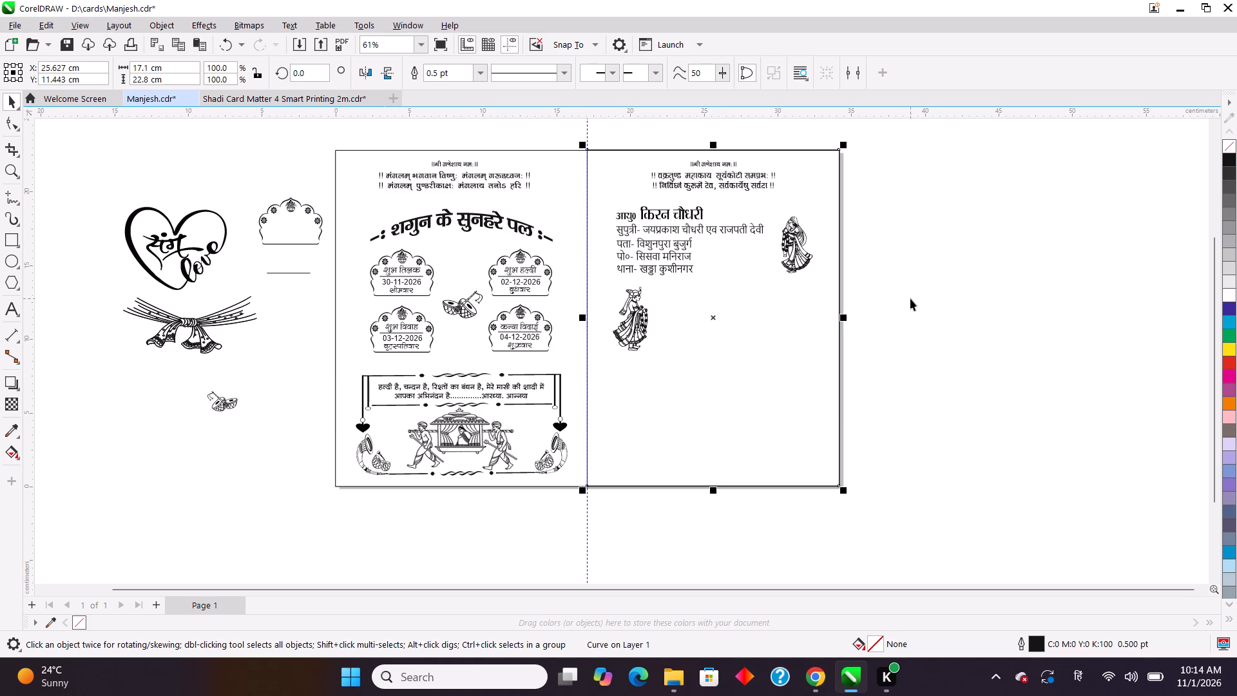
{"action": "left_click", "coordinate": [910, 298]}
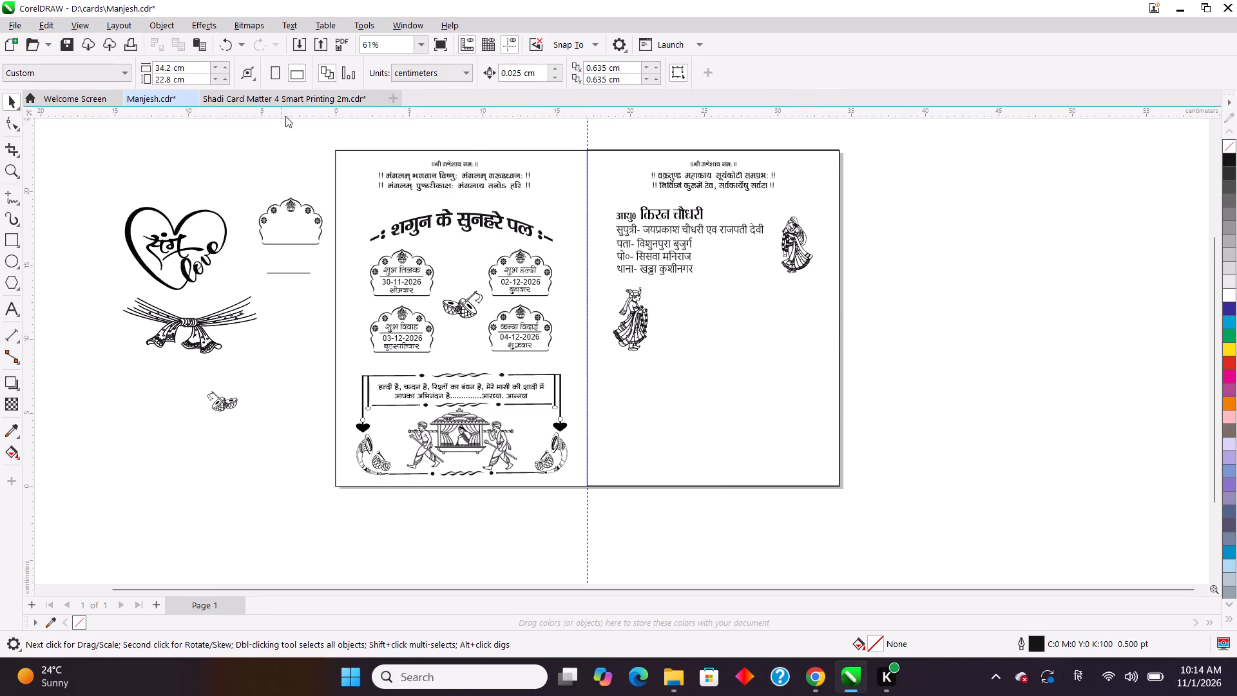
Copy the groom's name text from page 2 of the Shadi Card Matter document and paste it into Manjesh.cdr.
{"action": "left_click", "coordinate": [288, 95]}
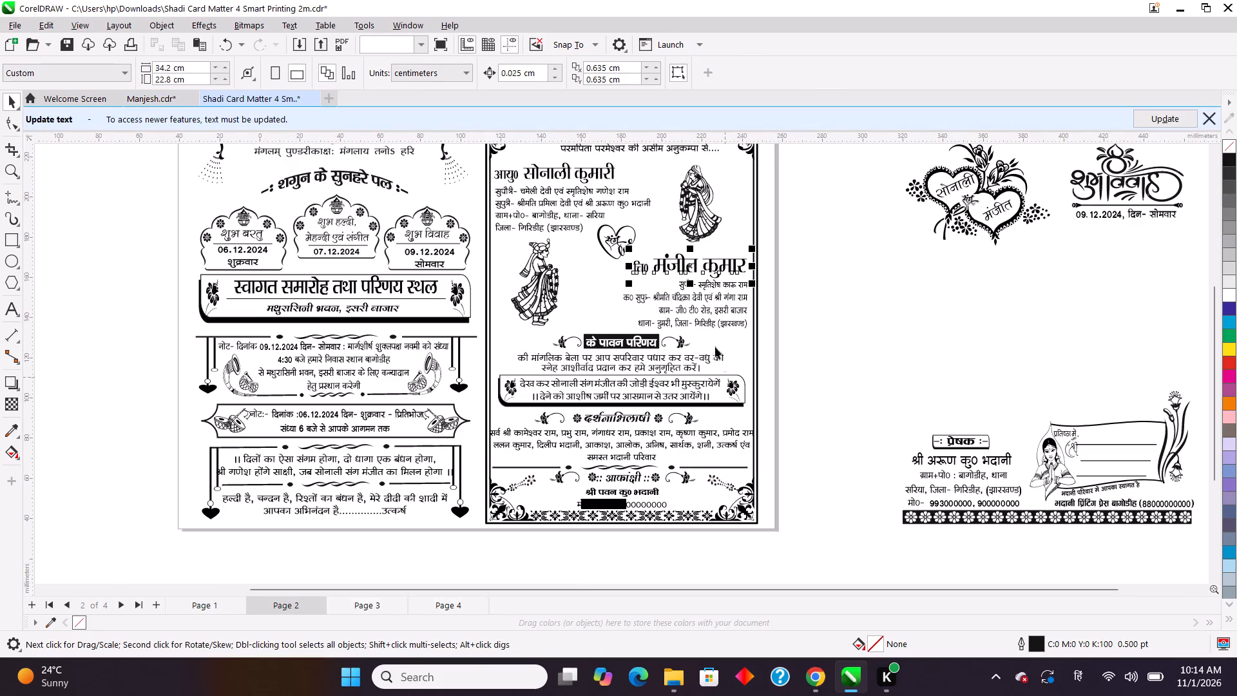
{"action": "right_click", "coordinate": [691, 266]}
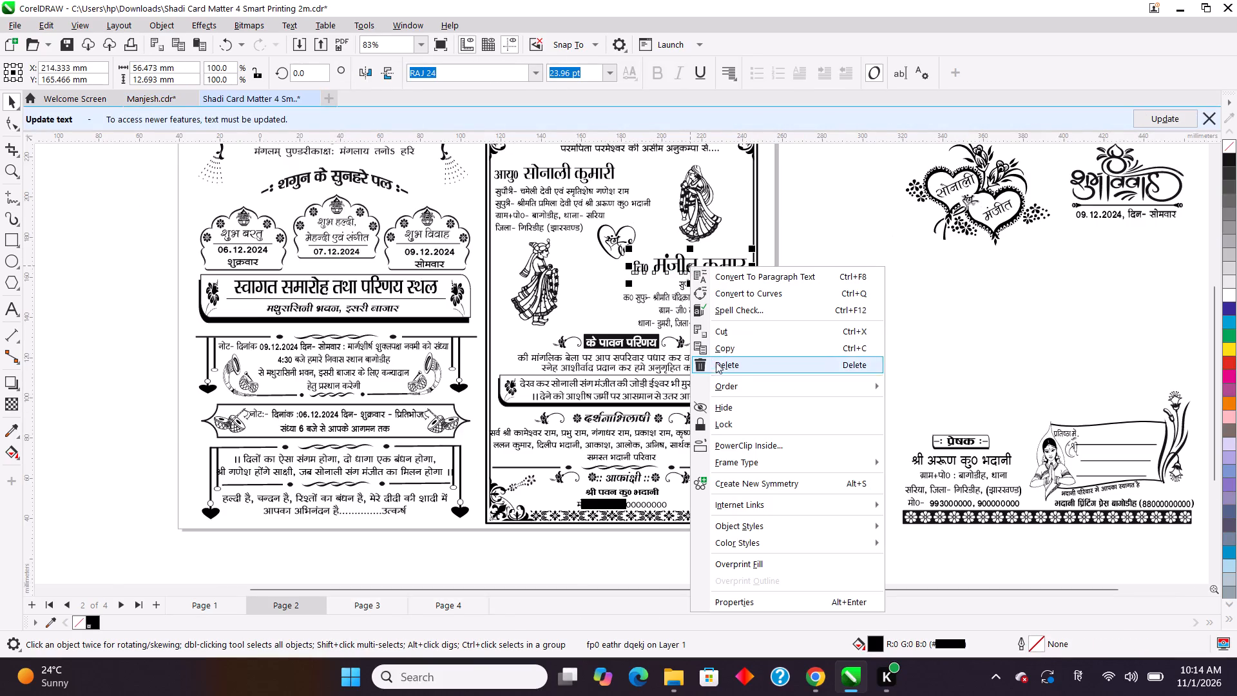
{"action": "left_click", "coordinate": [729, 347]}
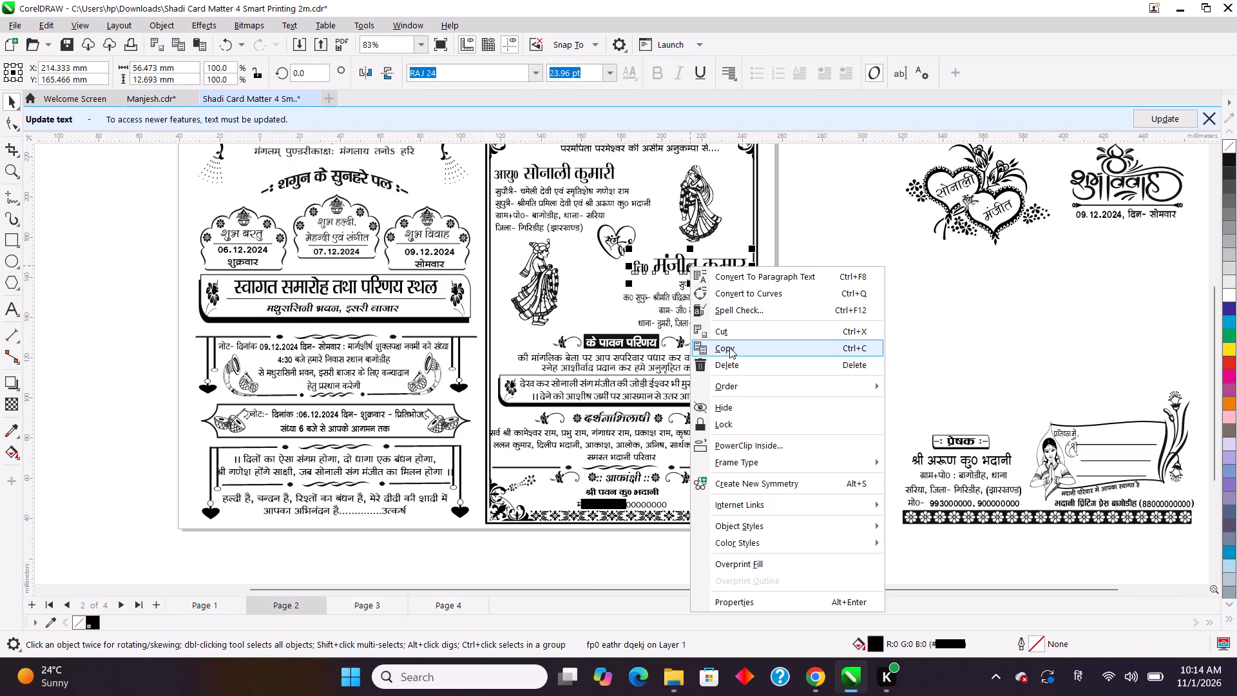
{"action": "left_click", "coordinate": [149, 95]}
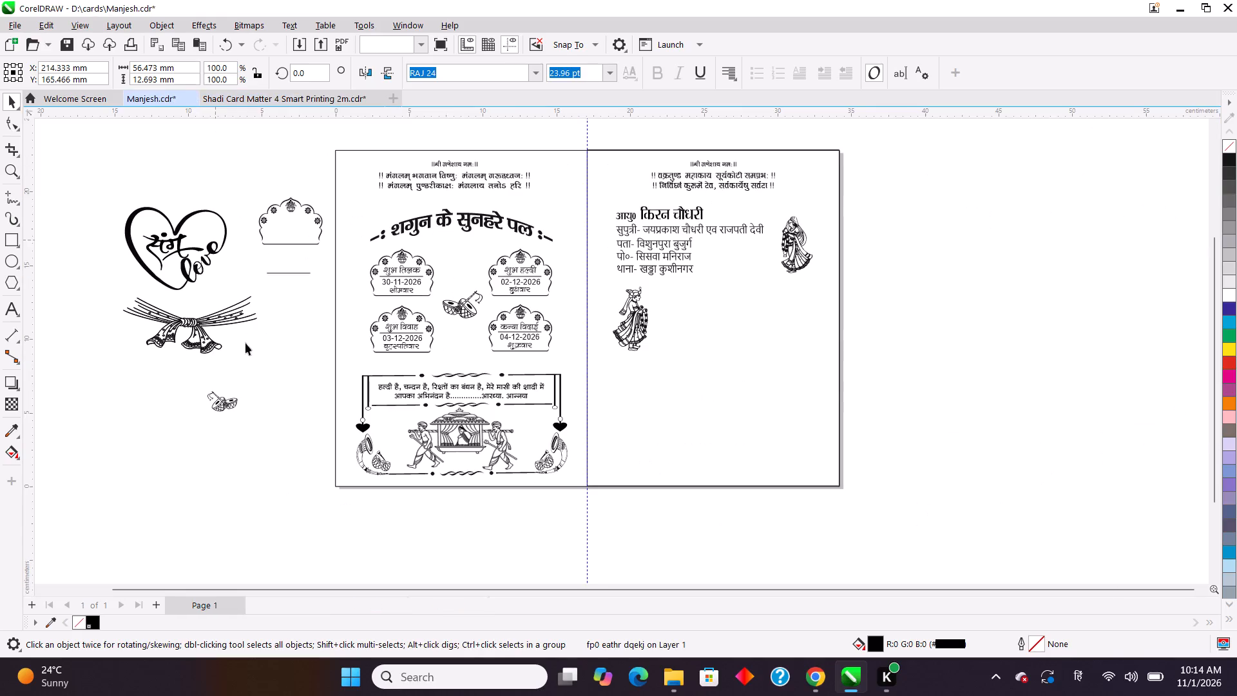
{"action": "right_click", "coordinate": [656, 346]}
{"action": "right_click", "coordinate": [937, 348]}
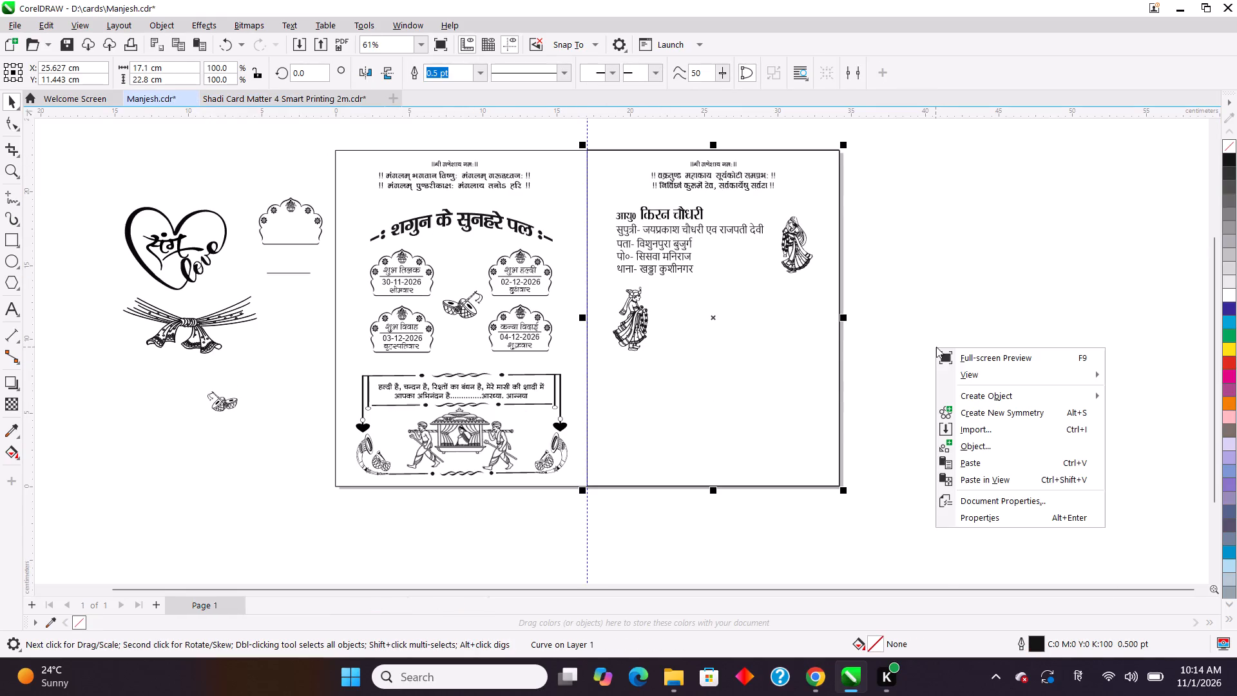
{"action": "left_click", "coordinate": [978, 455]}
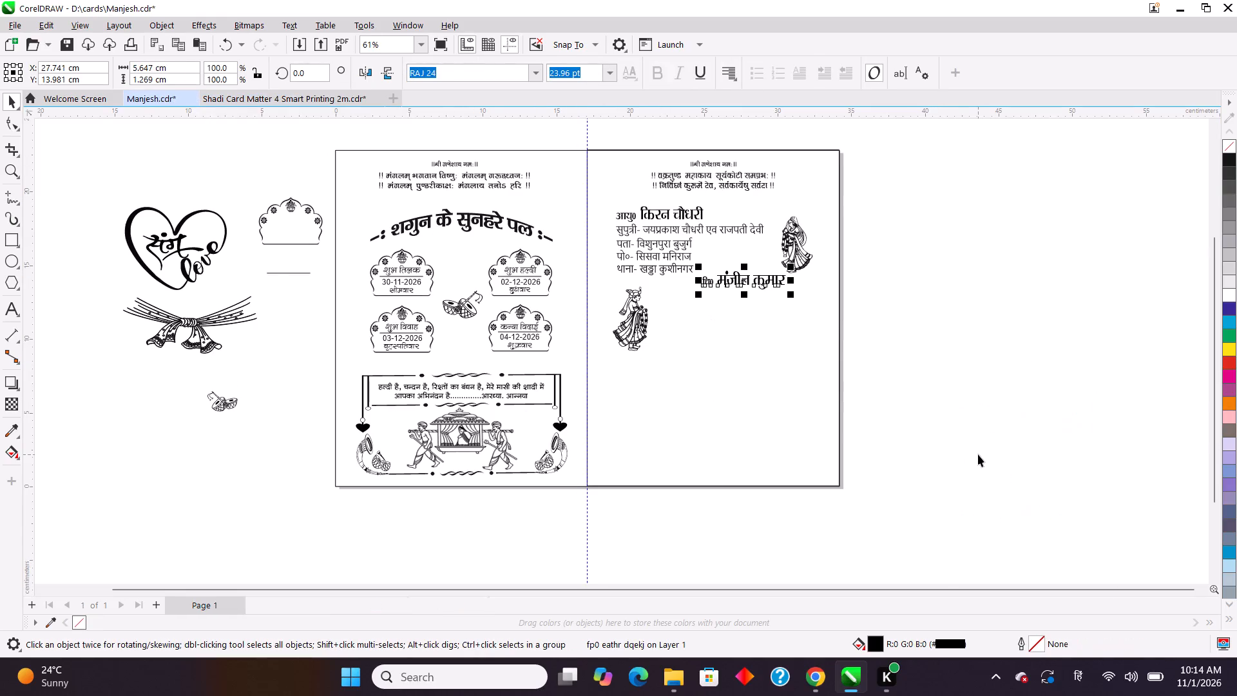
{"action": "left_click", "coordinate": [976, 387]}
Move the pasted groom's name beside the groom figure, to about X 28.82 cm, Y 11.06 cm.
{"action": "left_click", "coordinate": [740, 278]}
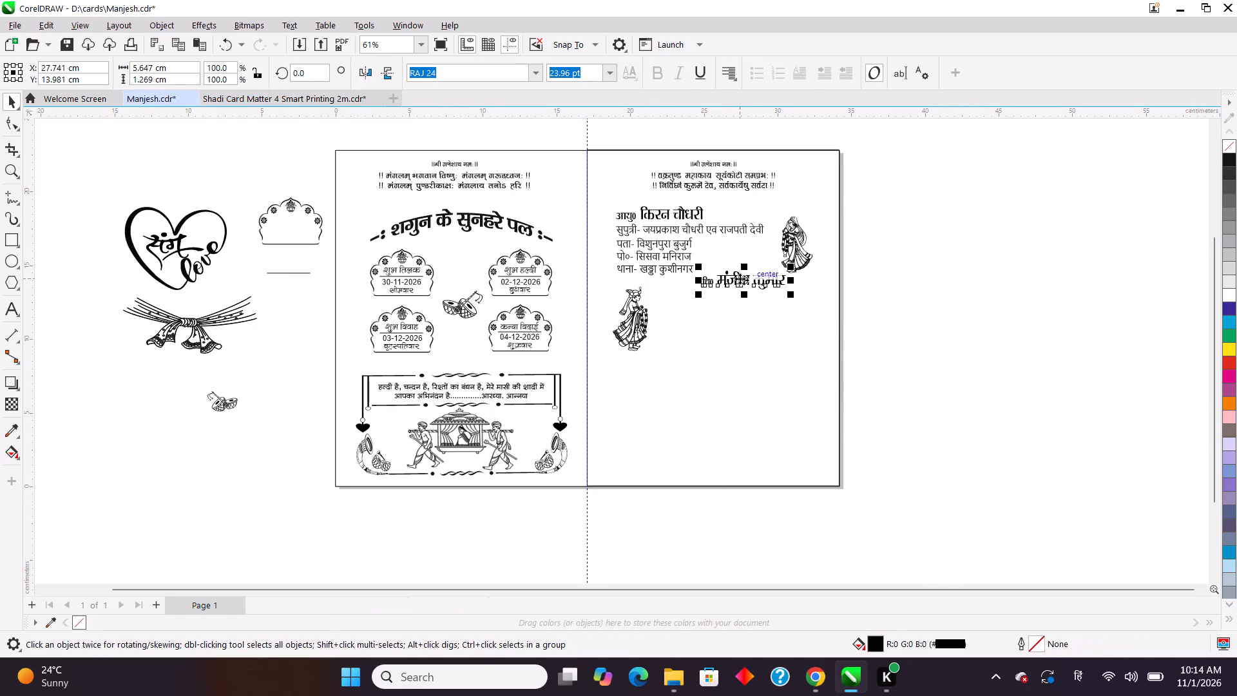
{"action": "left_click_drag", "start_coordinate": [740, 278], "coordinate": [749, 314]}
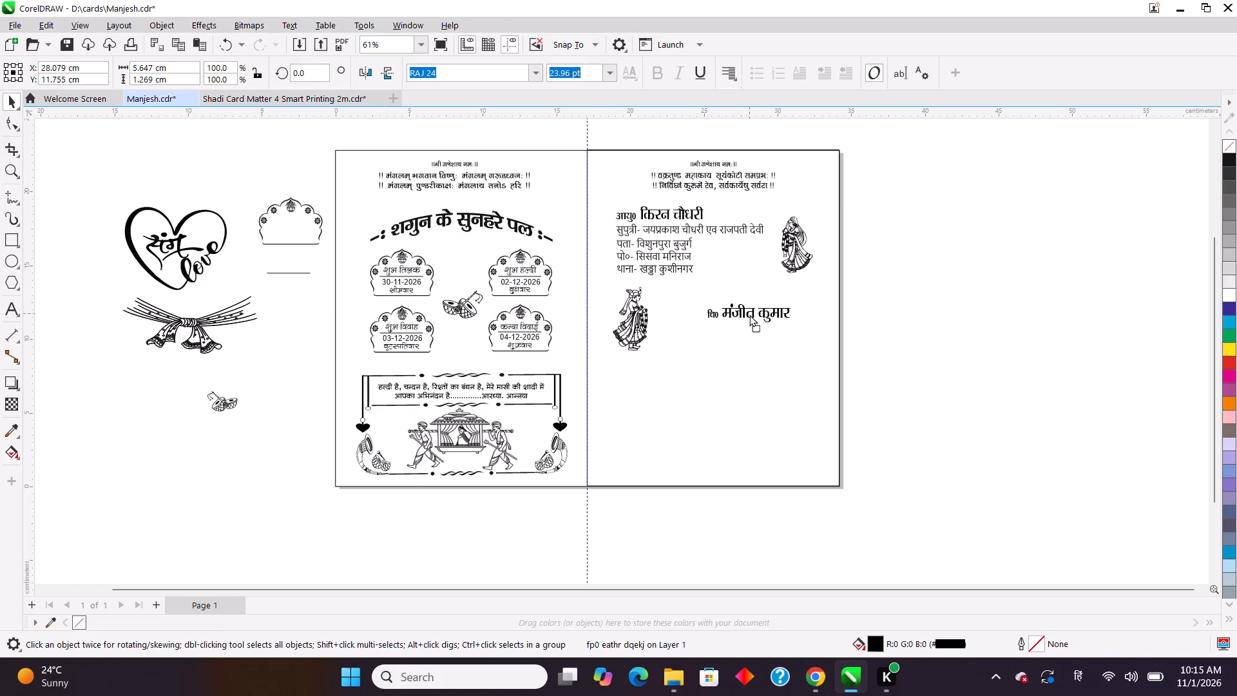
{"action": "left_click_drag", "start_coordinate": [749, 314], "coordinate": [751, 316]}
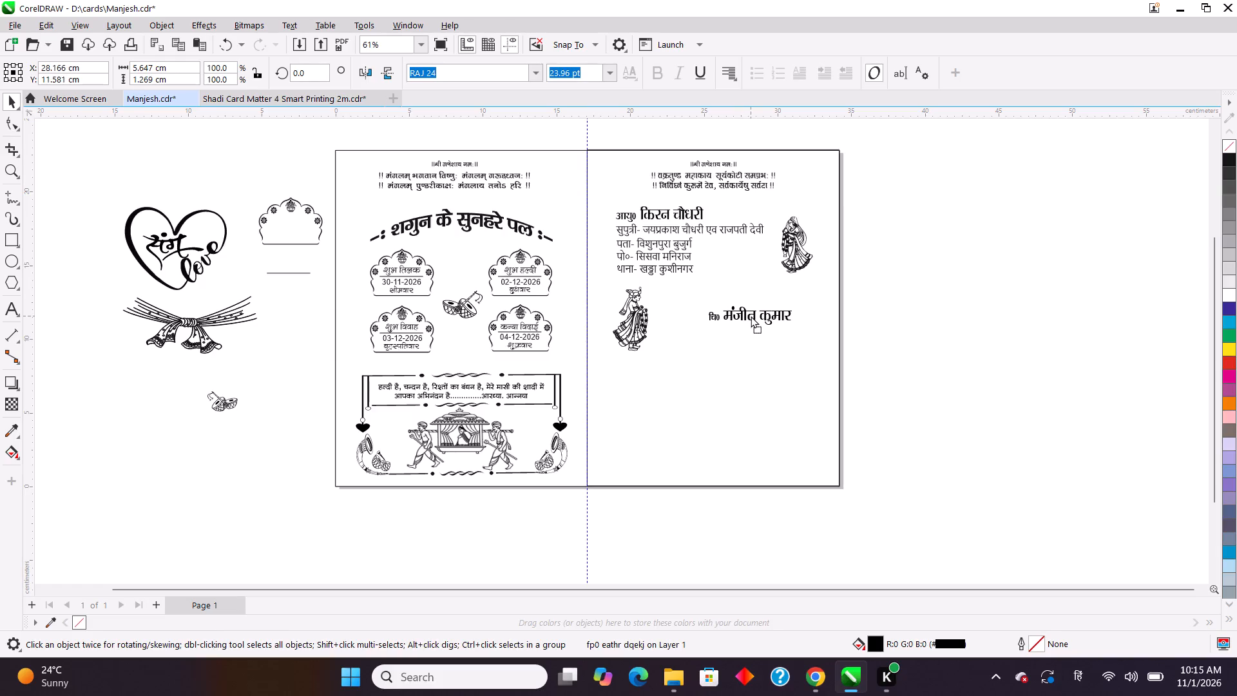
{"action": "left_click_drag", "start_coordinate": [751, 316], "coordinate": [760, 324]}
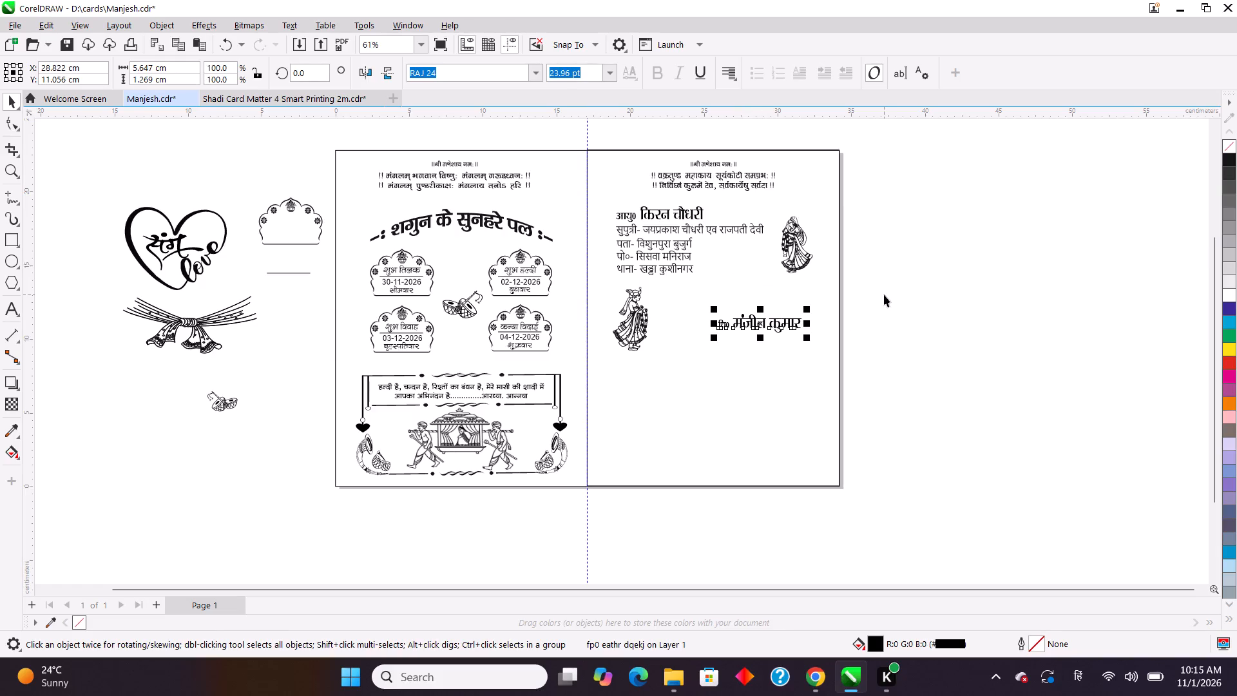
{"action": "left_click", "coordinate": [884, 295]}
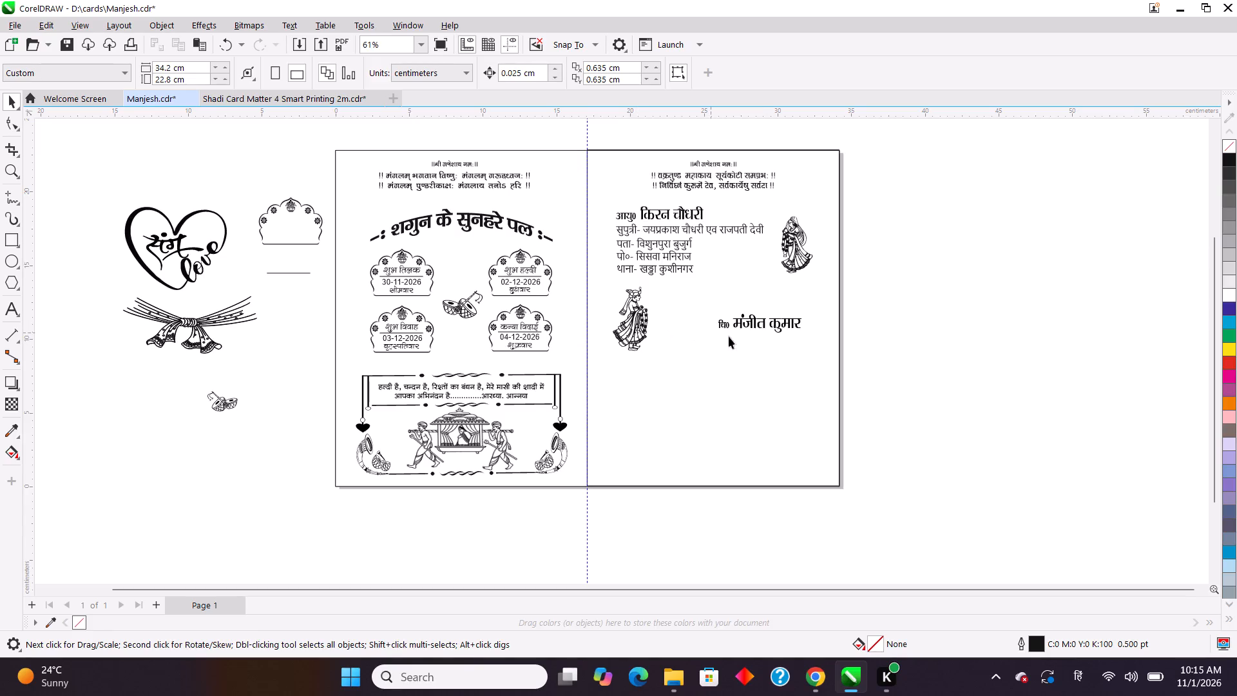
Nudge the groom's name straight up to about Y 11.29 cm.
{"action": "left_click", "coordinate": [766, 325]}
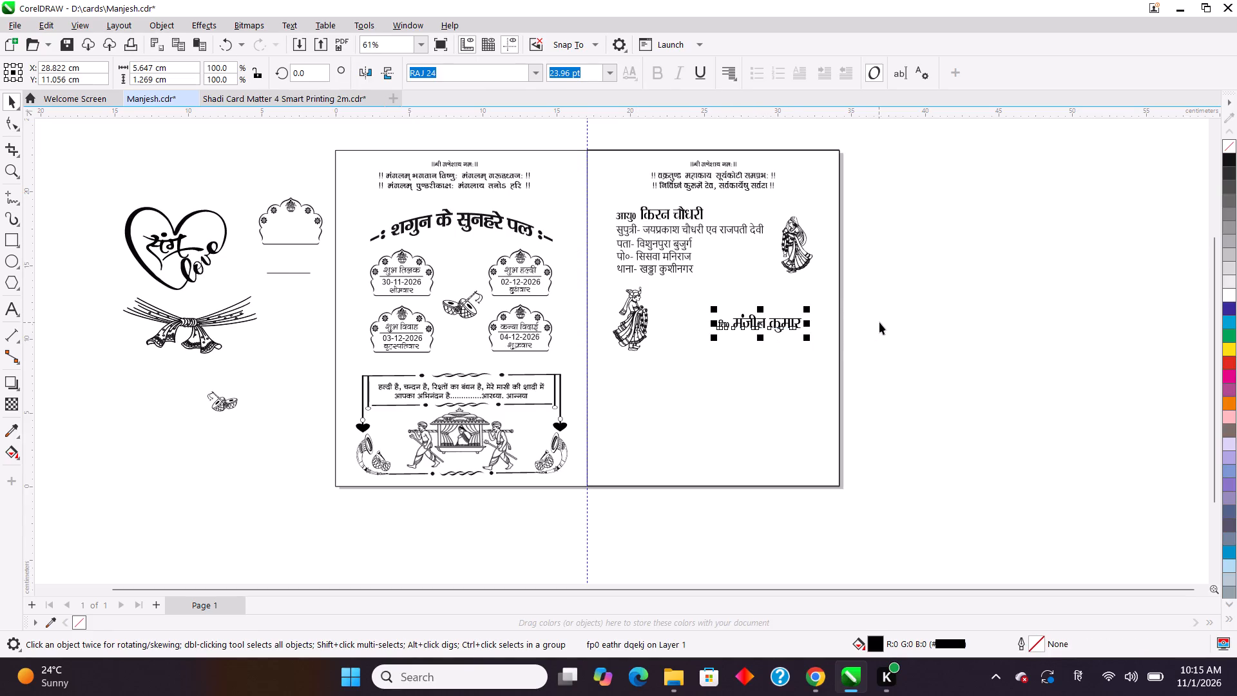
{"action": "key", "text": "Up"}
{"action": "key", "text": "Up"}
{"action": "key", "text": "Up"}
{"action": "key", "text": "Up"}
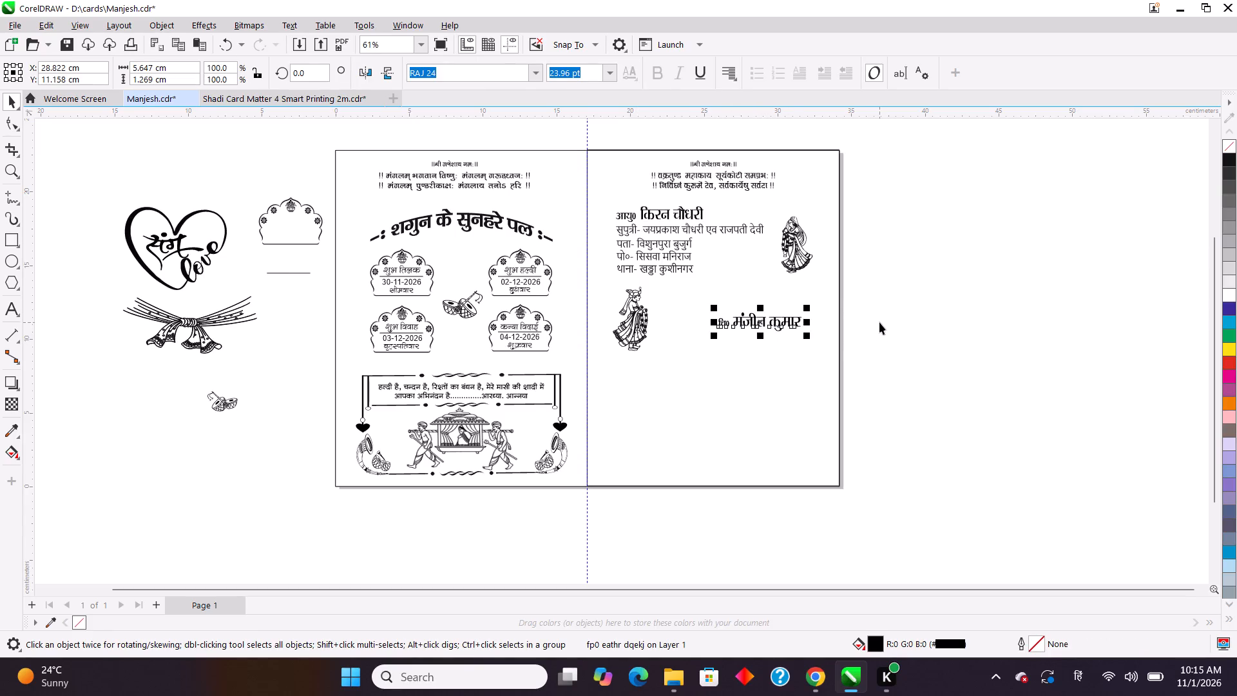
{"action": "key", "text": "Up"}
{"action": "key", "text": "Up"}
{"action": "key", "text": "Up"}
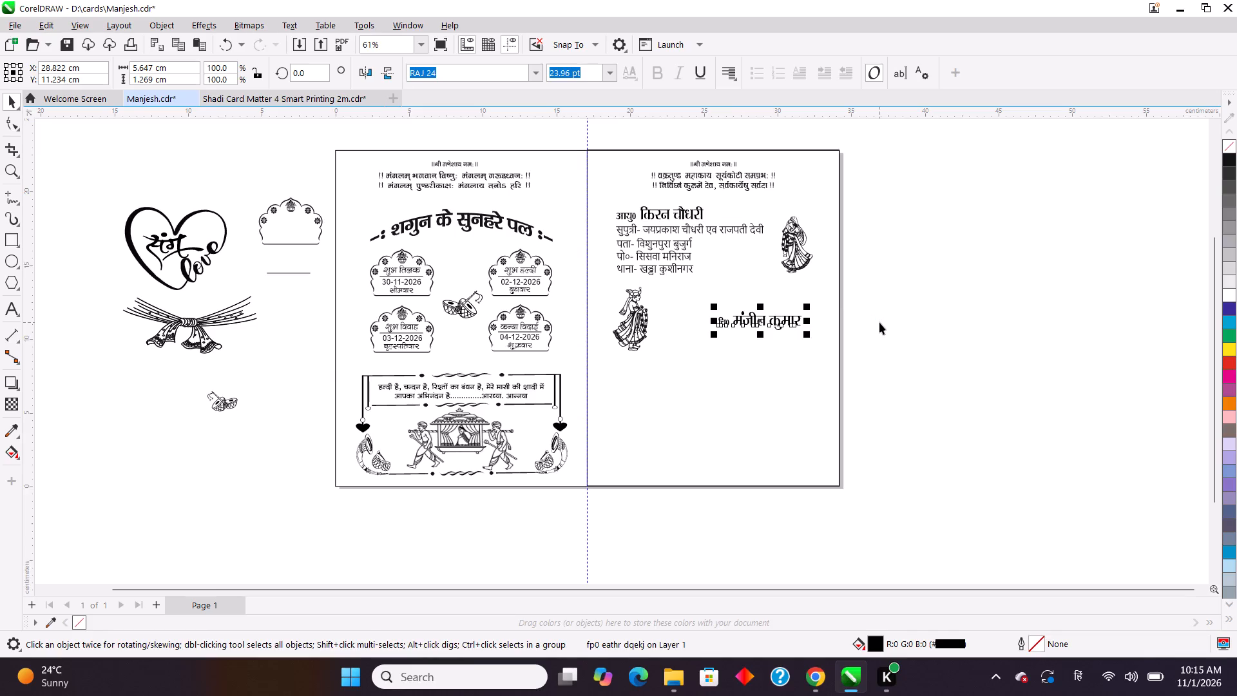
{"action": "key", "text": "Up"}
{"action": "key", "text": "Up"}
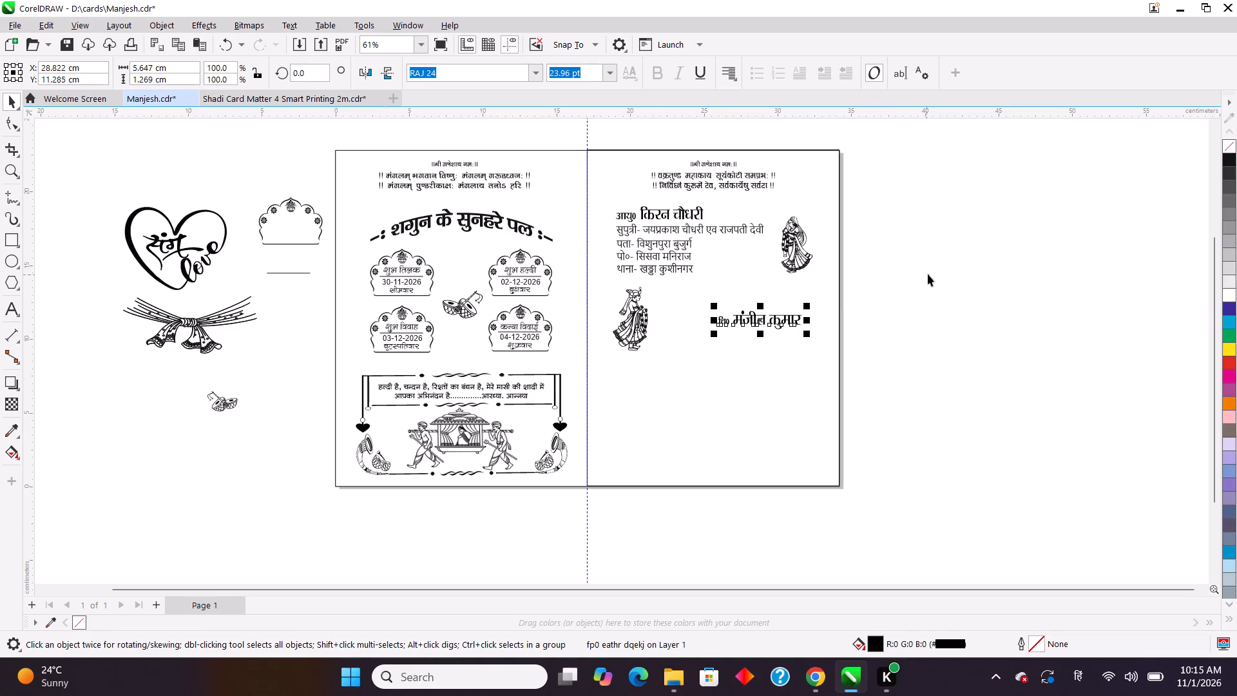
{"action": "left_click", "coordinate": [930, 273]}
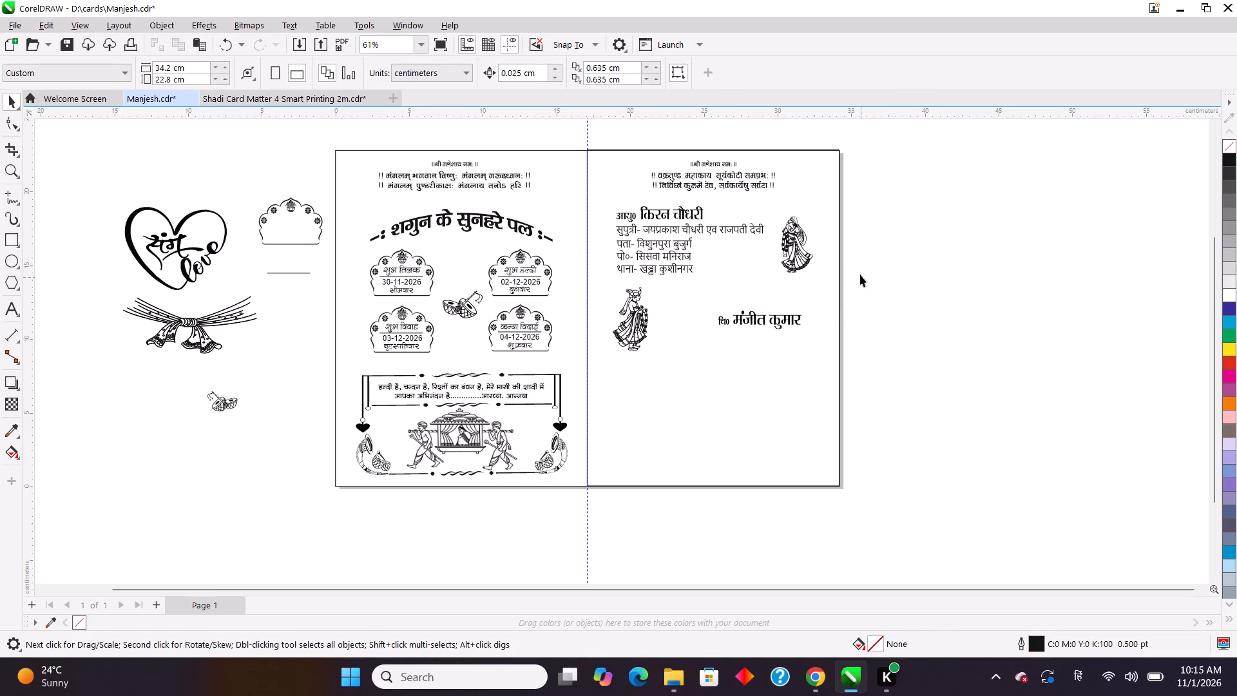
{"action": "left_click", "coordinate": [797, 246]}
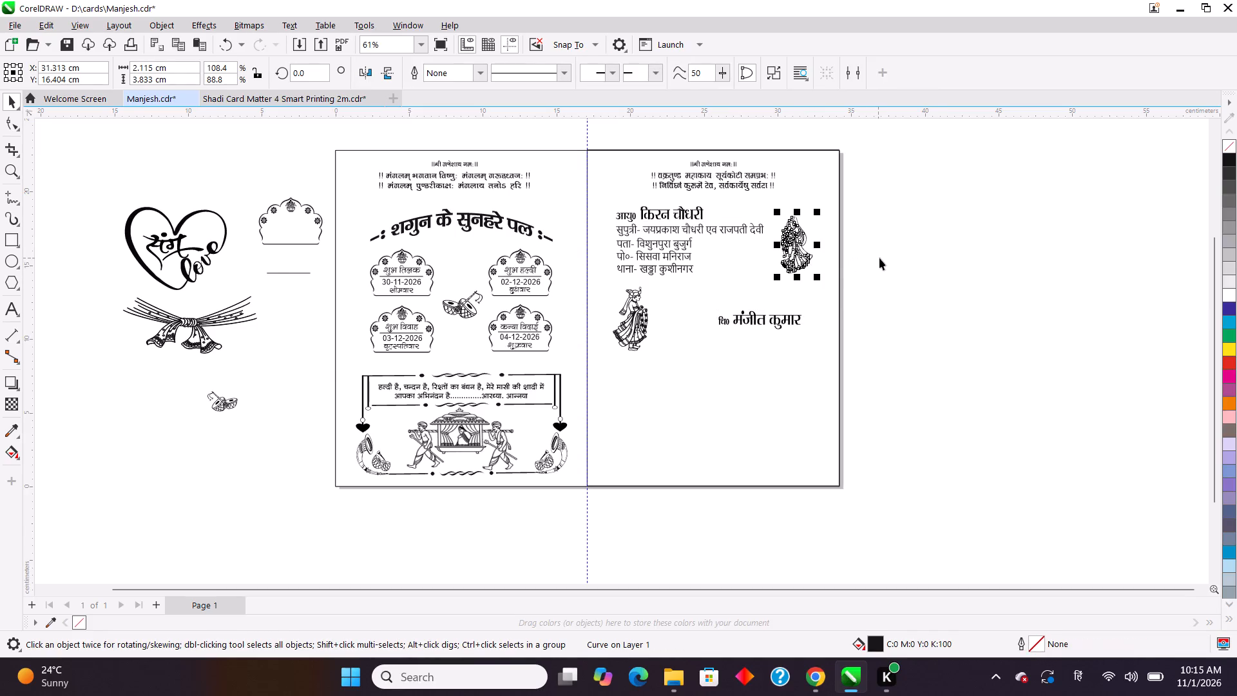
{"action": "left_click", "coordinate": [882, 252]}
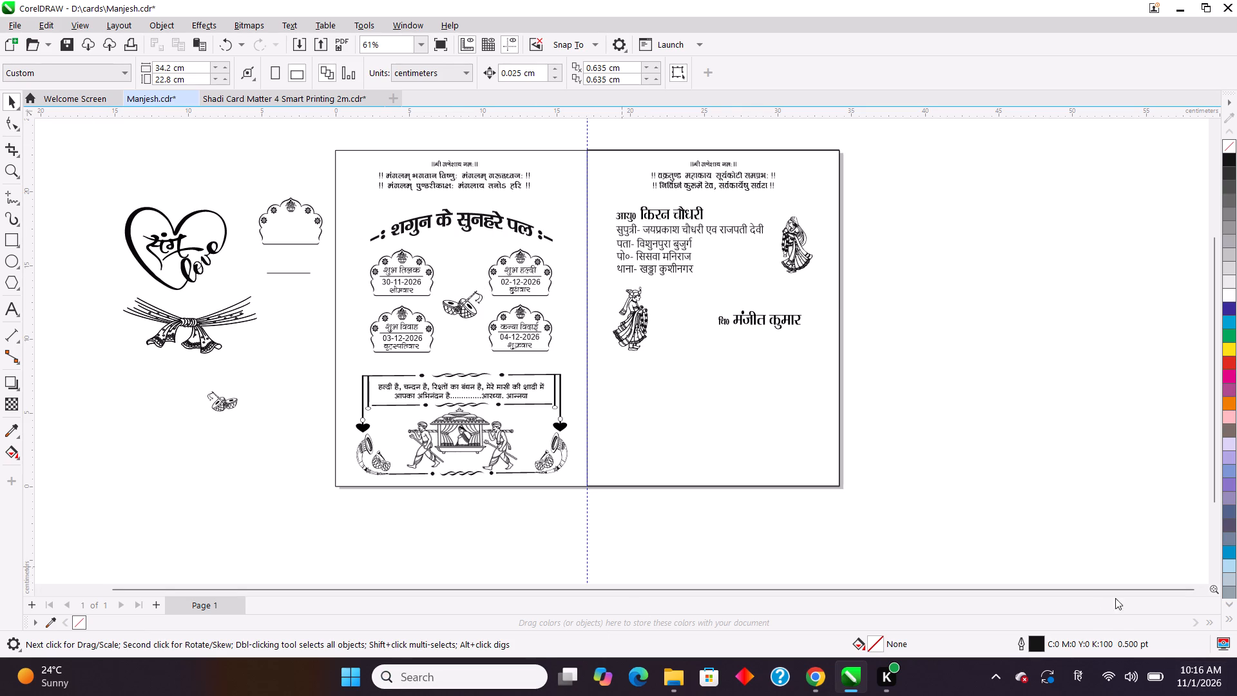
Switch to Chrome, replace the Hindi Unicode source text in the converter with the groom's name, and copy the KrutiDev output.
{"action": "left_click", "coordinate": [816, 682]}
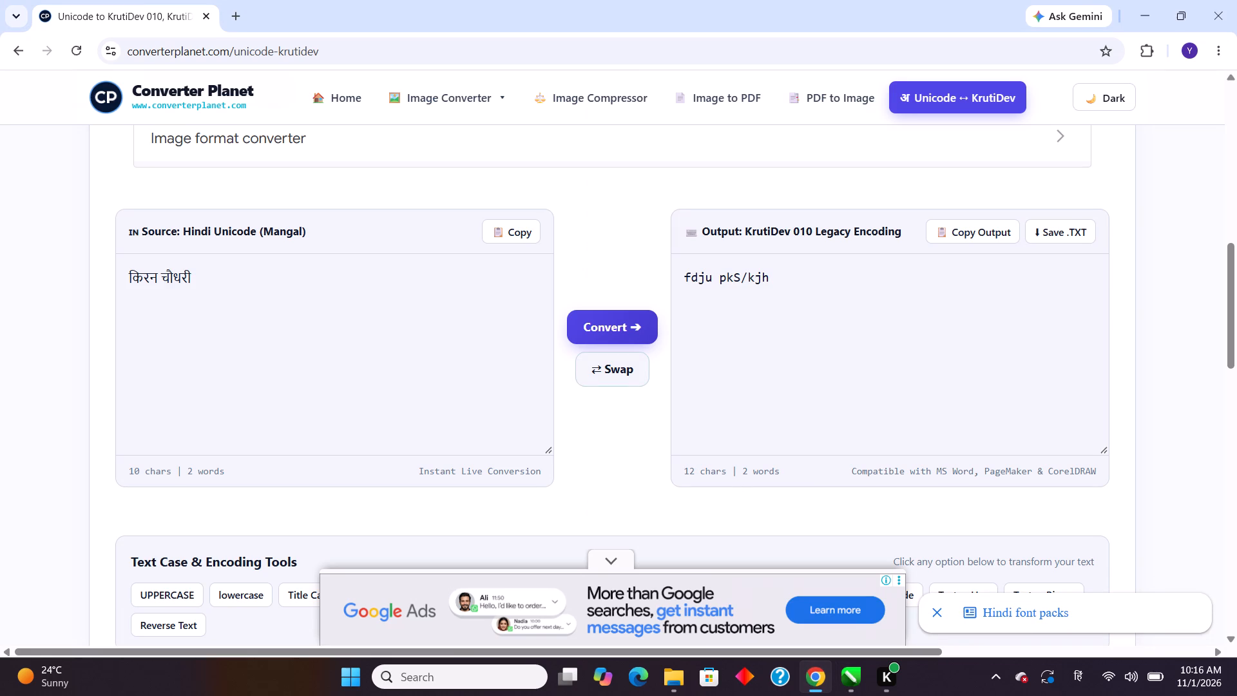
{"action": "left_click_drag", "start_coordinate": [238, 280], "coordinate": [91, 304]}
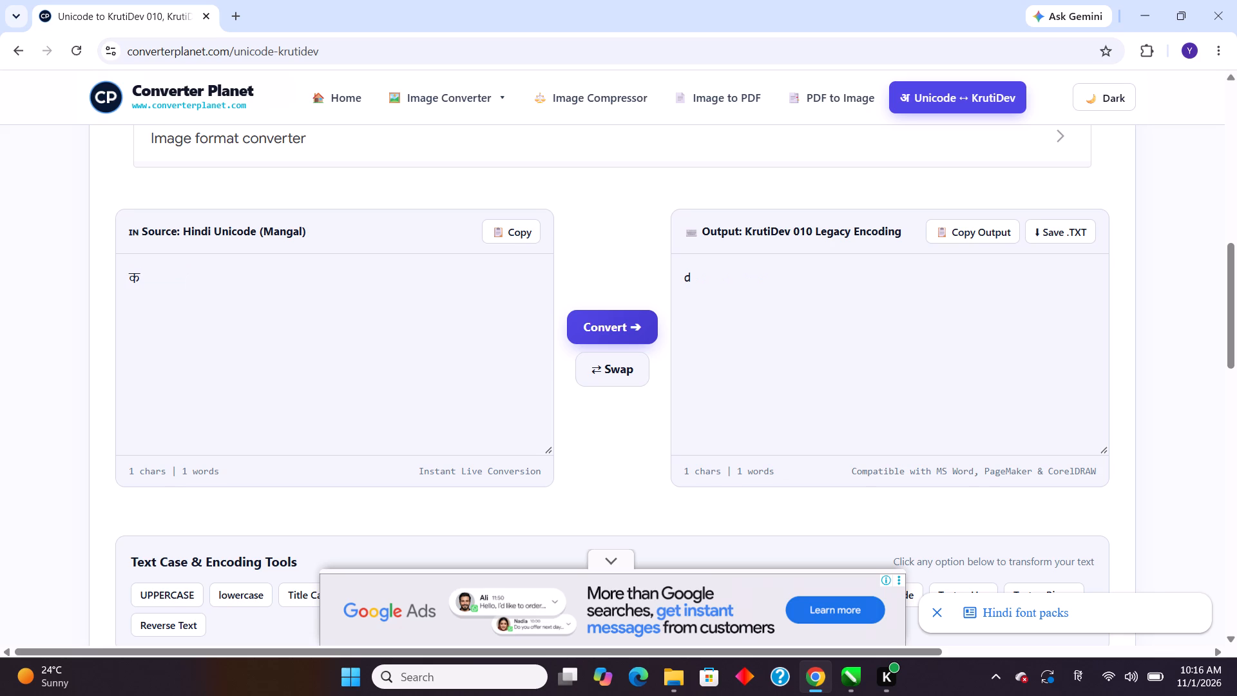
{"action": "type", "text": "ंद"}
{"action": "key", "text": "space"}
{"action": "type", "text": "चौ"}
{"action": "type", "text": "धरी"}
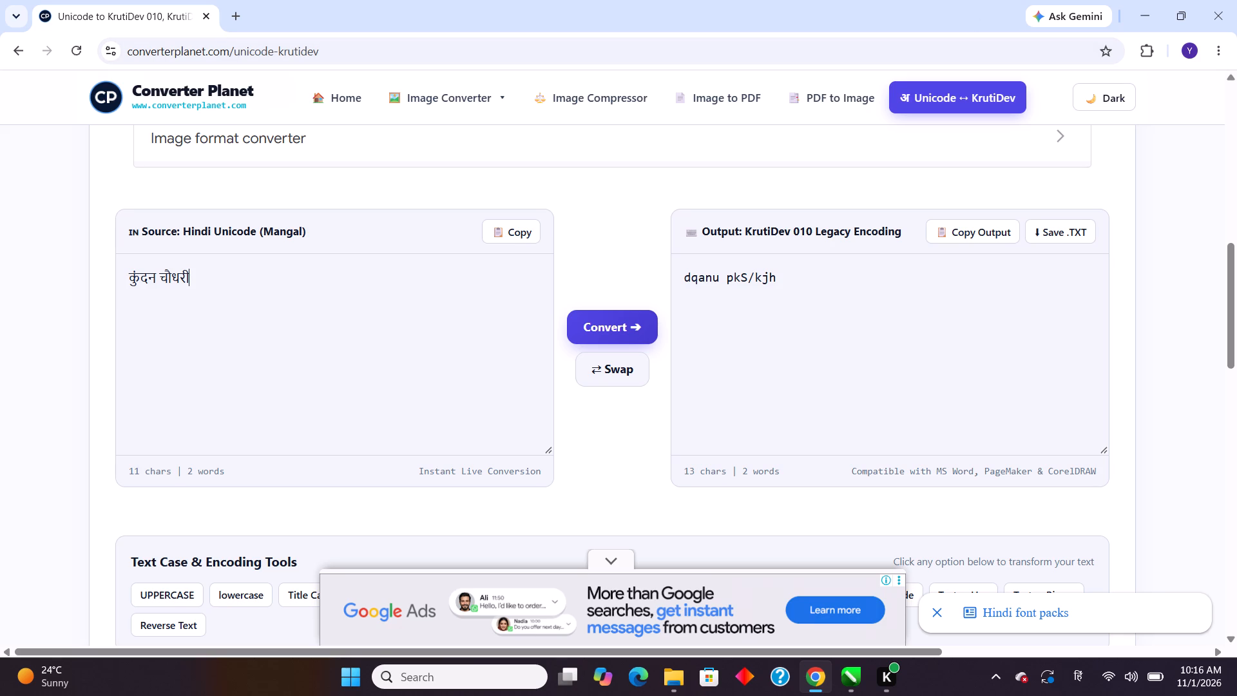
{"action": "left_click", "coordinate": [973, 231]}
{"action": "scroll", "coordinate": [759, 376], "scroll_direction": "down", "scroll_amount": 1}
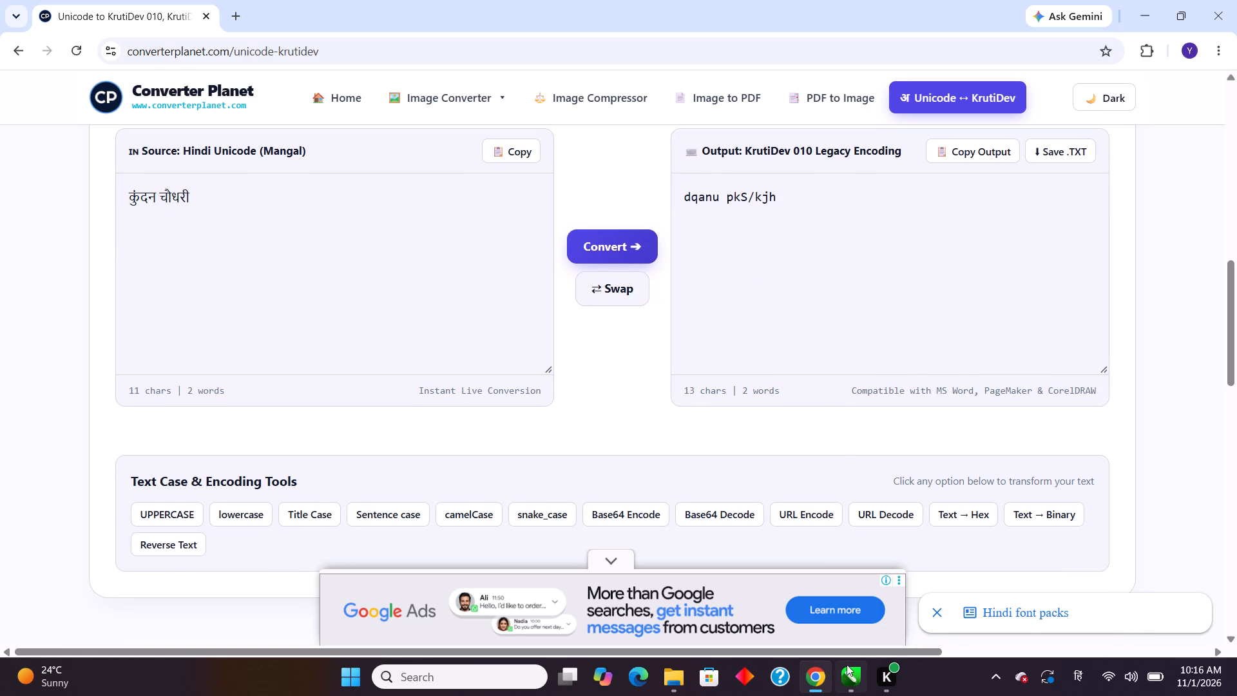
Back in CorelDRAW, replace the sample groom's name with the copied KrutiDev text, keeping the small honorific prefix.
{"action": "left_click", "coordinate": [849, 681]}
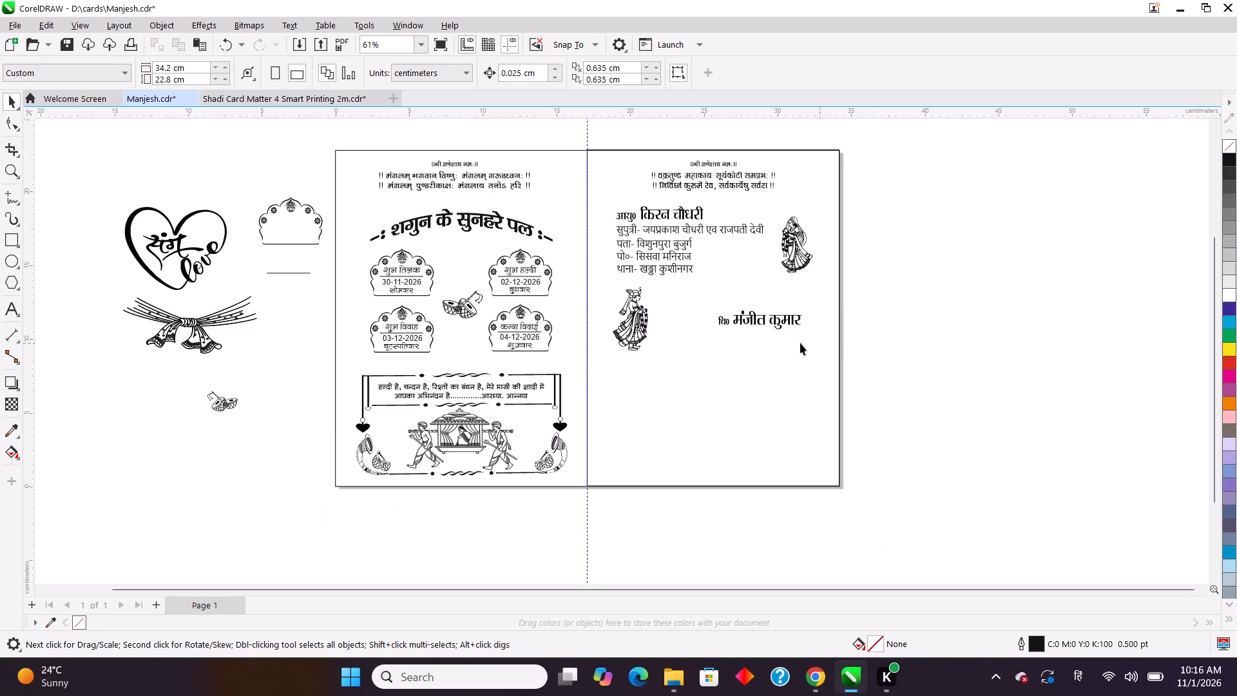
{"action": "left_click", "coordinate": [13, 312]}
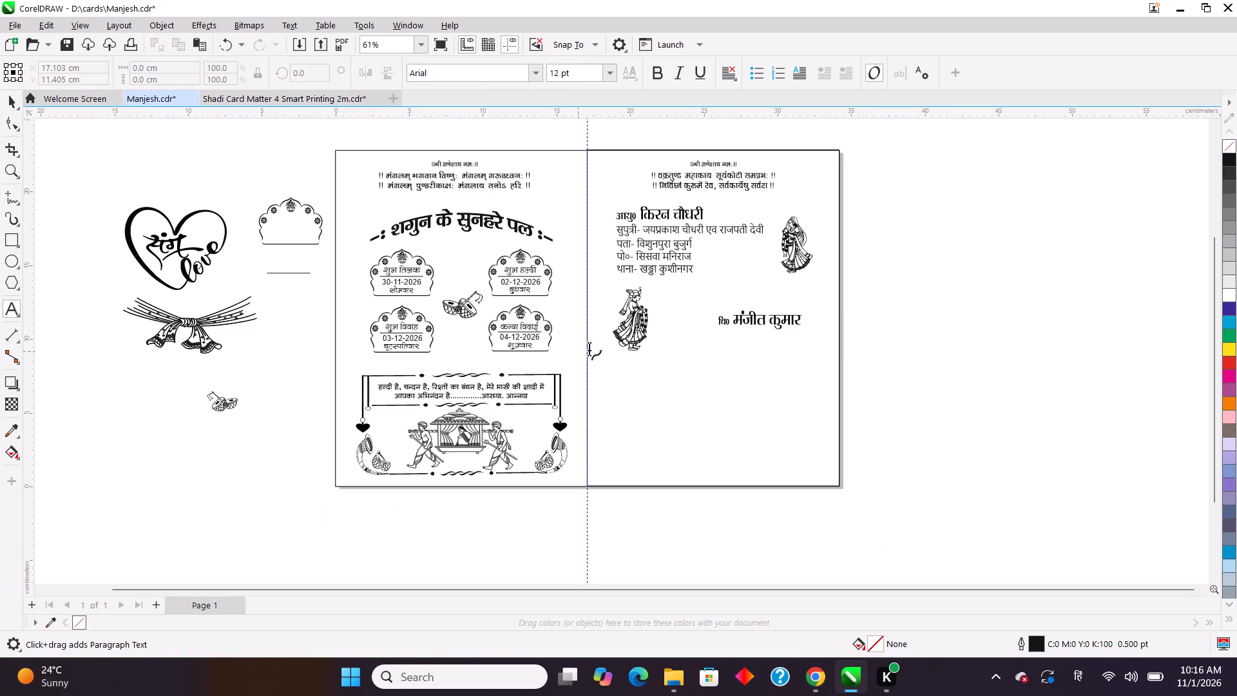
{"action": "left_click_drag", "start_coordinate": [735, 318], "coordinate": [780, 322]}
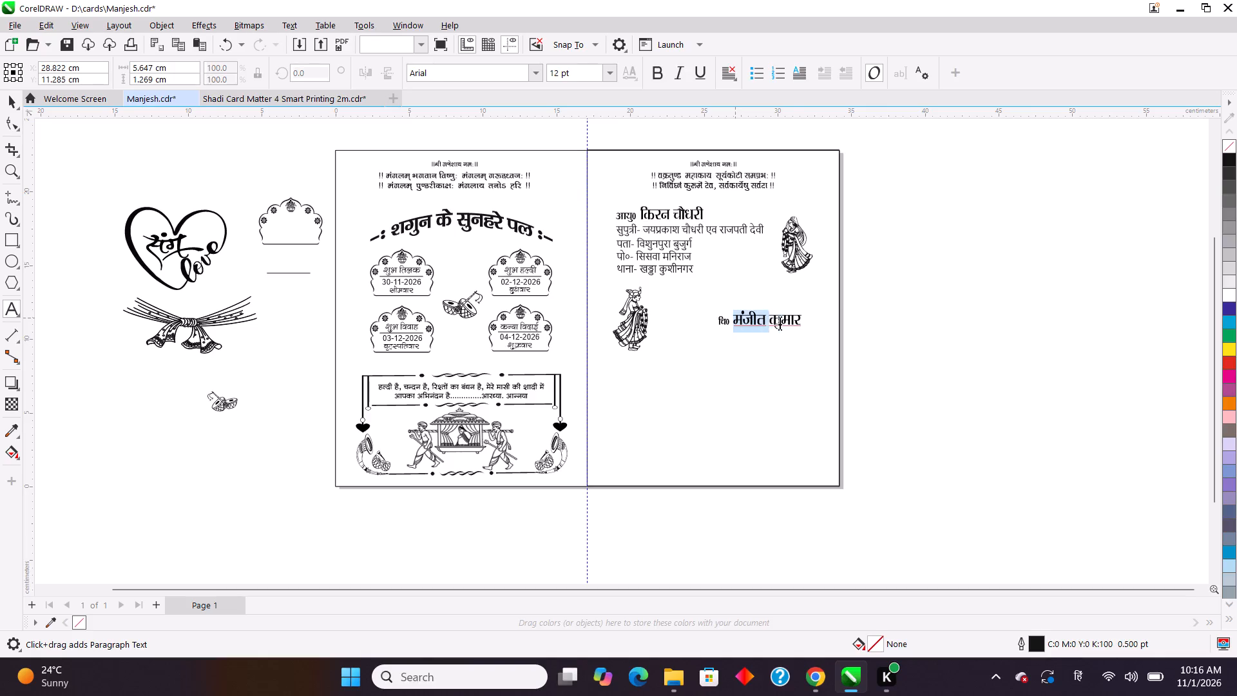
{"action": "left_click_drag", "start_coordinate": [780, 322], "coordinate": [799, 324]}
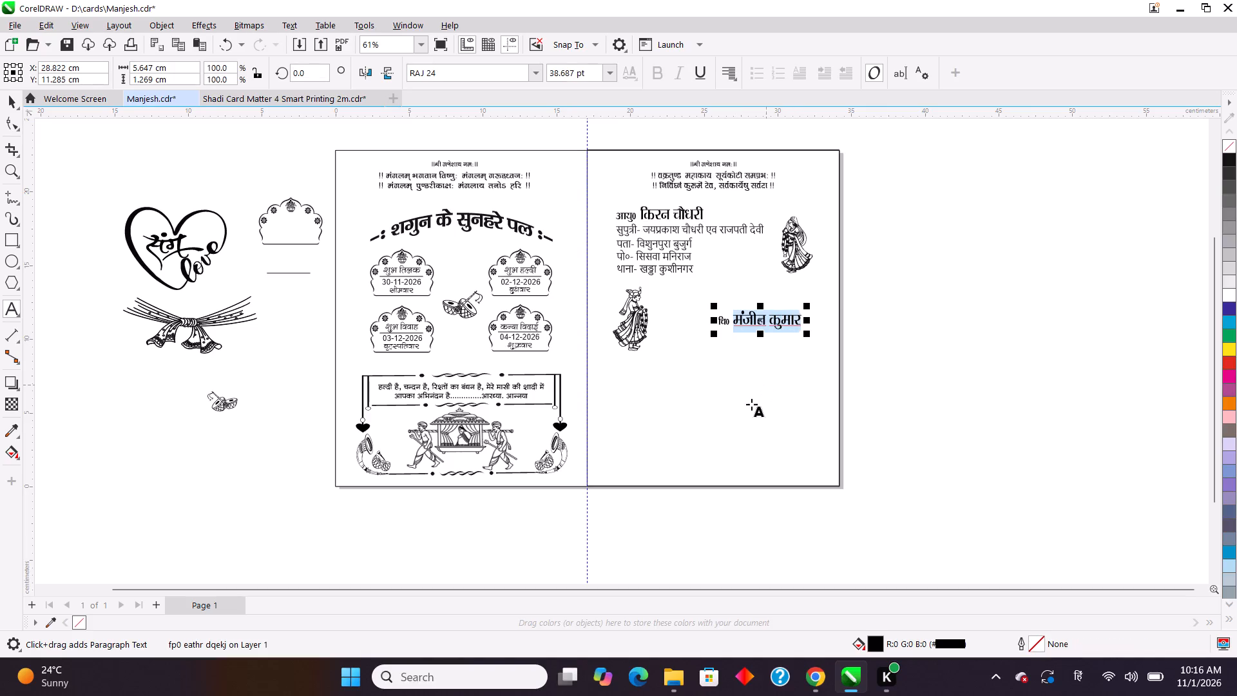
{"action": "key", "text": "ctrl+v"}
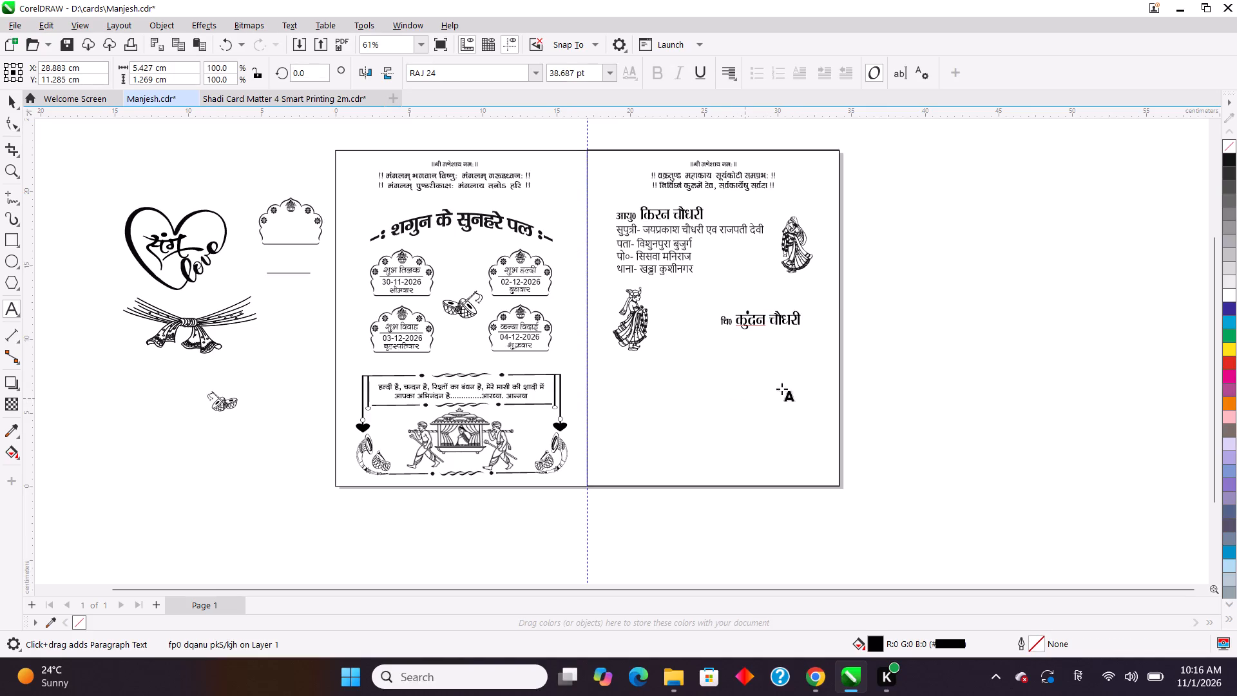
{"action": "left_click", "coordinate": [10, 102]}
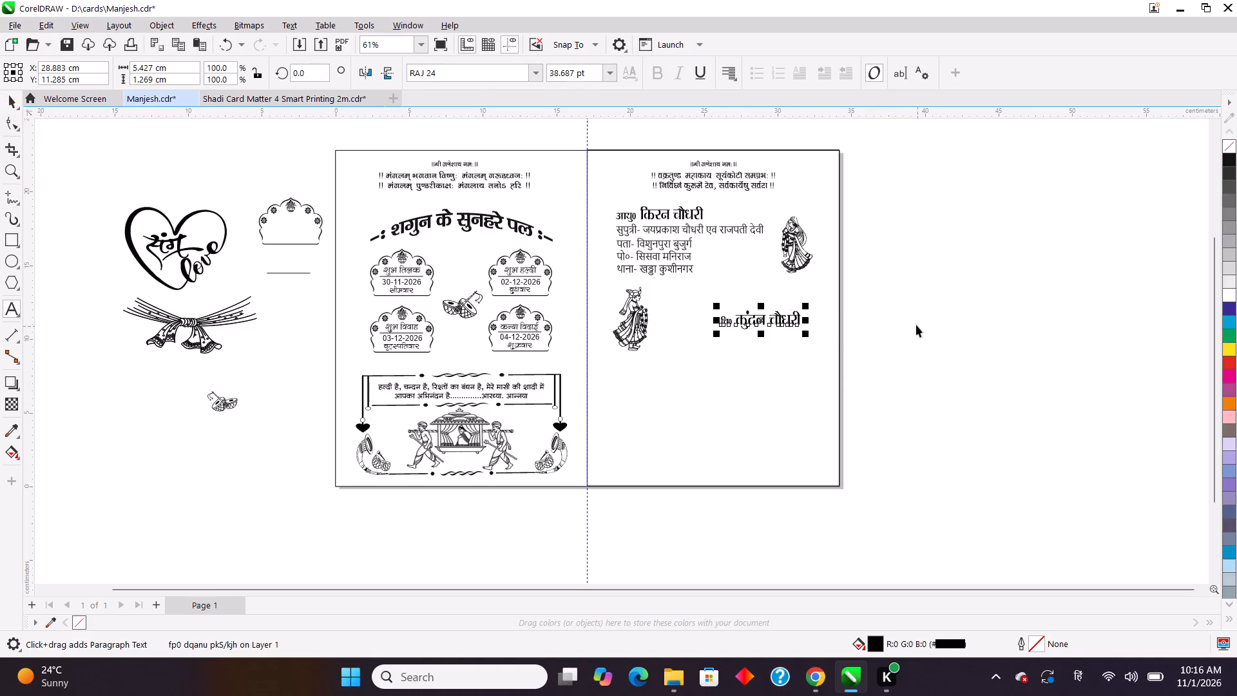
Start a new text line in the blank area beside the right-hand page, reading "सुपुत्र-" followed by the groom's father's name.
{"action": "left_click", "coordinate": [916, 325]}
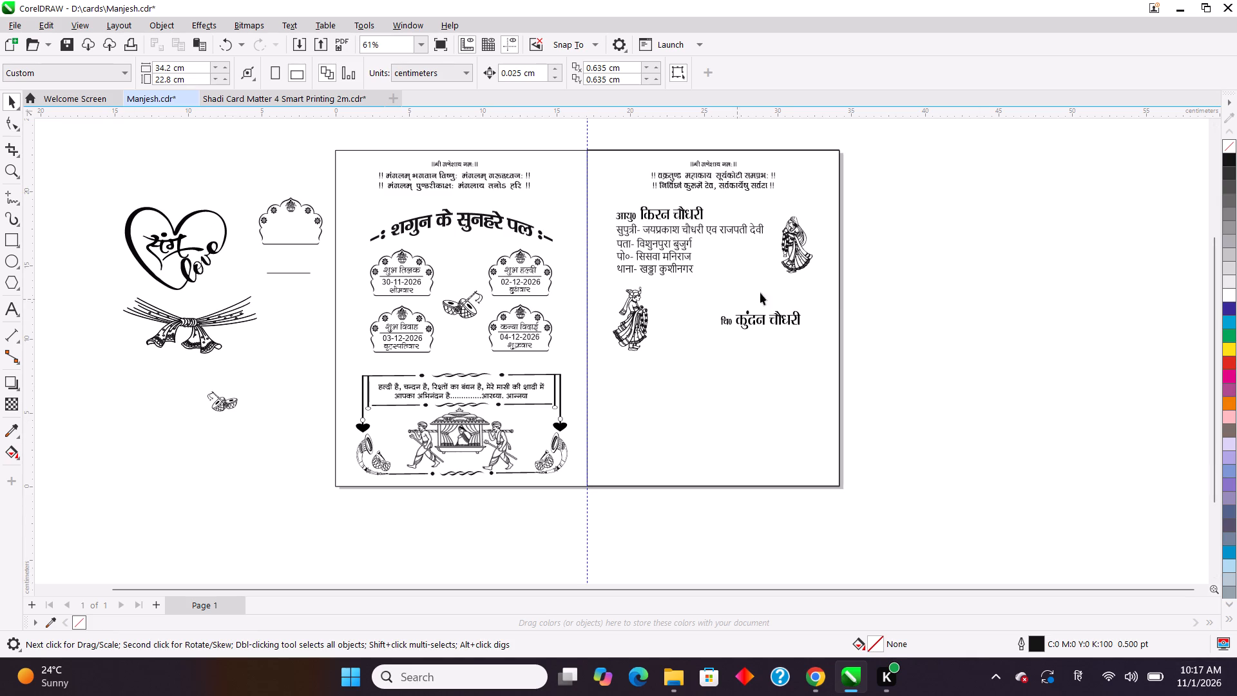
{"action": "left_click", "coordinate": [8, 311]}
{"action": "left_click", "coordinate": [937, 332]}
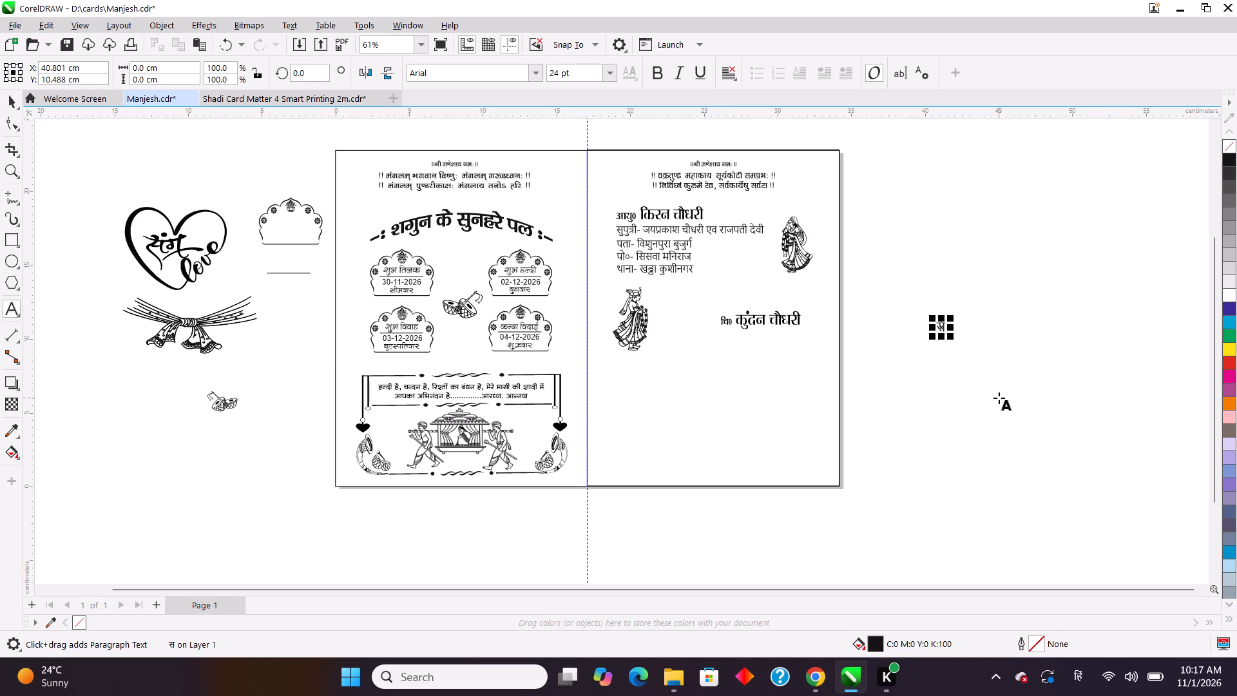
{"action": "key", "text": "BackSpace"}
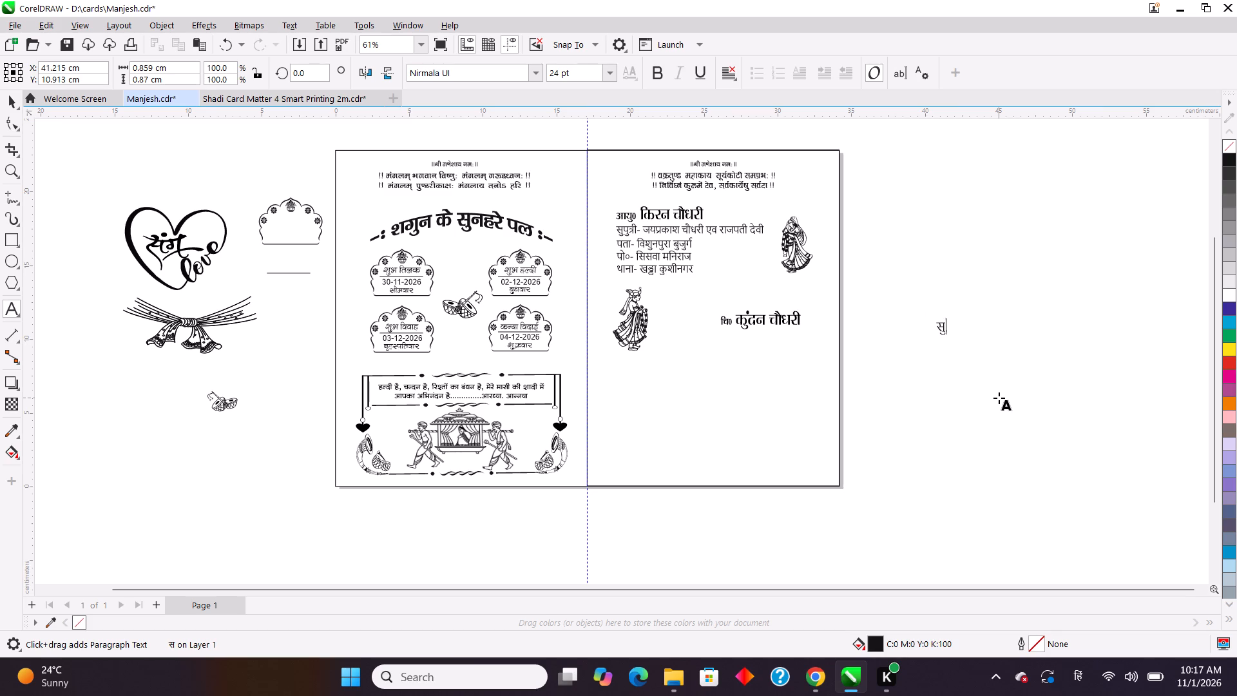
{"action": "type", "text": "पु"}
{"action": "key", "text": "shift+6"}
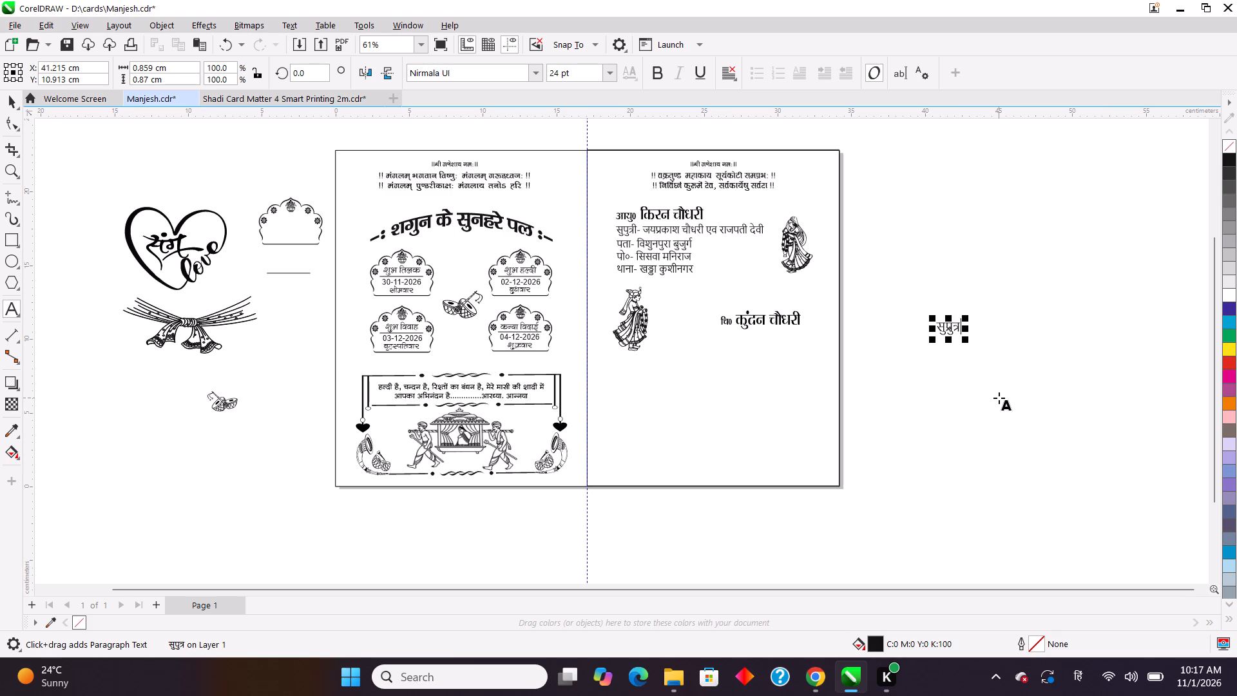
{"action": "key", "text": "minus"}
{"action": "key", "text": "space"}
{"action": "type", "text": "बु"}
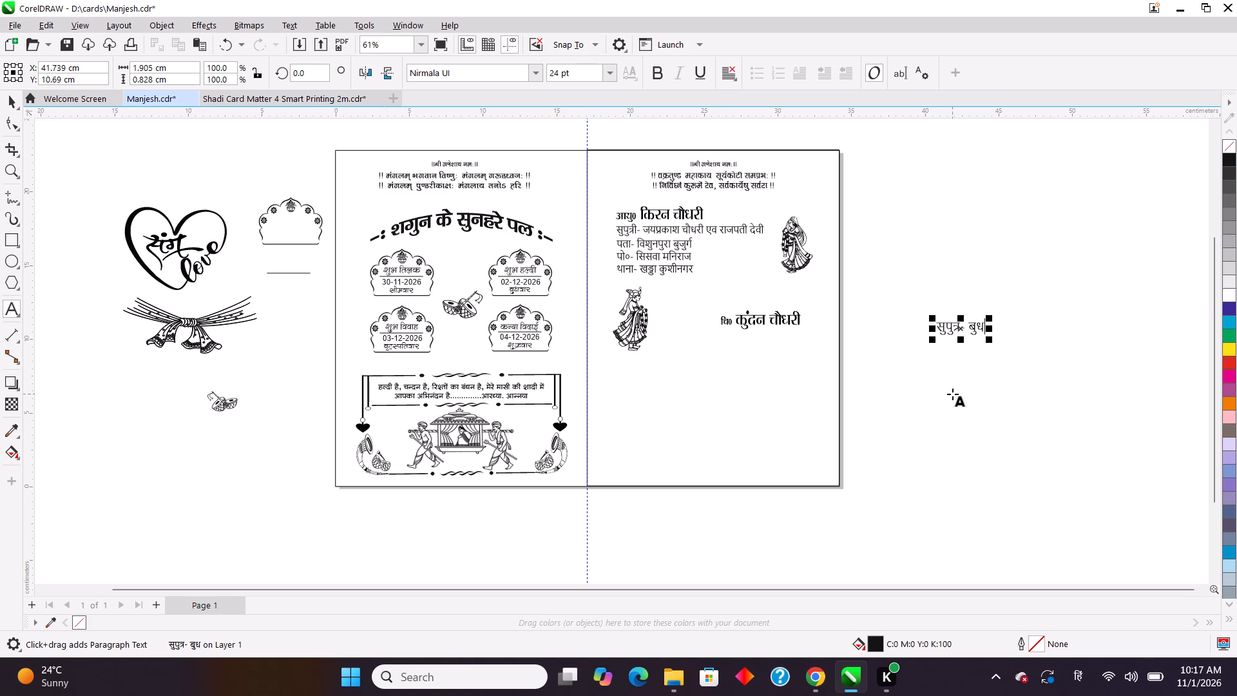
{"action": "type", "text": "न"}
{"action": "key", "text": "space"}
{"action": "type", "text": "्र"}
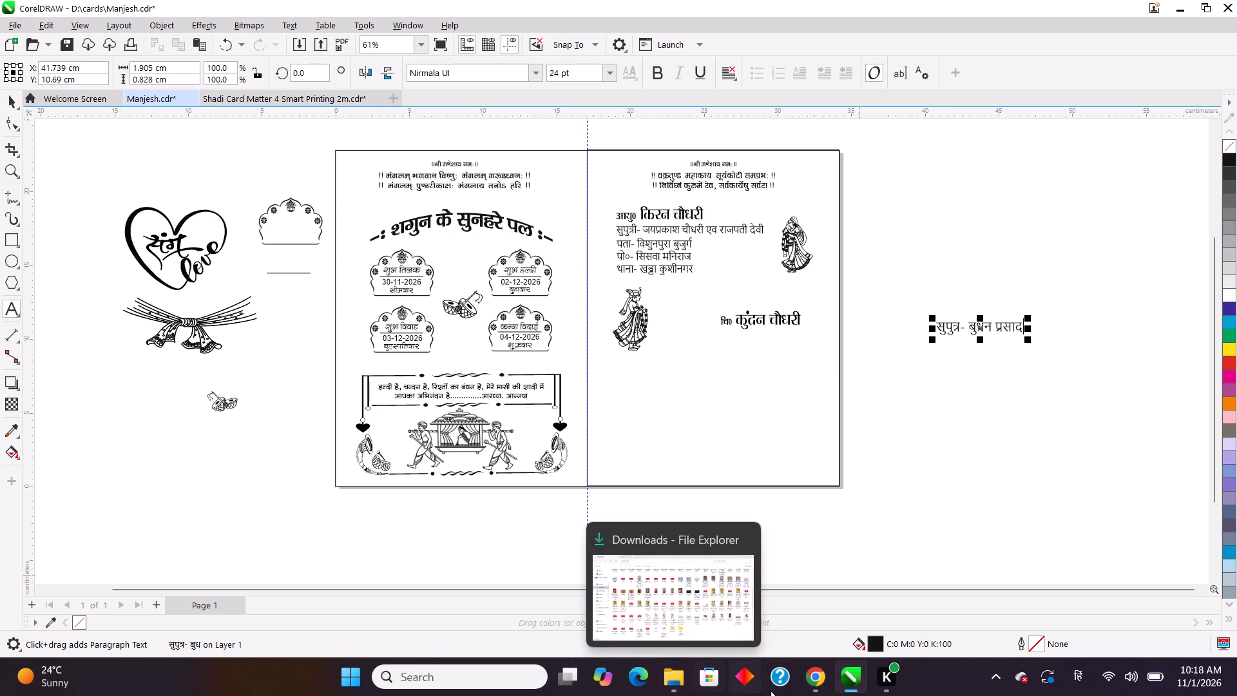
Switch to Chrome, open YouTube in a new tab, start the My Mix playlist, skip the advert and open the sound settings.
{"action": "left_click", "coordinate": [818, 677]}
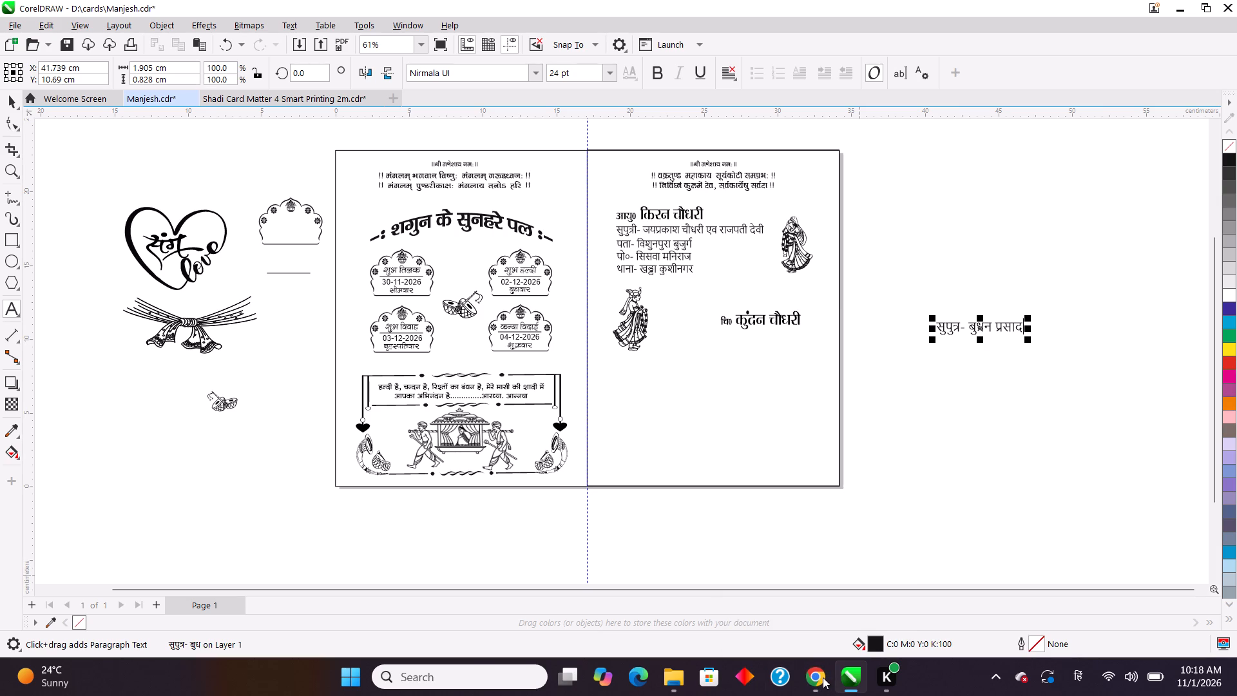
{"action": "left_click", "coordinate": [814, 675]}
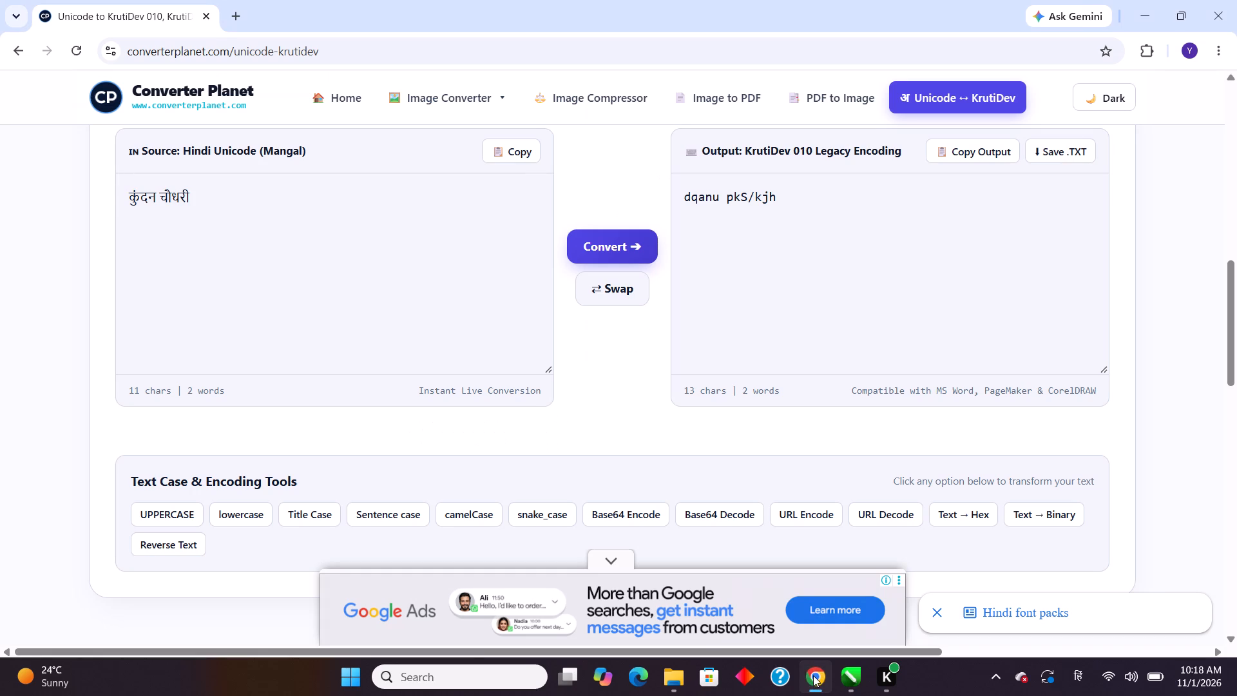
{"action": "left_click", "coordinate": [235, 18]}
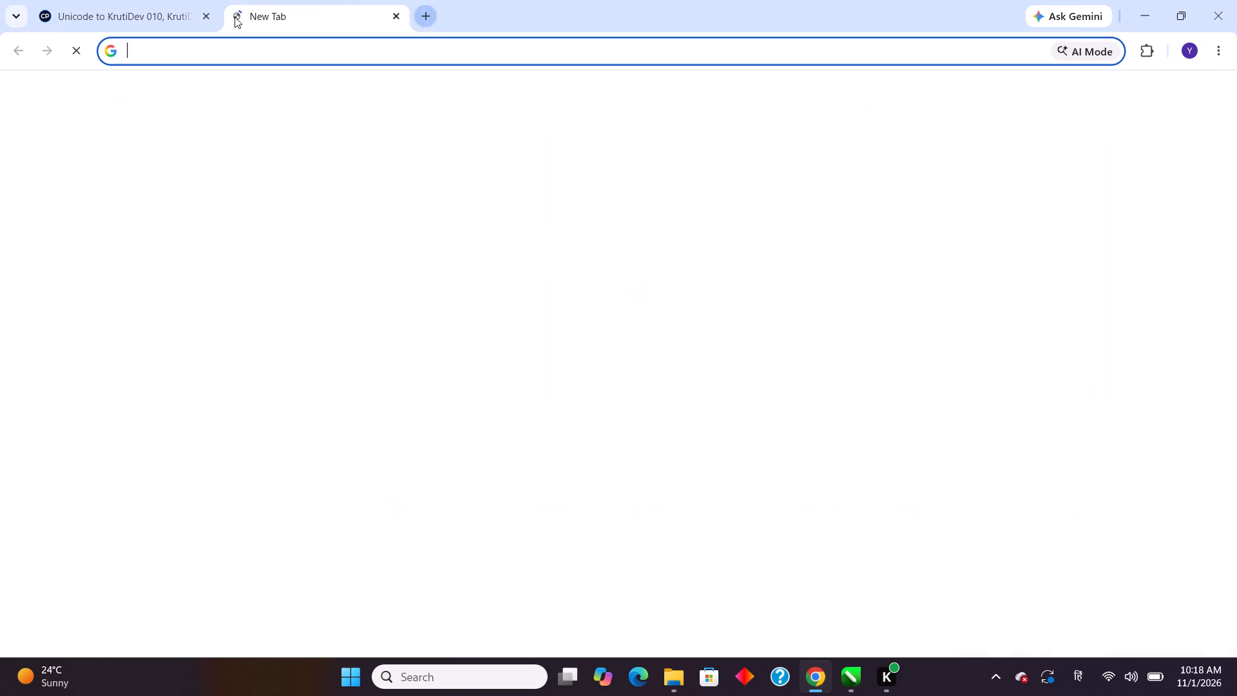
{"action": "left_click", "coordinate": [431, 312]}
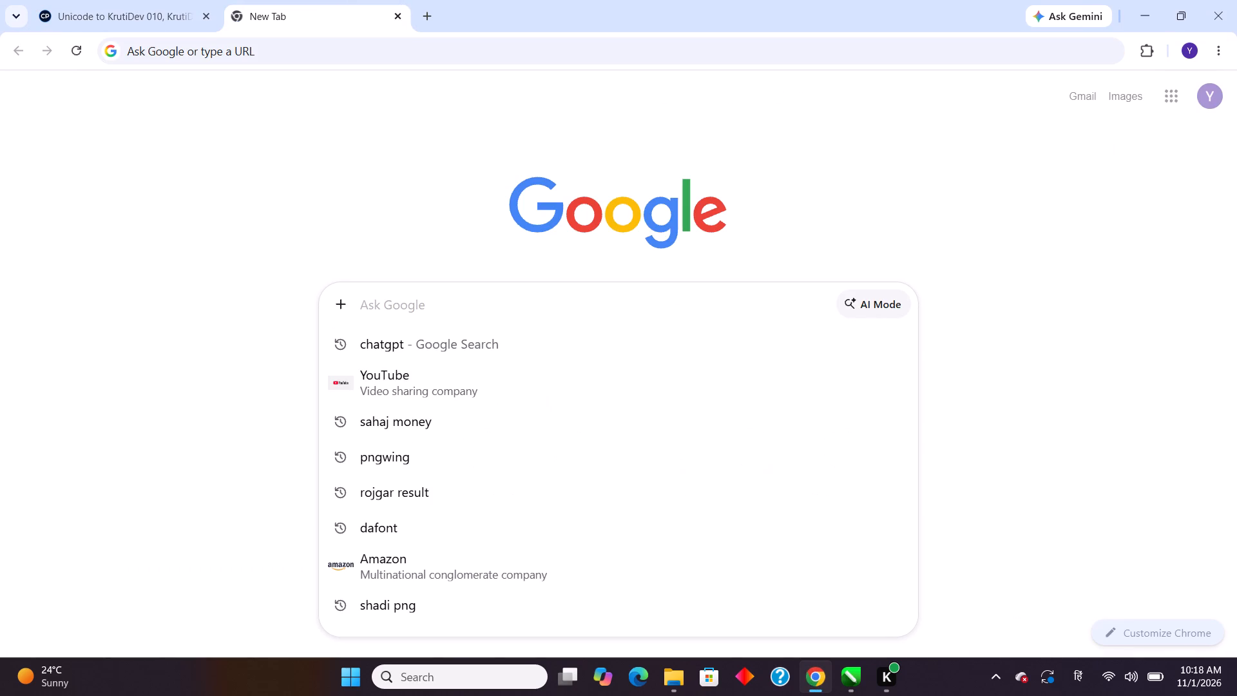
{"action": "left_click", "coordinate": [414, 367]}
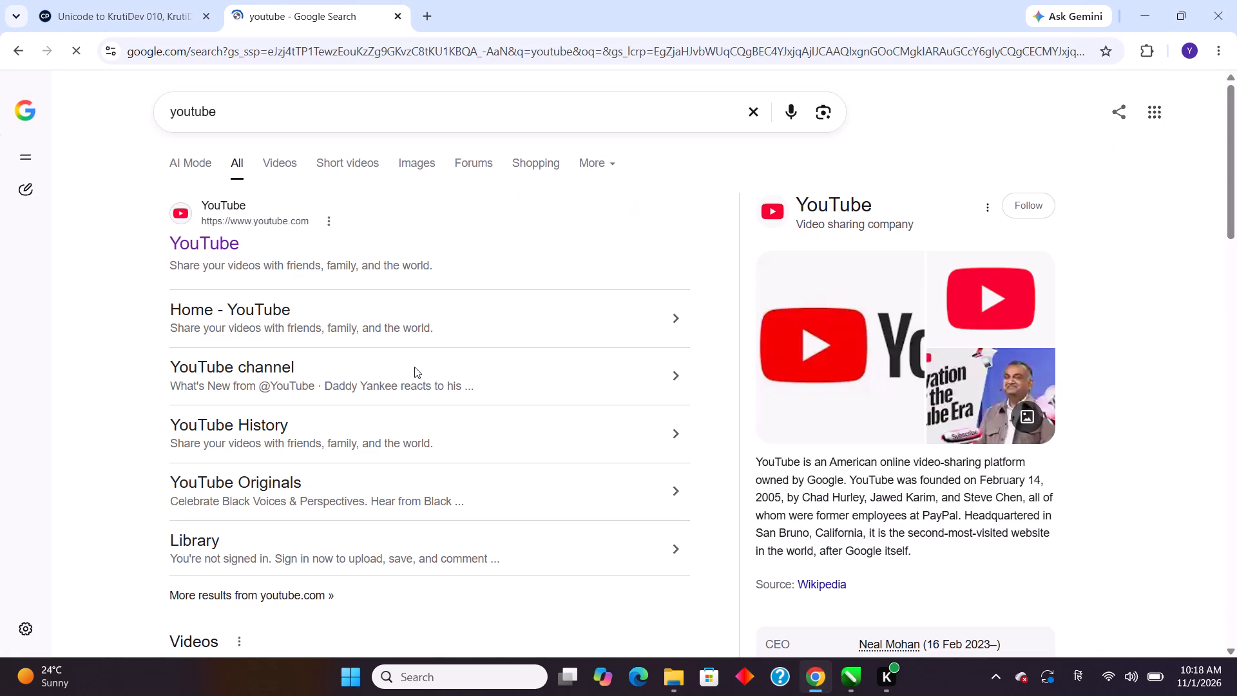
{"action": "left_click", "coordinate": [216, 248]}
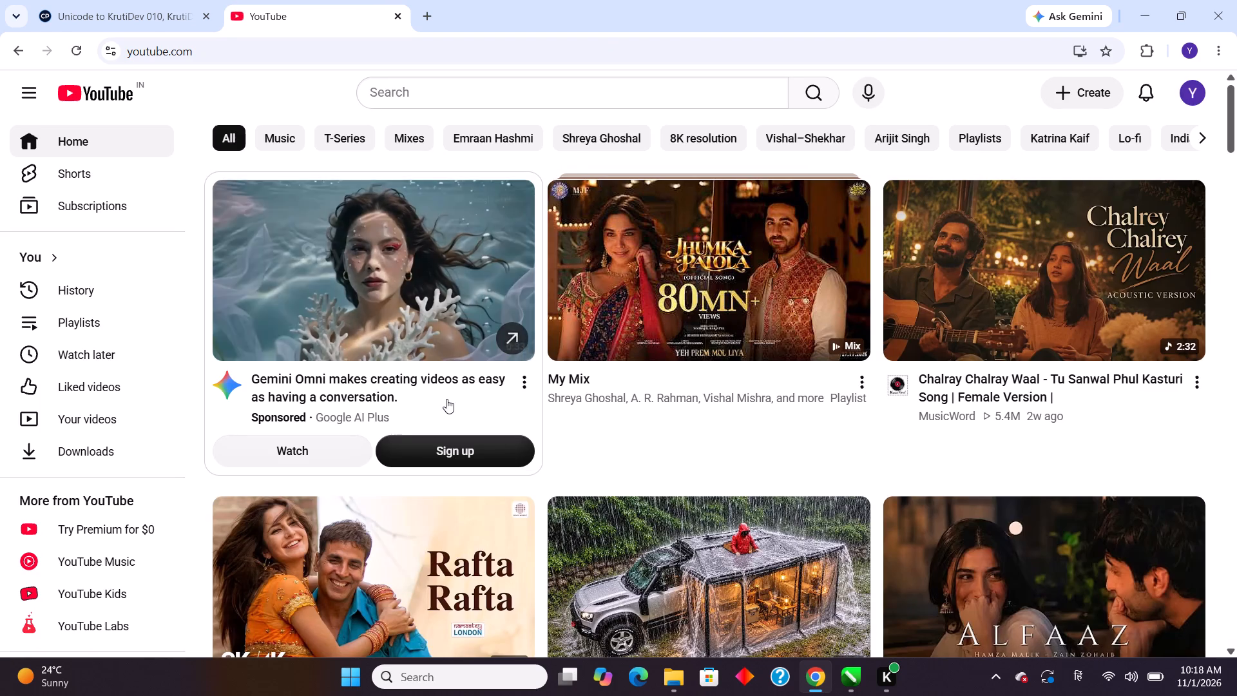
{"action": "left_click", "coordinate": [660, 310]}
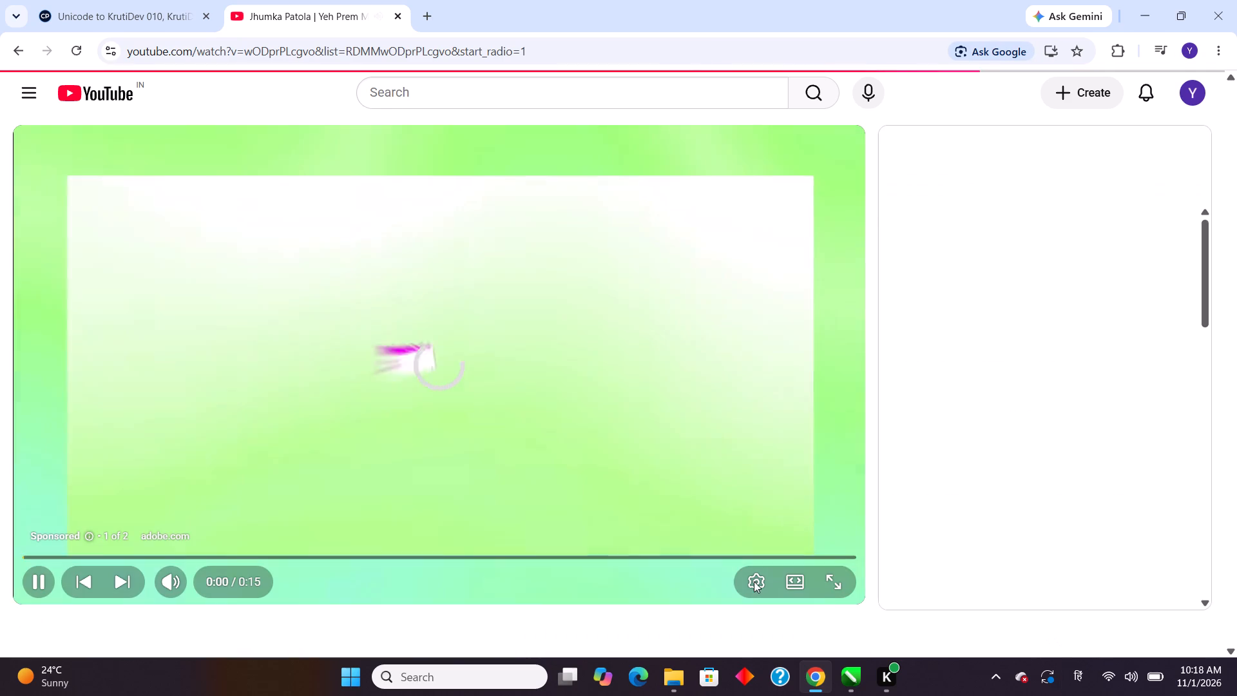
{"action": "left_click", "coordinate": [175, 577]}
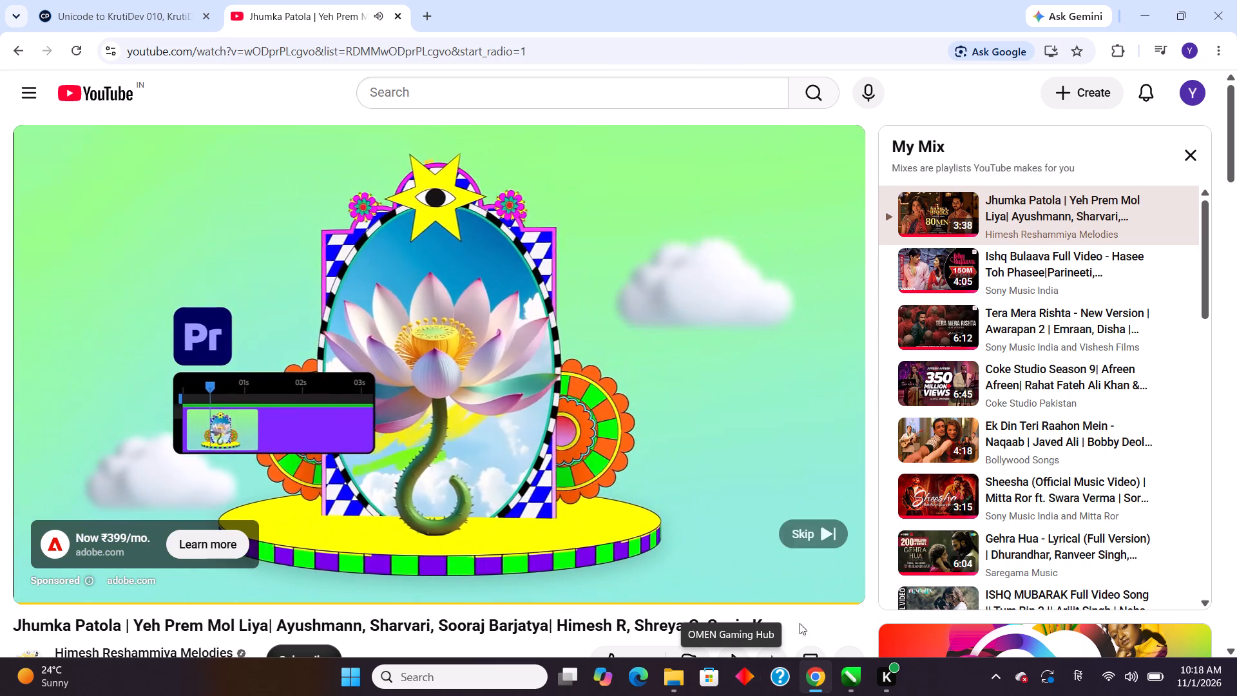
{"action": "left_click", "coordinate": [804, 534]}
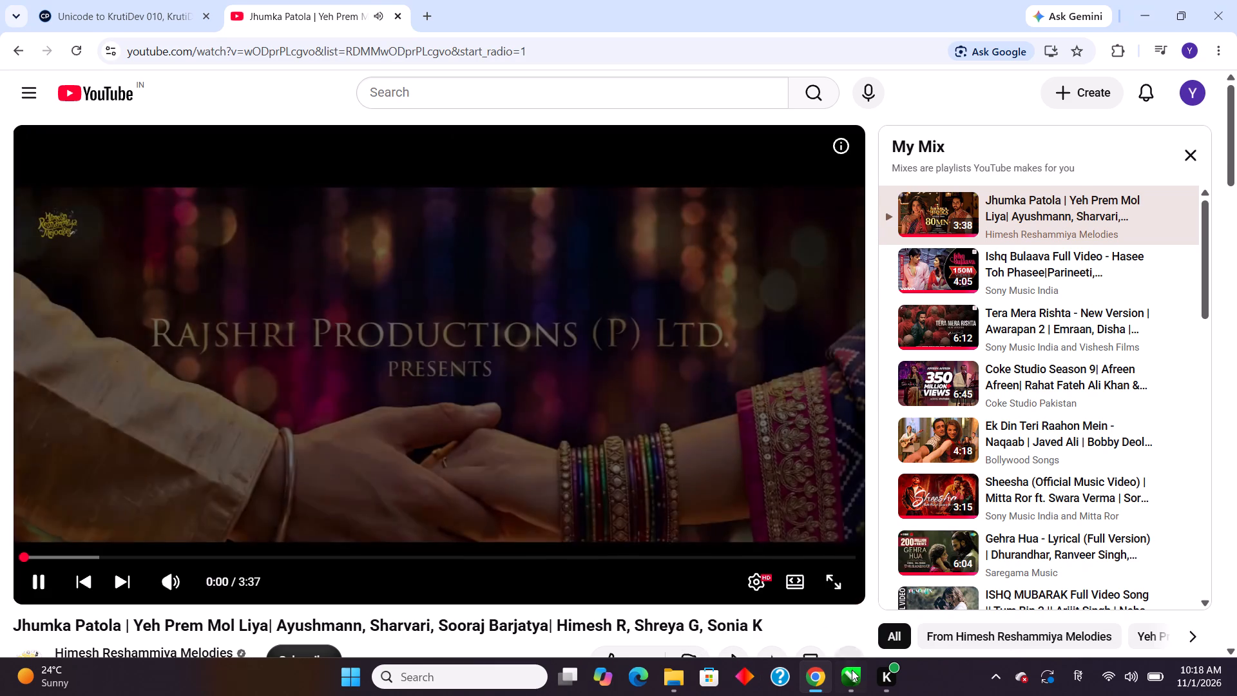
{"action": "left_click", "coordinate": [1138, 679]}
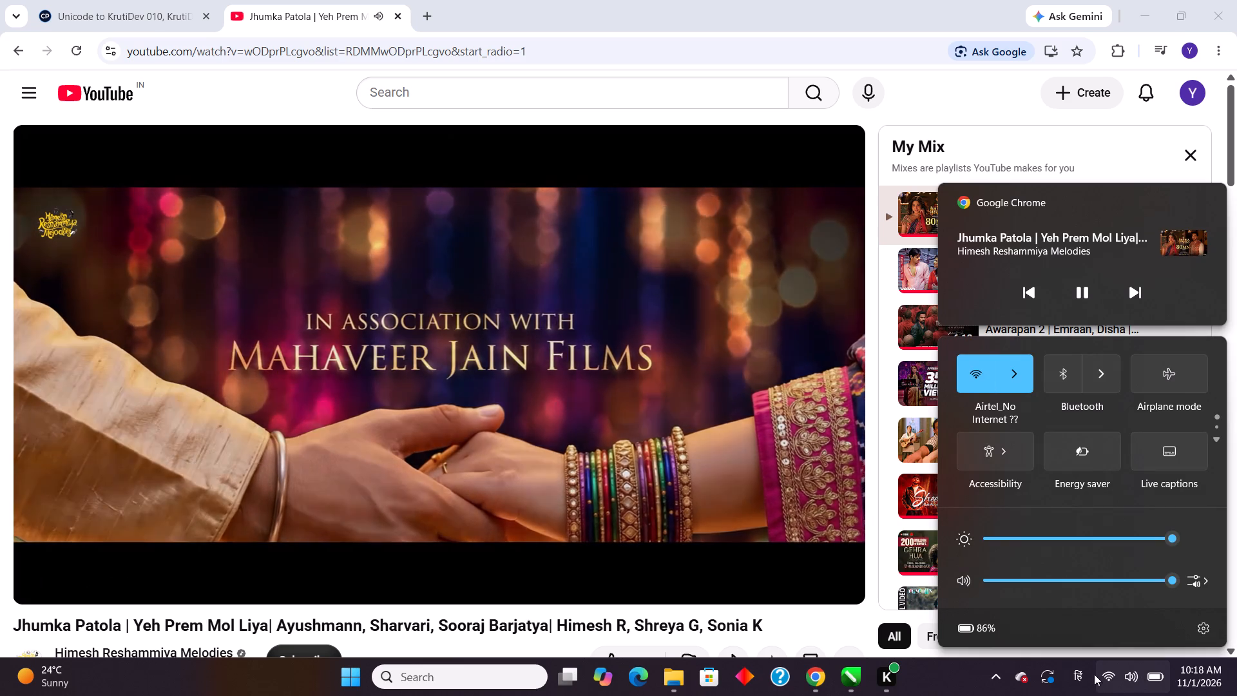
Back in CorelDRAW, extend the father's line with "एव स्व०" and the groom's mother's name, keeping everything on one line.
{"action": "left_click", "coordinate": [852, 681]}
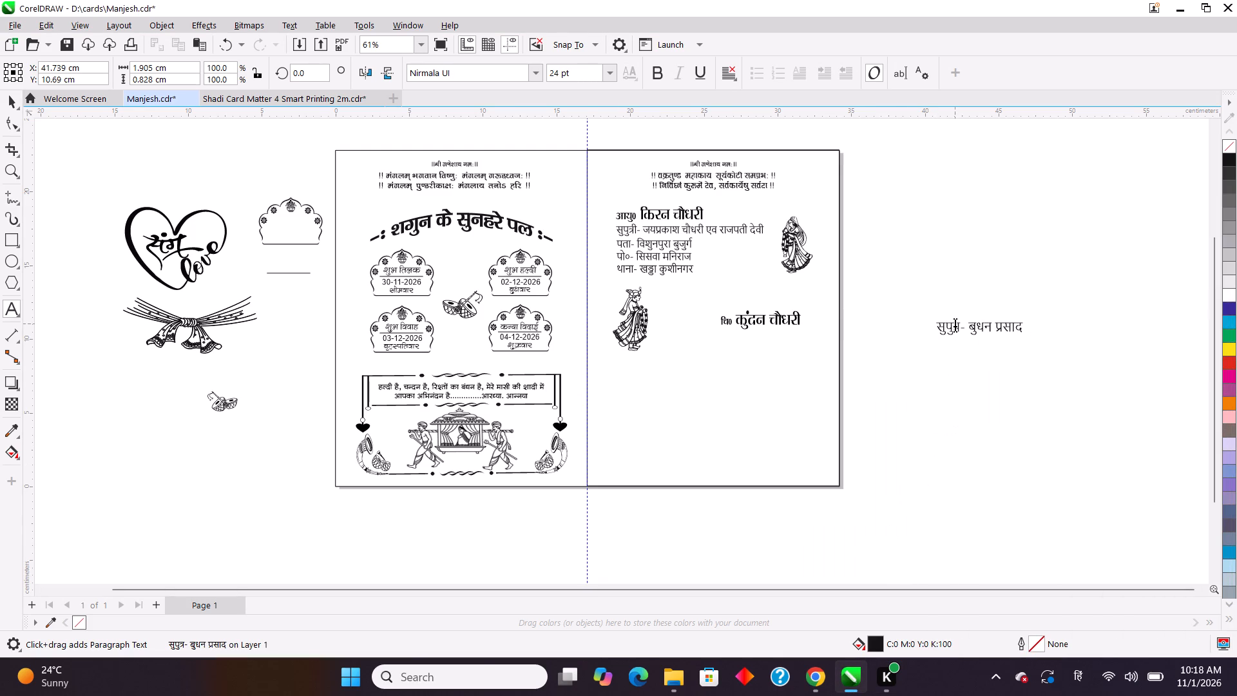
{"action": "left_click", "coordinate": [1023, 325]}
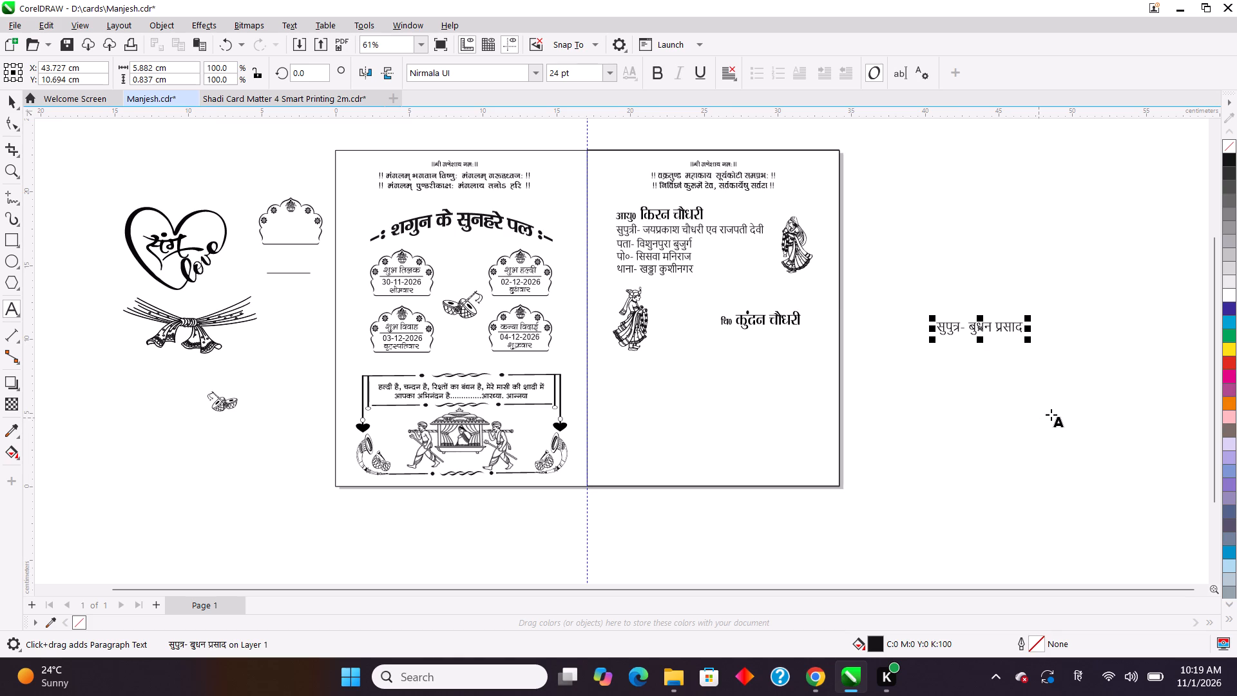
{"action": "key", "text": "Return"}
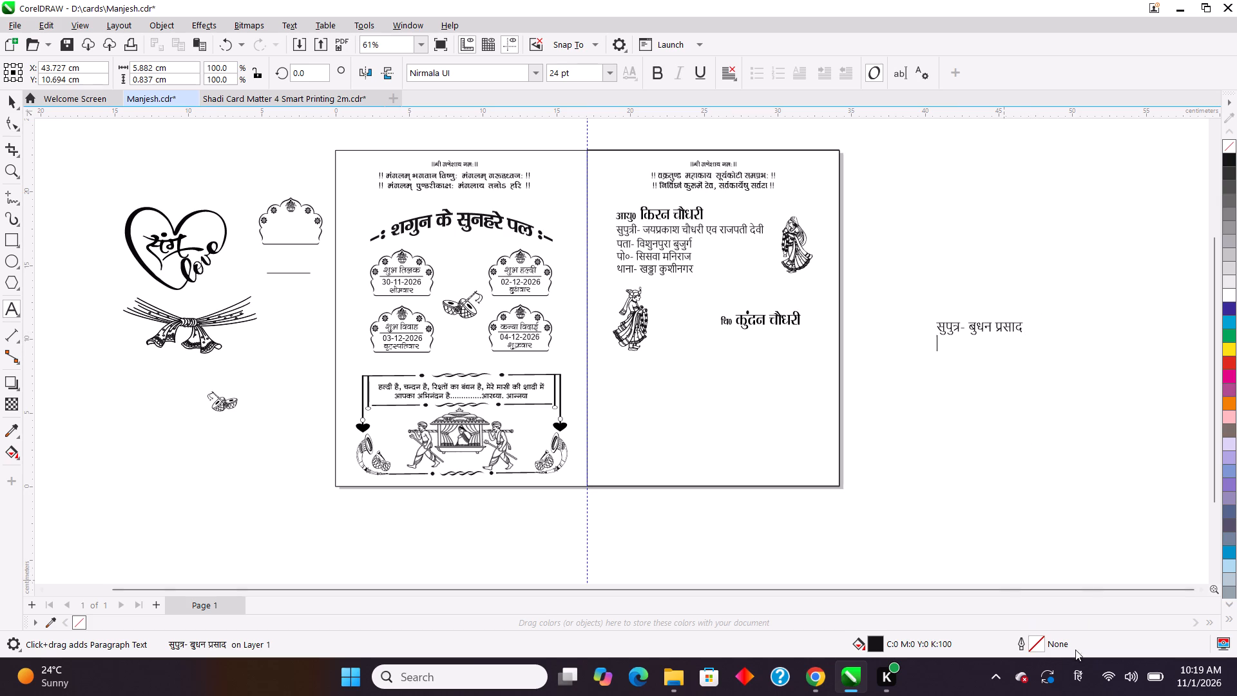
{"action": "left_click", "coordinate": [1021, 327]}
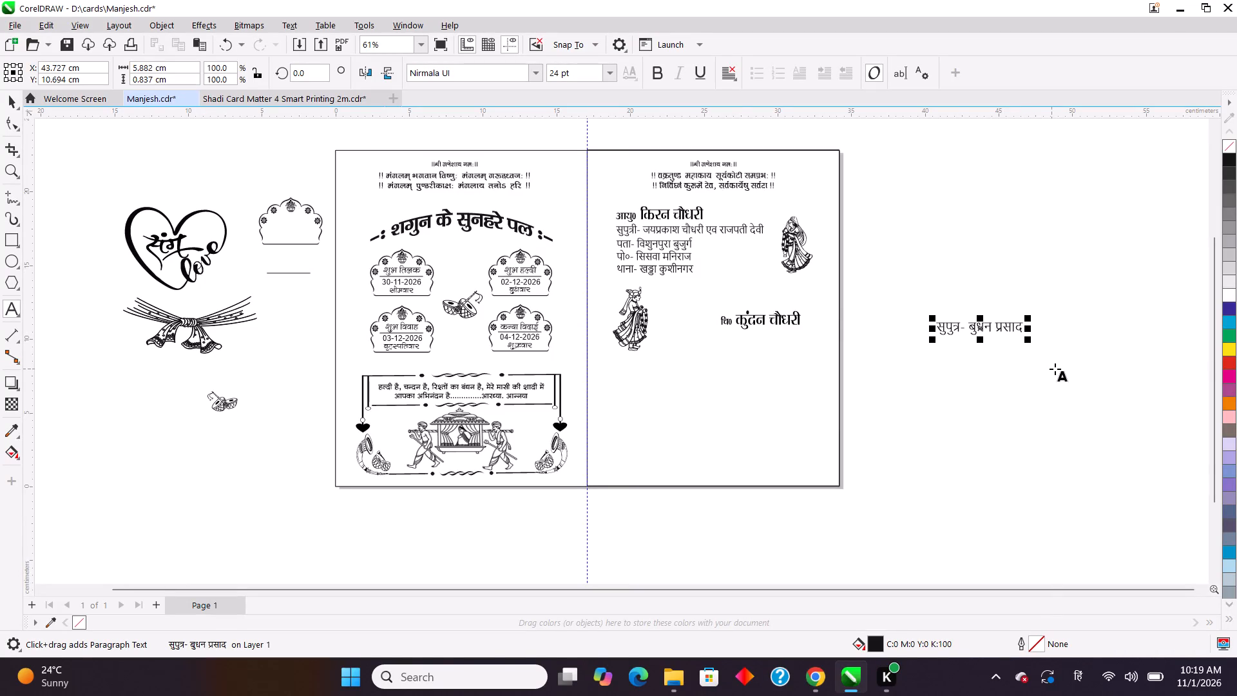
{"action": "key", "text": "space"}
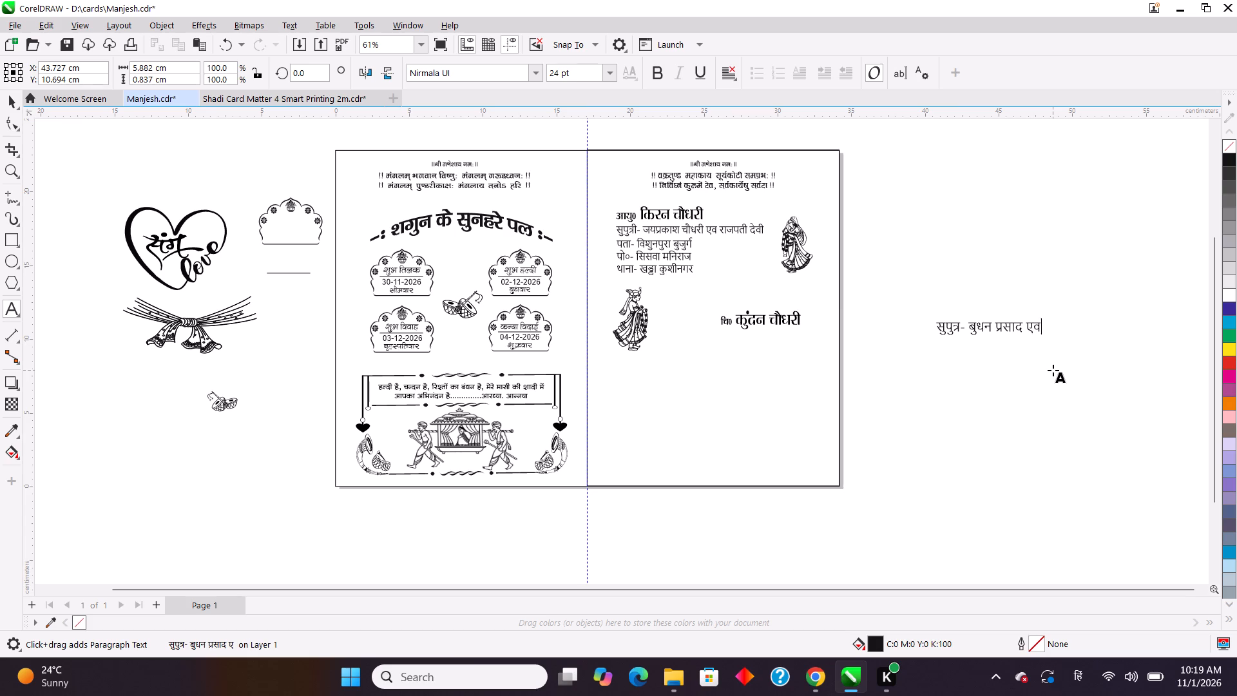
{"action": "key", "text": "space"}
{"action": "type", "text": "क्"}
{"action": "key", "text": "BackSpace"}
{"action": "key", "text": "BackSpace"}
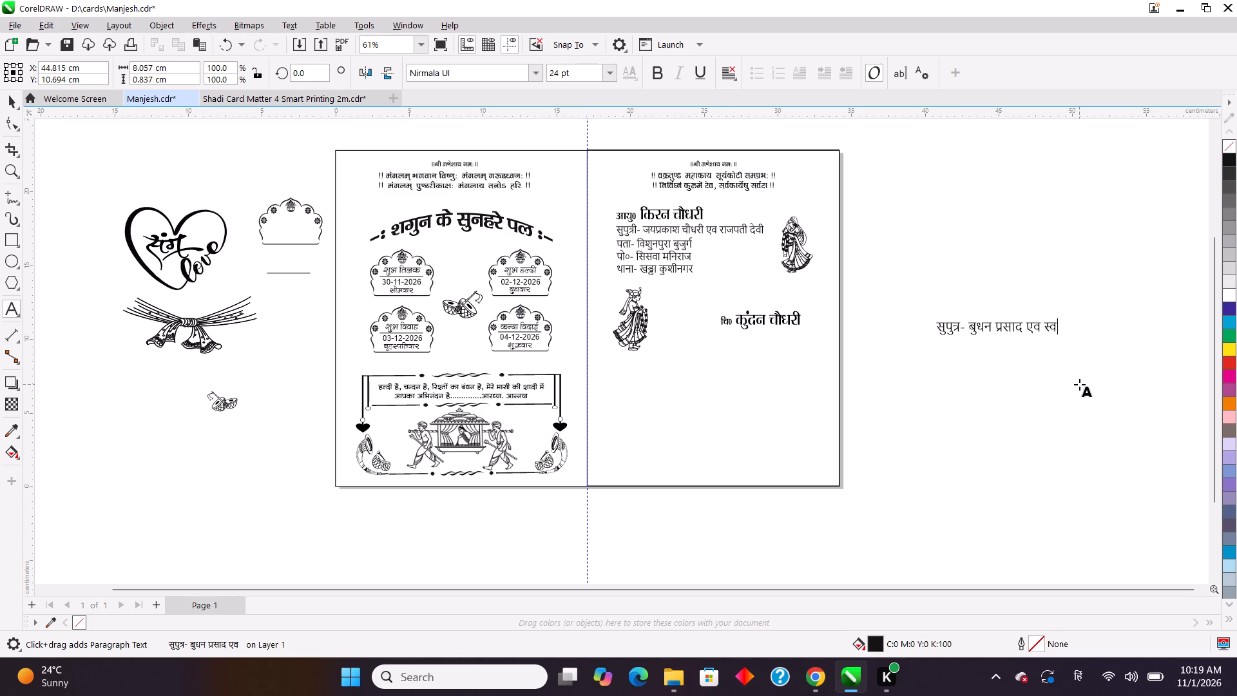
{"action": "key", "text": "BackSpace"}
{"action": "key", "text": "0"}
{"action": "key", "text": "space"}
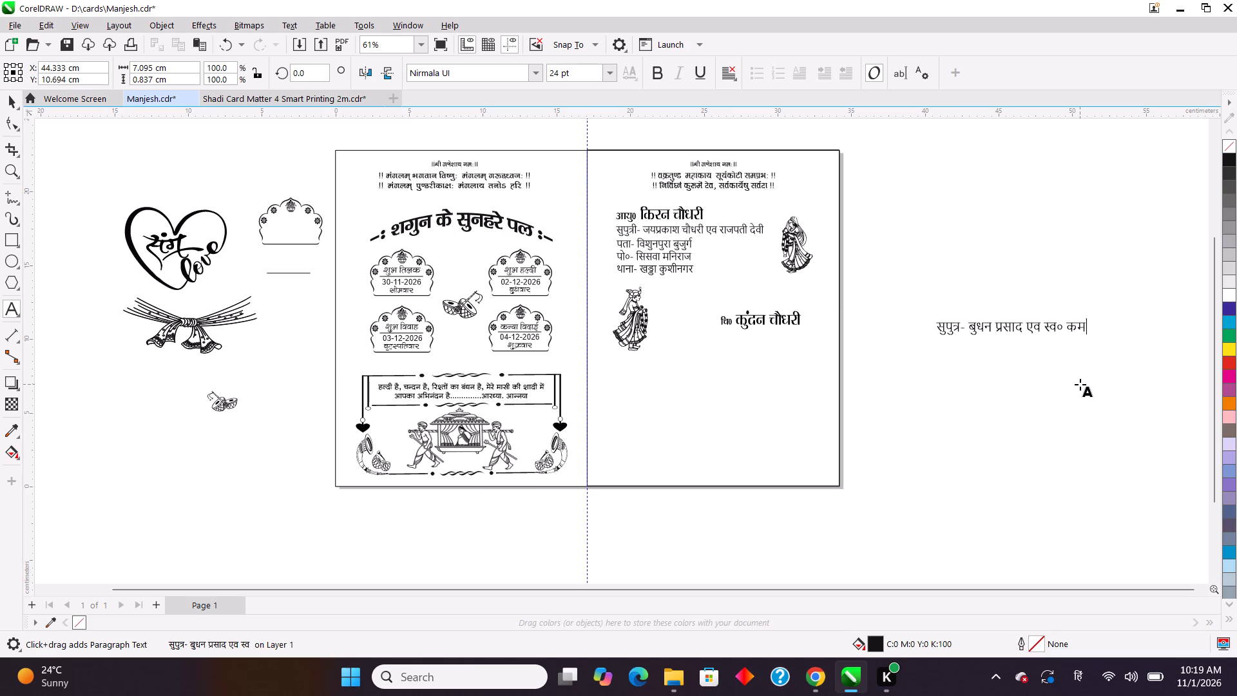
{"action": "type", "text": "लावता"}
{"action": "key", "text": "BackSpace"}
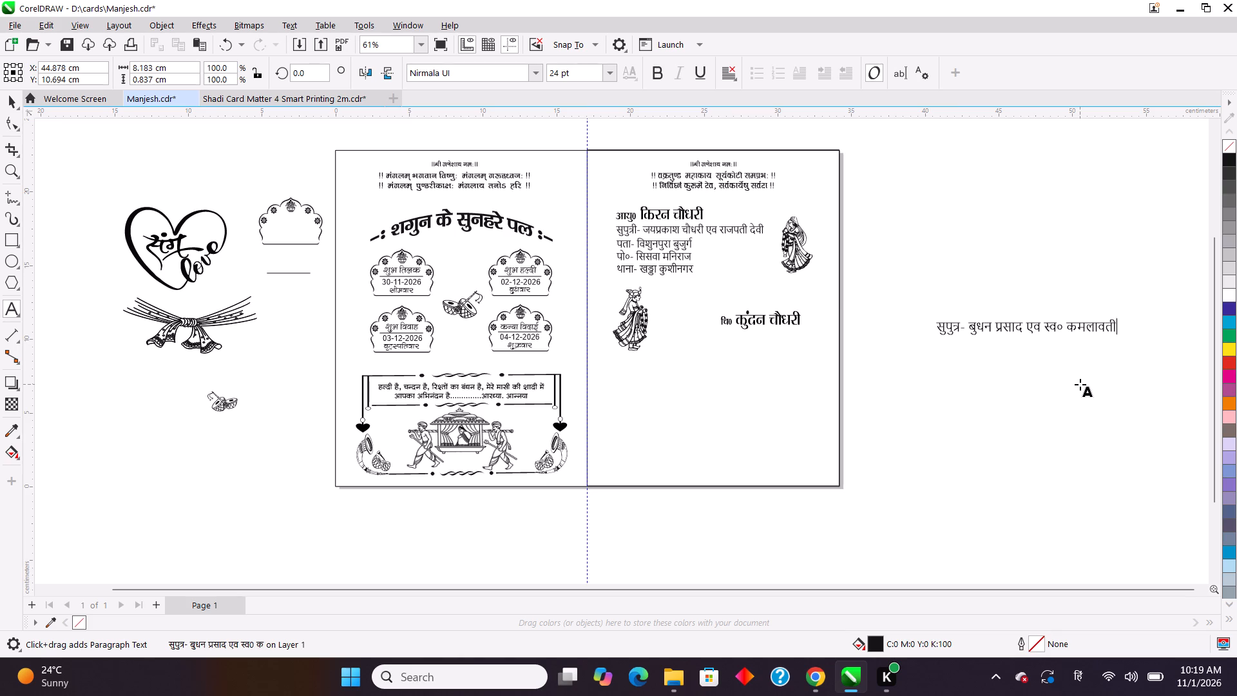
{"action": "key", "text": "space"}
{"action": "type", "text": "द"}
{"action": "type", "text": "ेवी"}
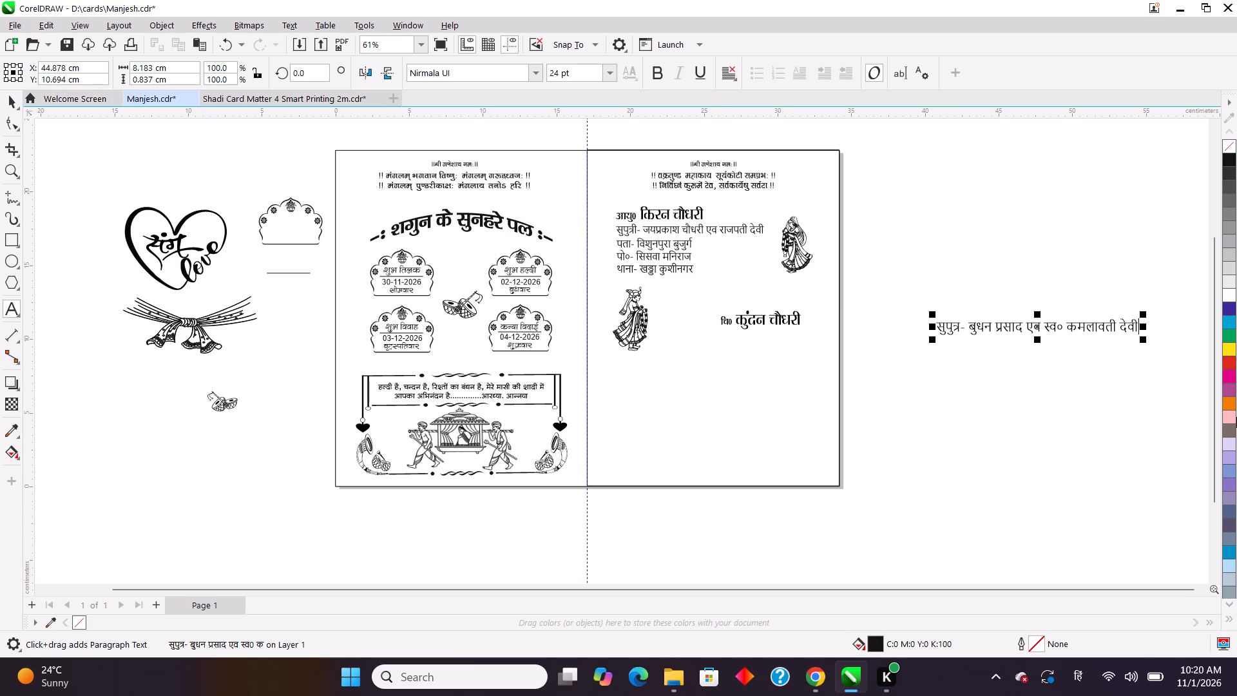
Move the parents' line just outside the page, below the groom's name level, to about X 43.16 cm, Y 9.35 cm.
{"action": "left_click_drag", "start_coordinate": [1037, 325], "coordinate": [892, 347]}
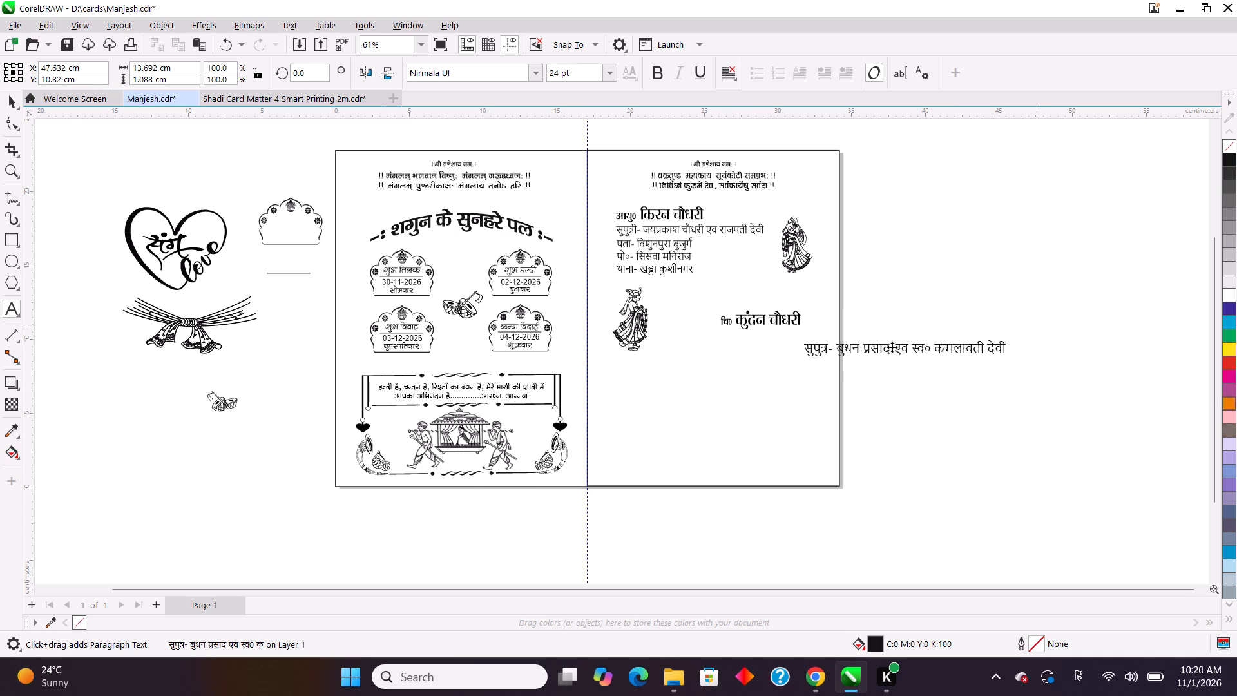
{"action": "left_click_drag", "start_coordinate": [892, 347], "coordinate": [971, 347]}
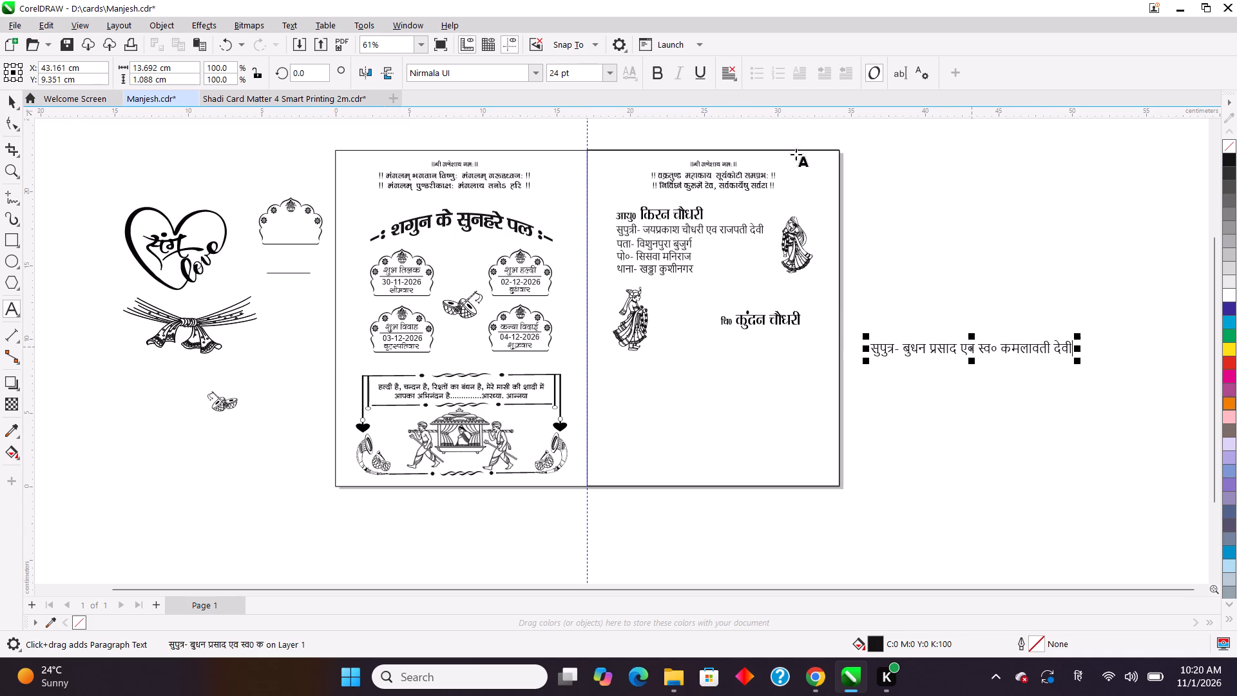
Set the font size of the groom's parents' line outside the page to 18 pt.
{"action": "left_click_drag", "start_coordinate": [570, 71], "coordinate": [539, 79]}
{"action": "left_click_drag", "start_coordinate": [575, 73], "coordinate": [523, 88]}
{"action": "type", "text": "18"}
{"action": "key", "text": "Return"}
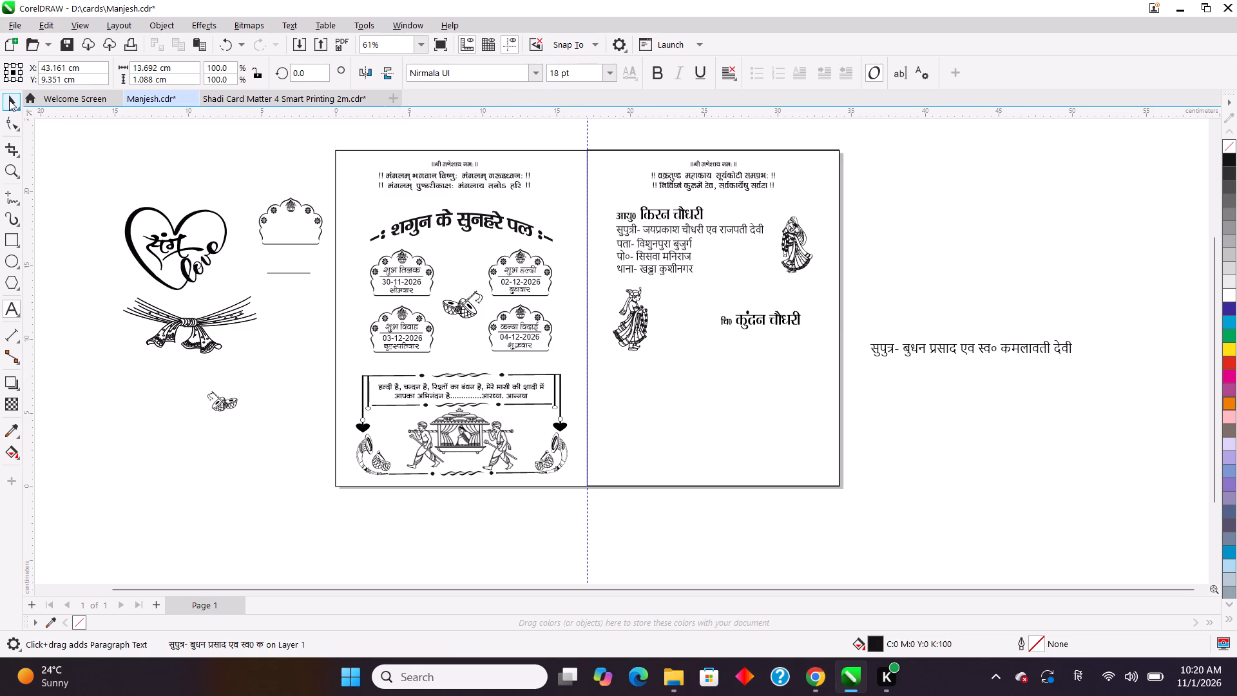
{"action": "left_click", "coordinate": [9, 100]}
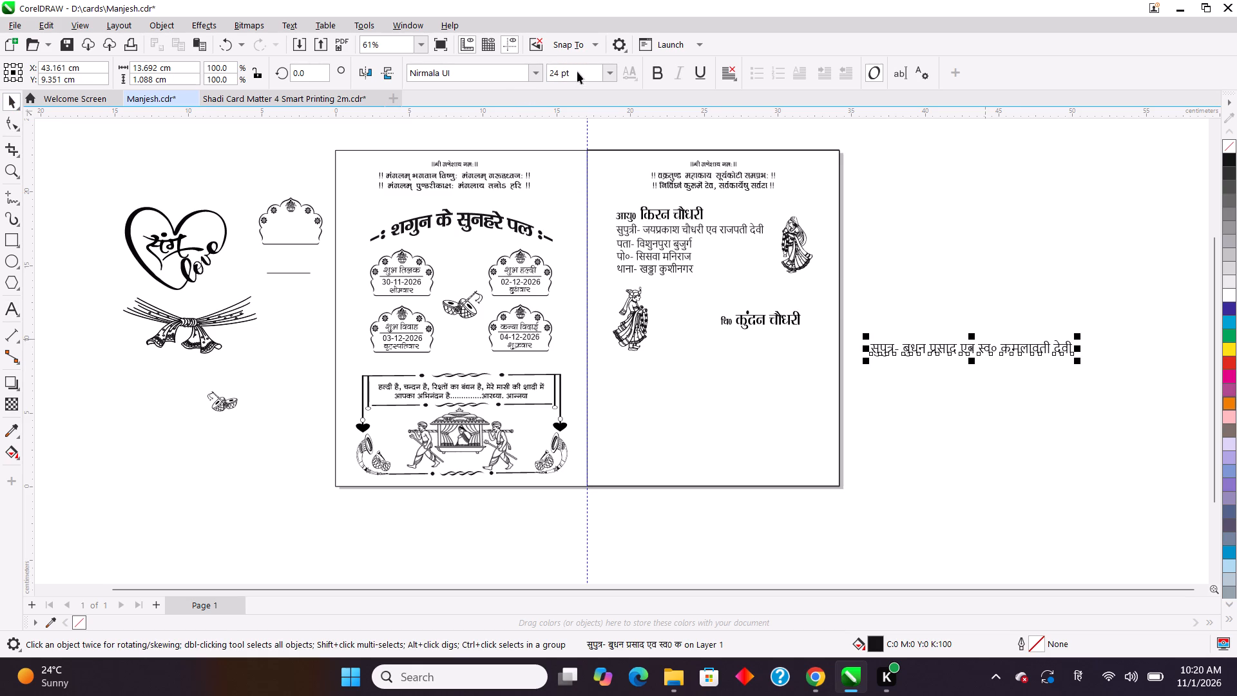
{"action": "left_click", "coordinate": [567, 70]}
{"action": "left_click_drag", "start_coordinate": [573, 70], "coordinate": [539, 82]}
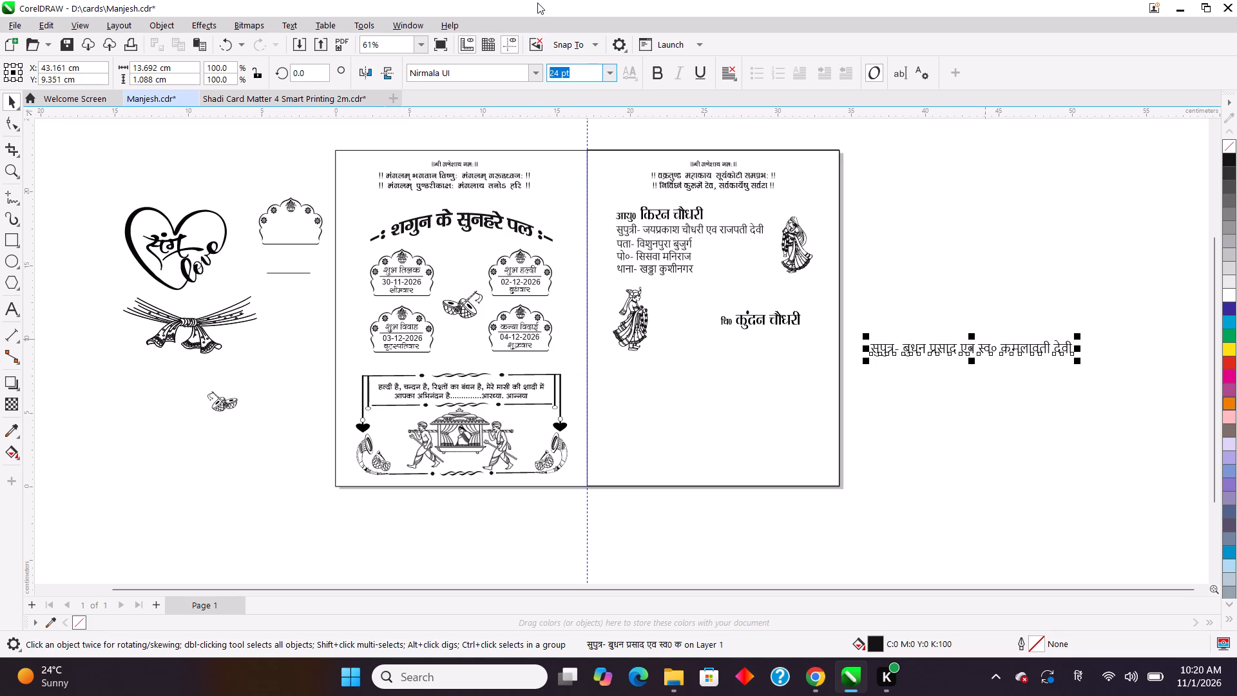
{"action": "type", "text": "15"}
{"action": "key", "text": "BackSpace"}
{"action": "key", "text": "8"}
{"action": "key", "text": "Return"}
{"action": "left_click", "coordinate": [1021, 191]}
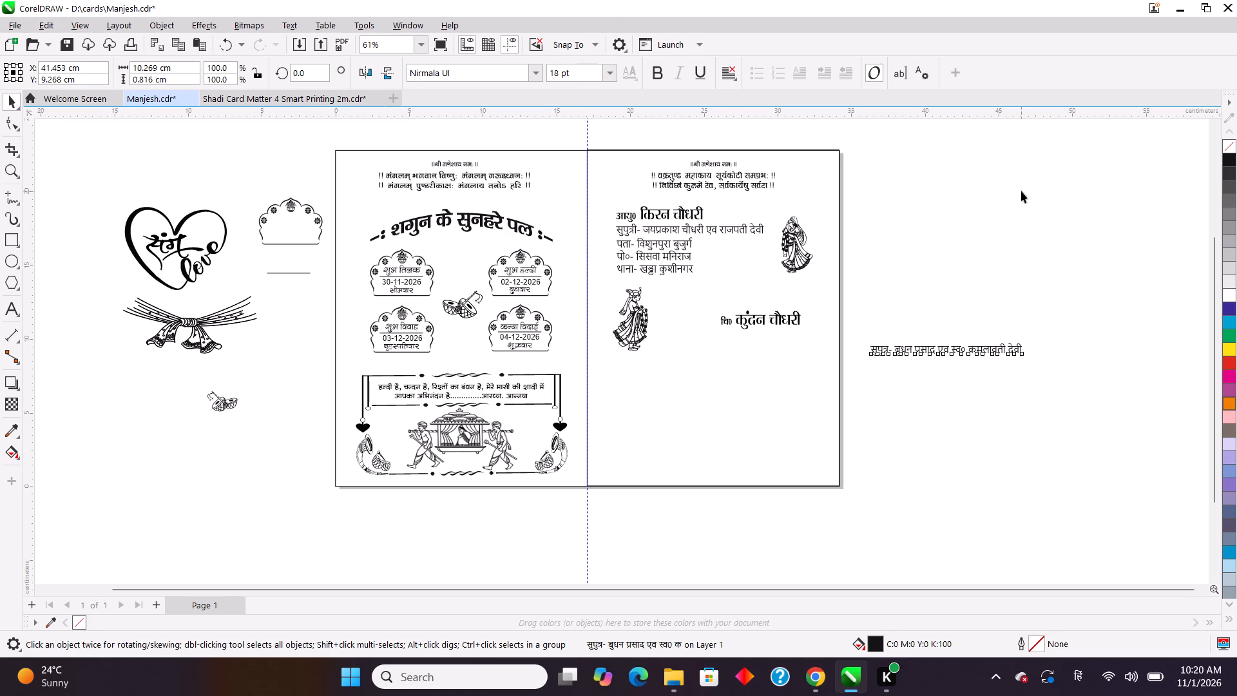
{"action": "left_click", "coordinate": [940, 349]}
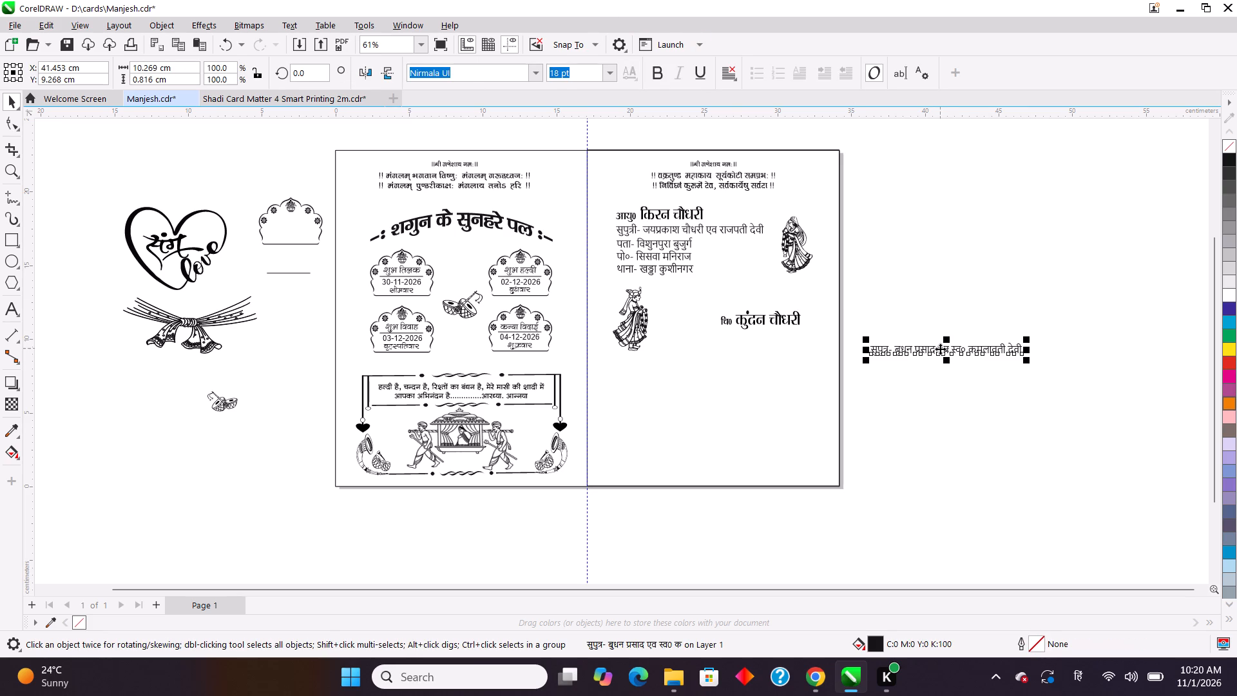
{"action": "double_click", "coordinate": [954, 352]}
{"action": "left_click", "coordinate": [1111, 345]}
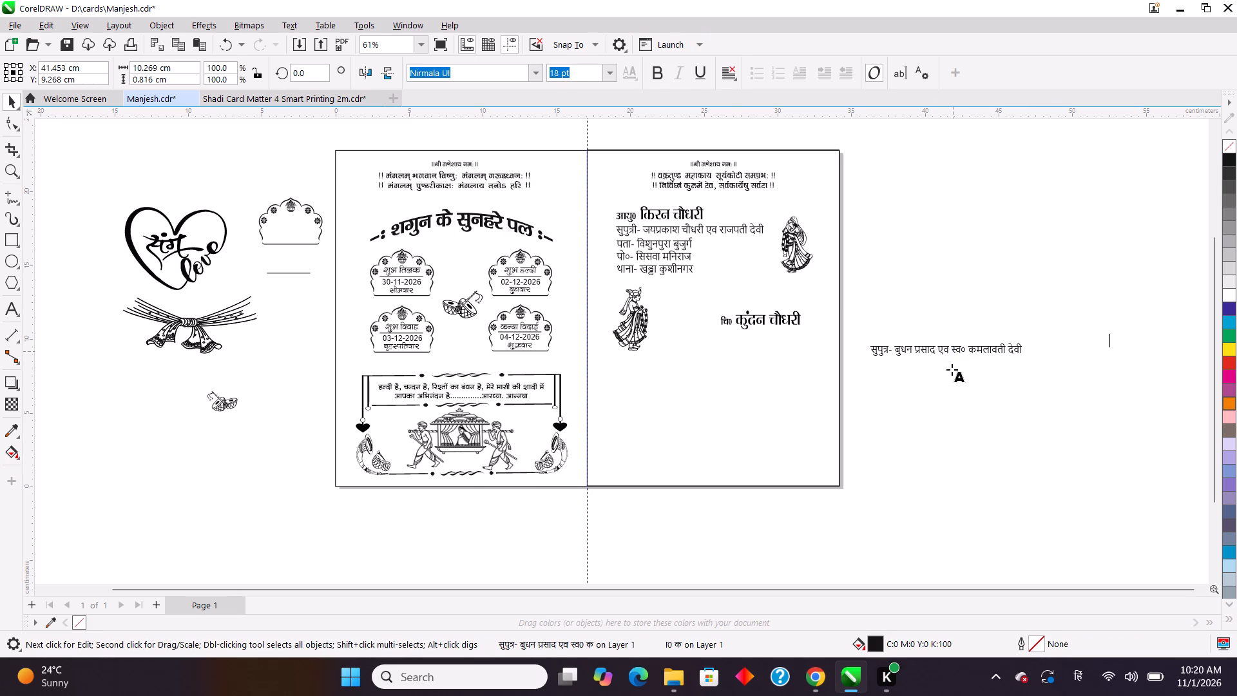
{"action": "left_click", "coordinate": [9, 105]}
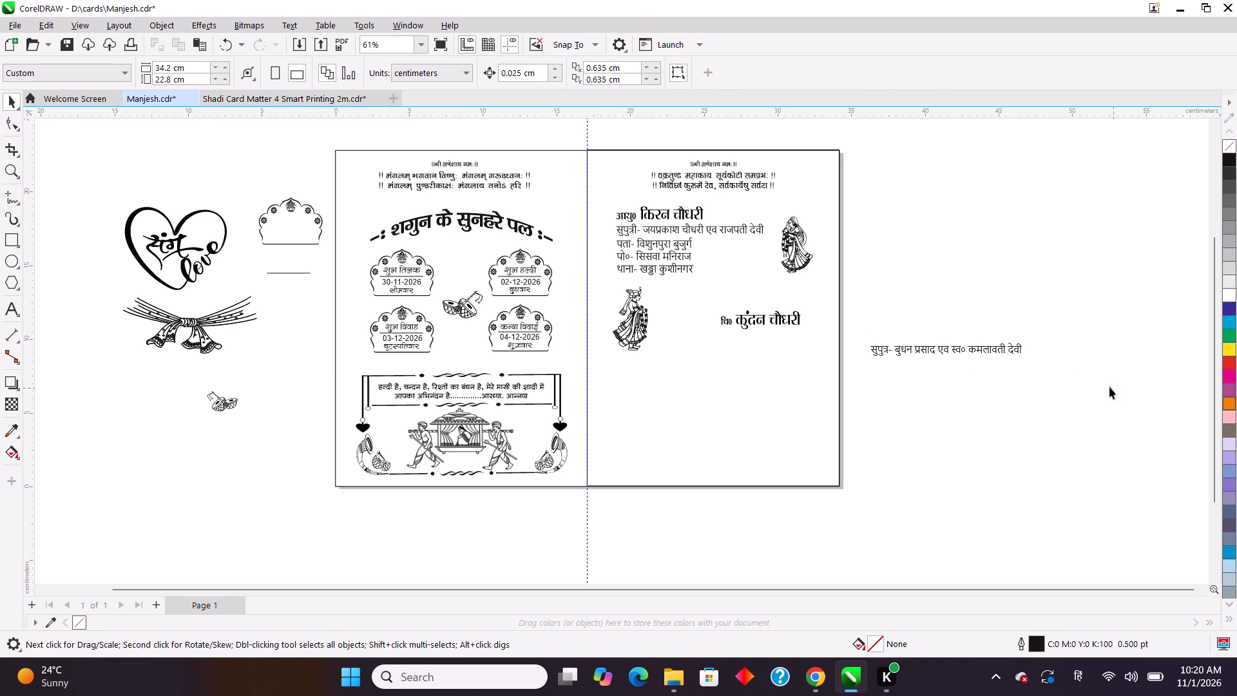
Move the groom's parents' line onto the right-hand page below his name, at about X 28.25 cm, Y 9.48 cm.
{"action": "left_click", "coordinate": [942, 349]}
{"action": "left_click_drag", "start_coordinate": [945, 350], "coordinate": [870, 339]}
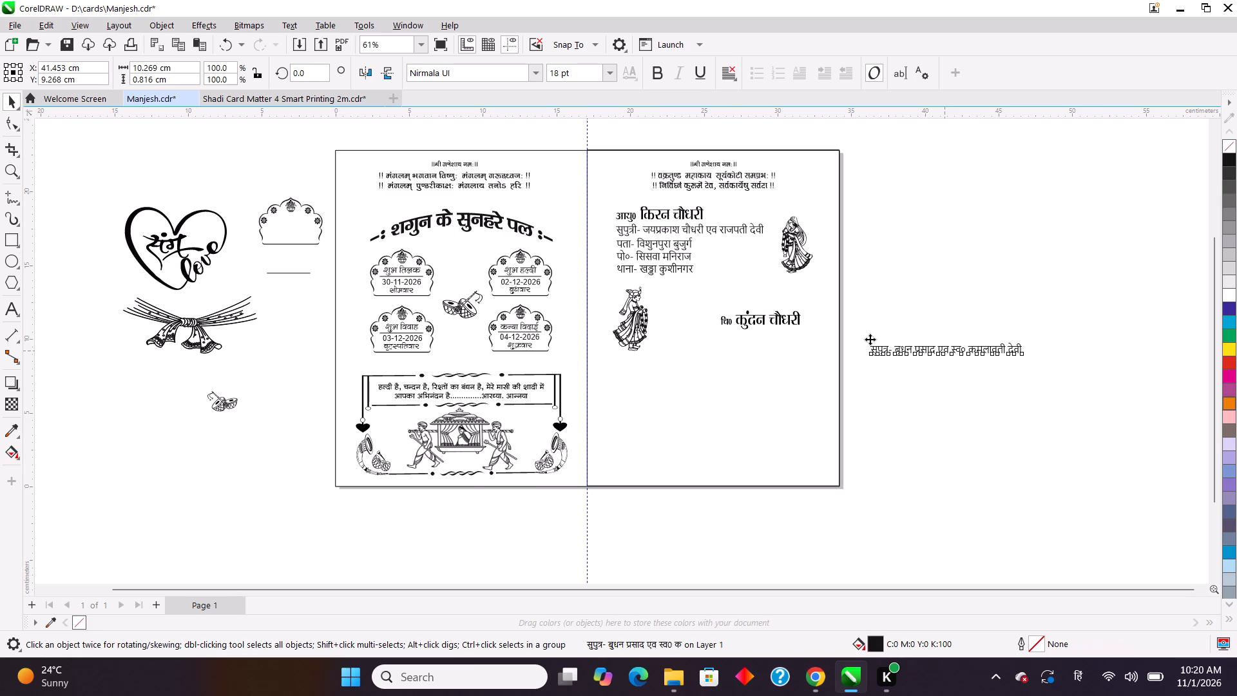
{"action": "left_click_drag", "start_coordinate": [870, 339], "coordinate": [747, 343]}
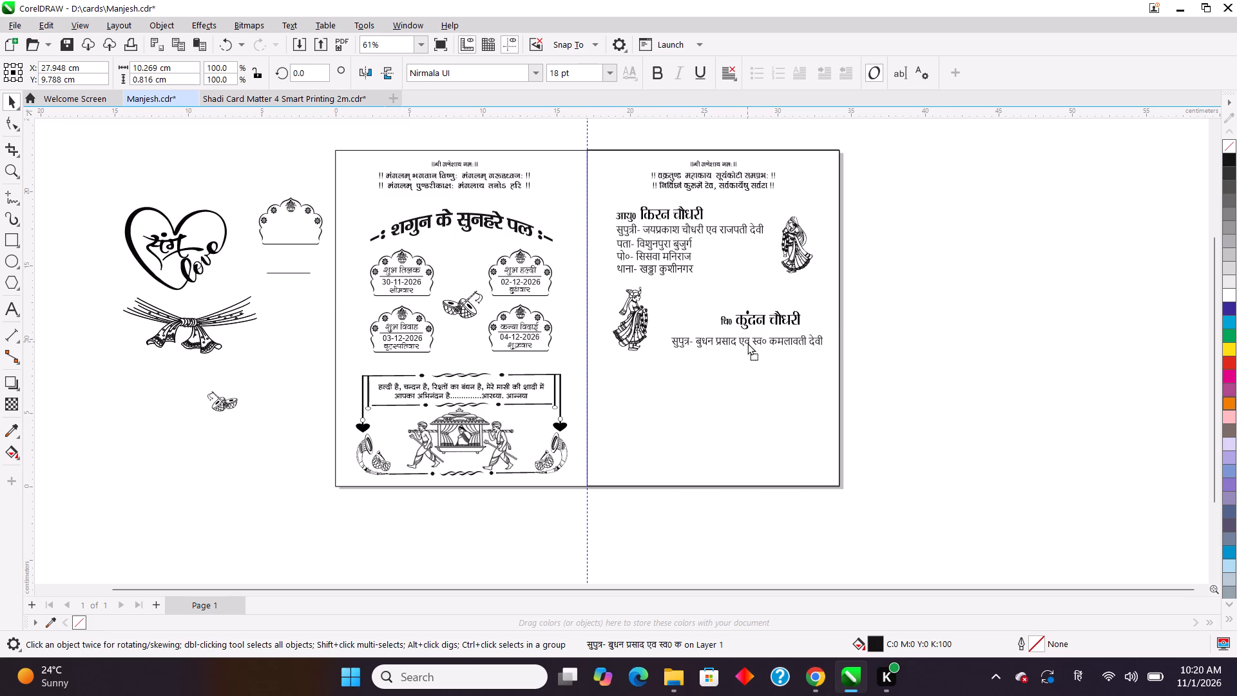
{"action": "left_click_drag", "start_coordinate": [747, 343], "coordinate": [747, 343]}
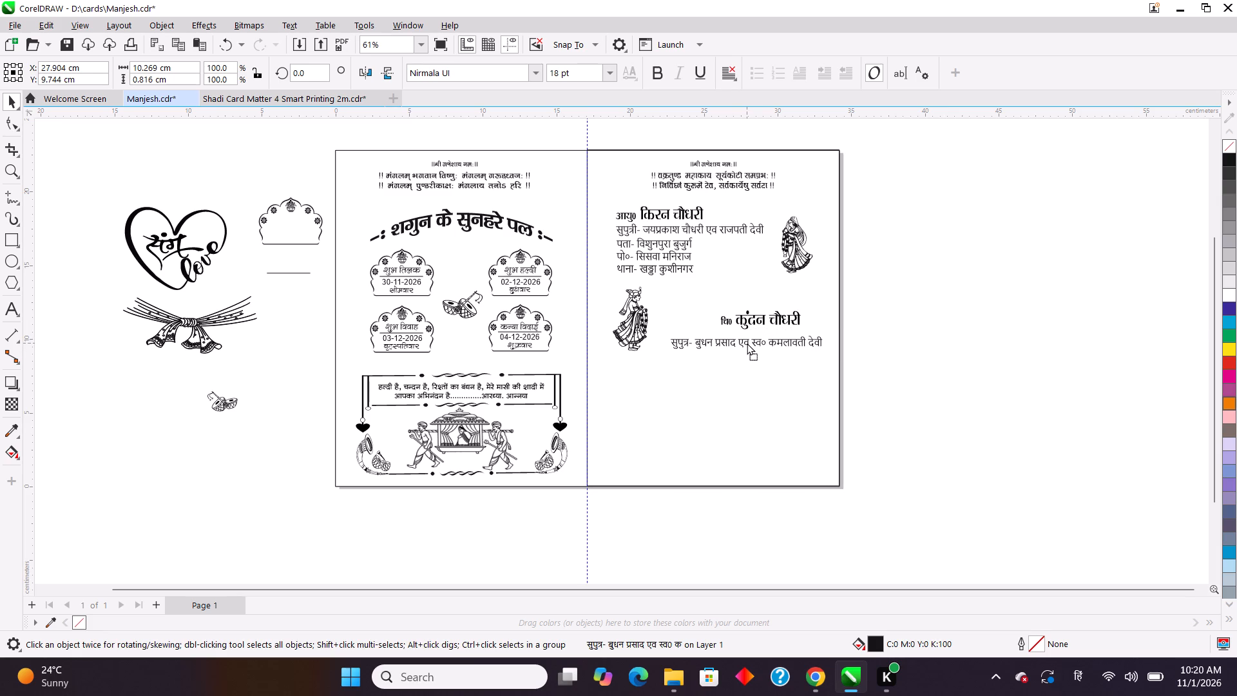
{"action": "left_click_drag", "start_coordinate": [747, 343], "coordinate": [750, 343]}
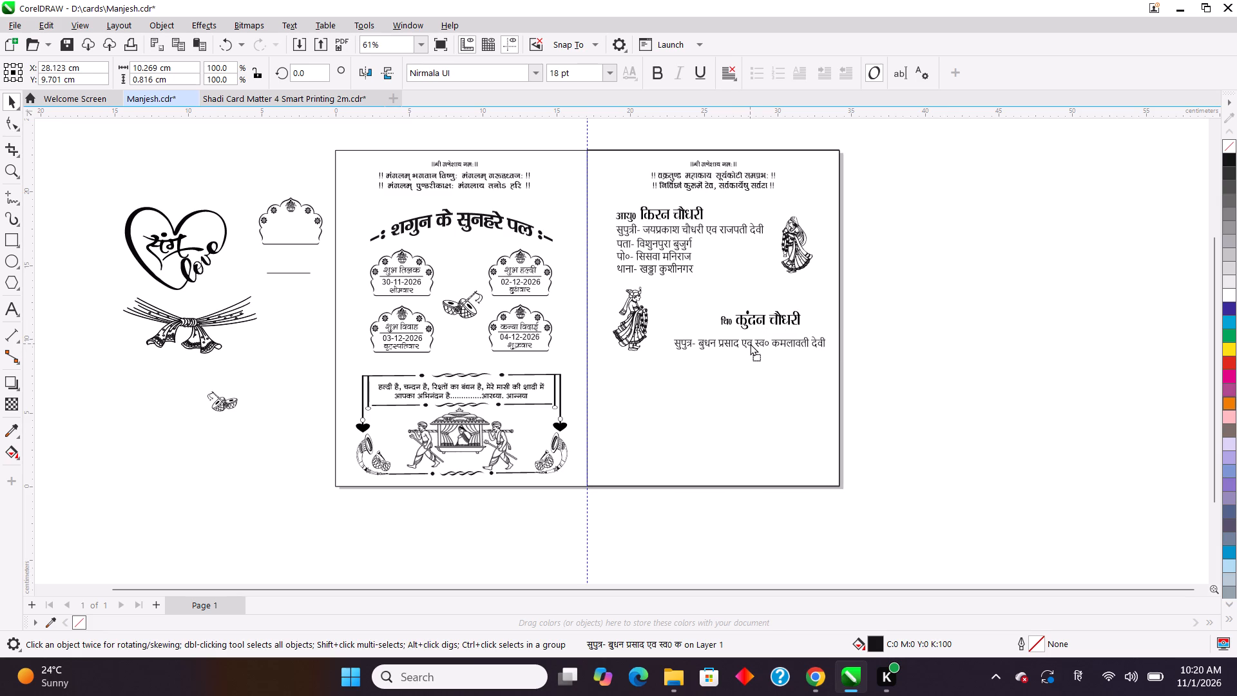
{"action": "left_click_drag", "start_coordinate": [750, 343], "coordinate": [758, 342]}
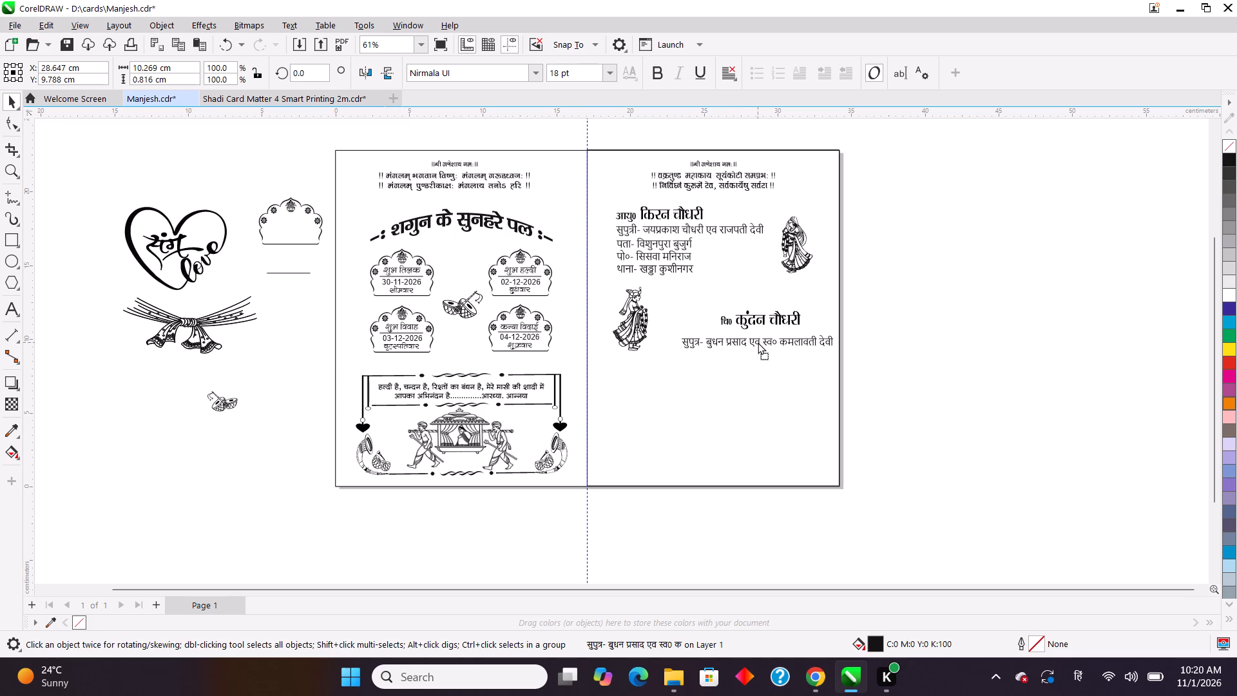
{"action": "left_click_drag", "start_coordinate": [758, 342], "coordinate": [759, 342]}
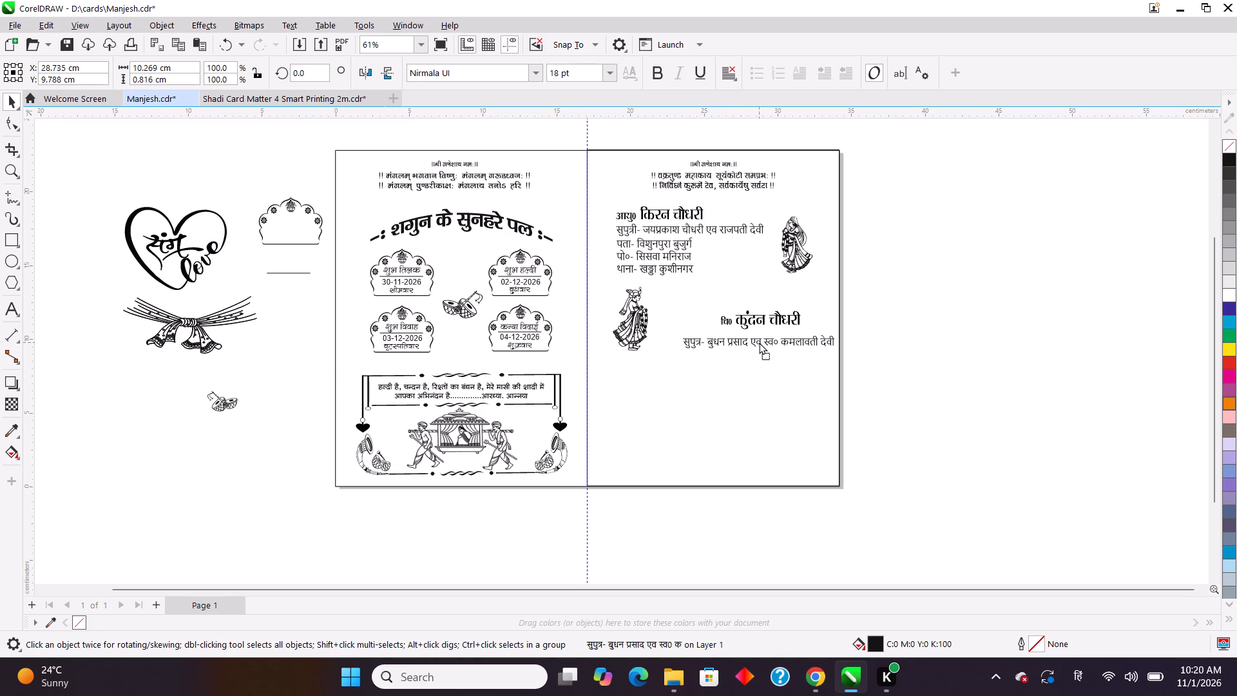
{"action": "left_click_drag", "start_coordinate": [759, 342], "coordinate": [757, 342]}
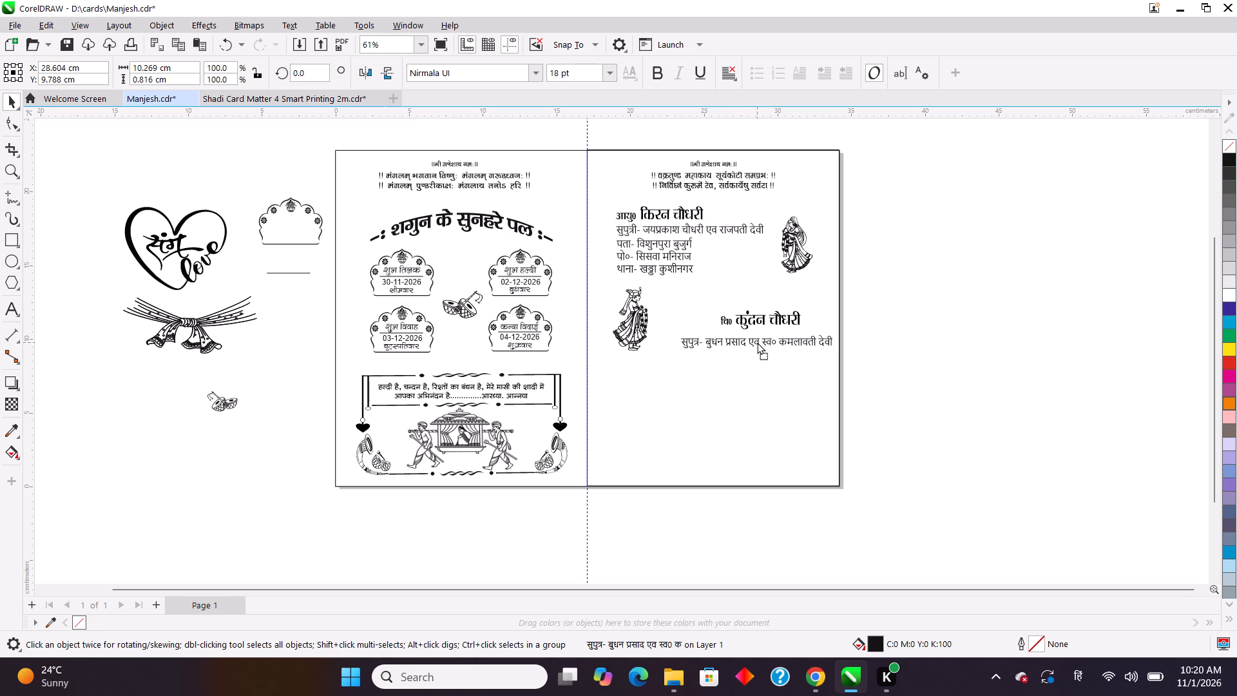
{"action": "left_click_drag", "start_coordinate": [757, 342], "coordinate": [753, 347]}
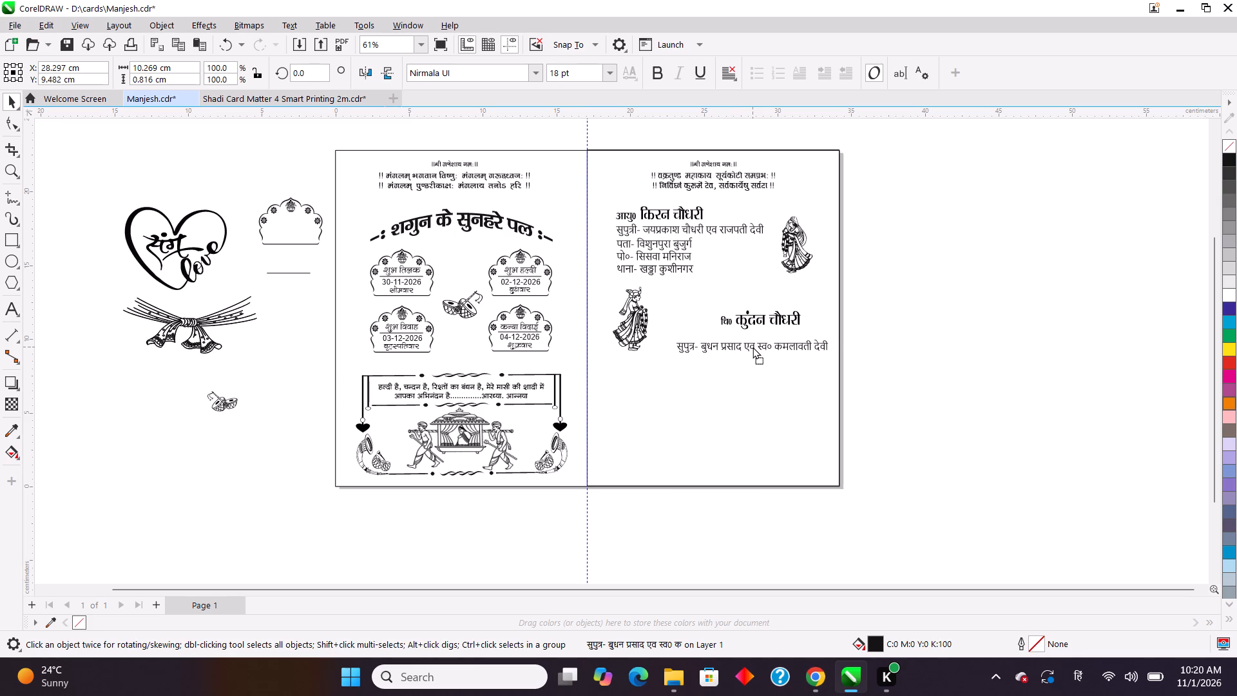
{"action": "left_click_drag", "start_coordinate": [753, 347], "coordinate": [752, 347]}
Move the groom's name down and left, directly above the start of his parents' line, to about X 26.0 cm, Y 10.63 cm.
{"action": "left_click", "coordinate": [755, 316]}
{"action": "left_click_drag", "start_coordinate": [753, 318], "coordinate": [725, 325]}
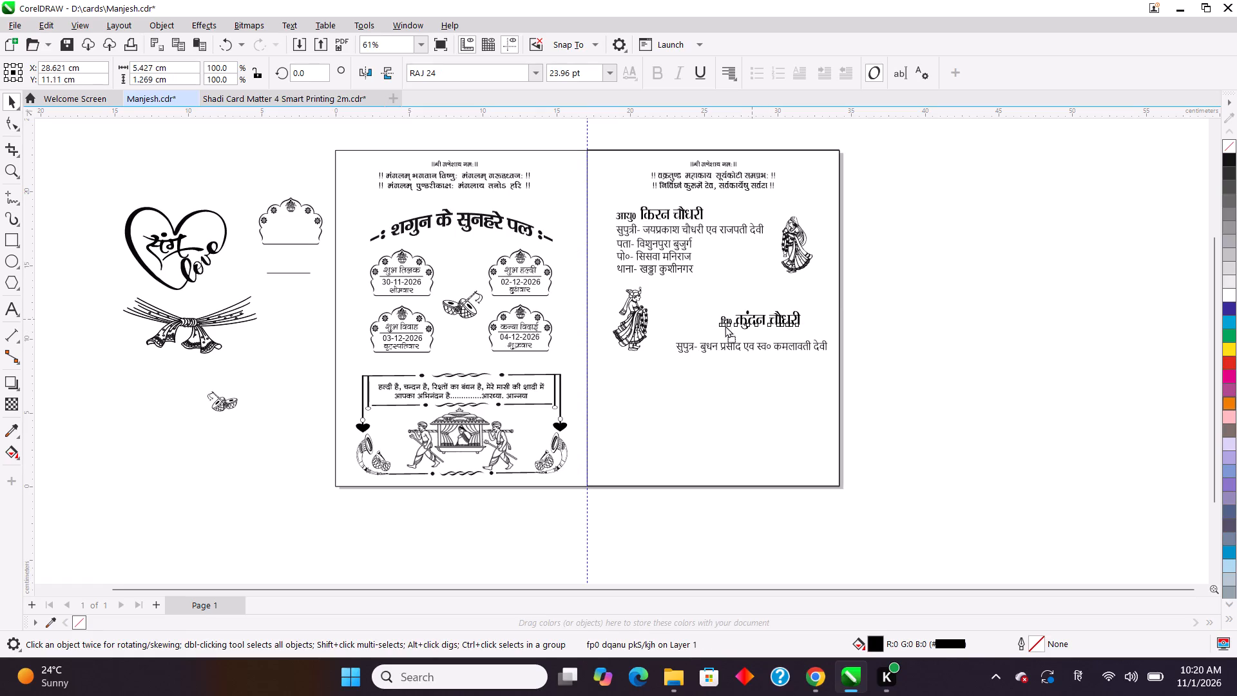
{"action": "left_click_drag", "start_coordinate": [725, 325], "coordinate": [711, 327]}
{"action": "left_click", "coordinate": [943, 357]}
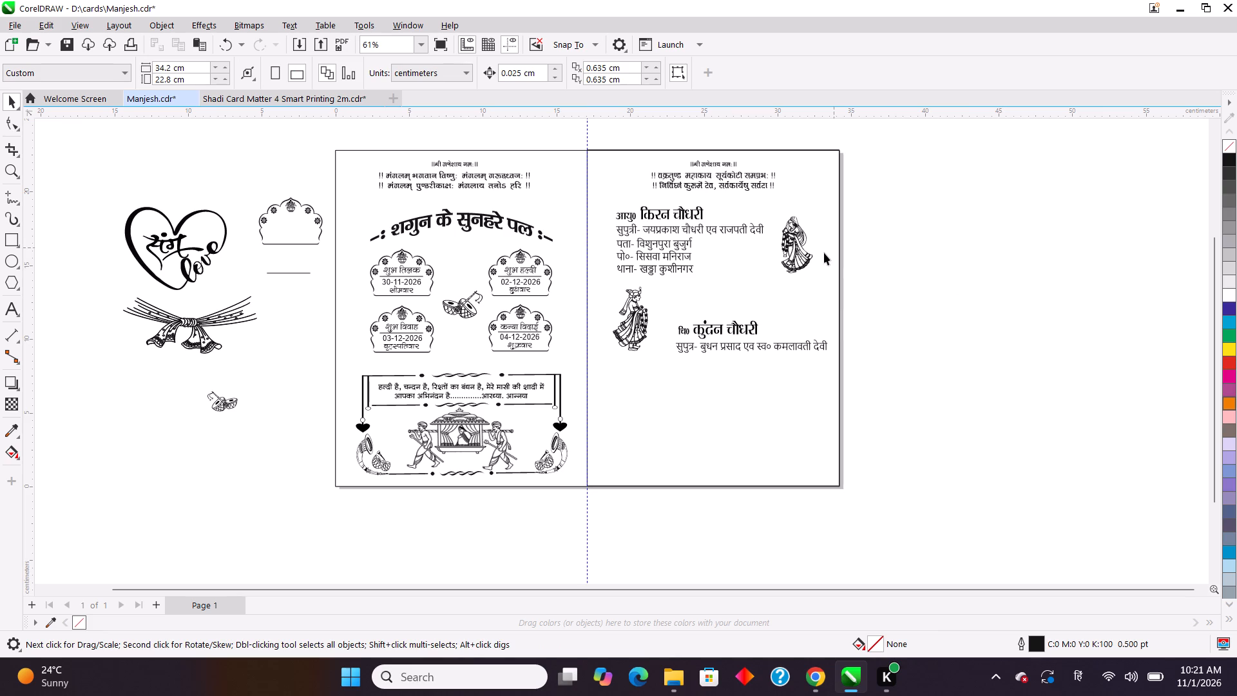
Move the figure beside the groom's name down and slightly left, level with his name and parents' line.
{"action": "left_click", "coordinate": [631, 327]}
{"action": "left_click_drag", "start_coordinate": [632, 322], "coordinate": [633, 321]}
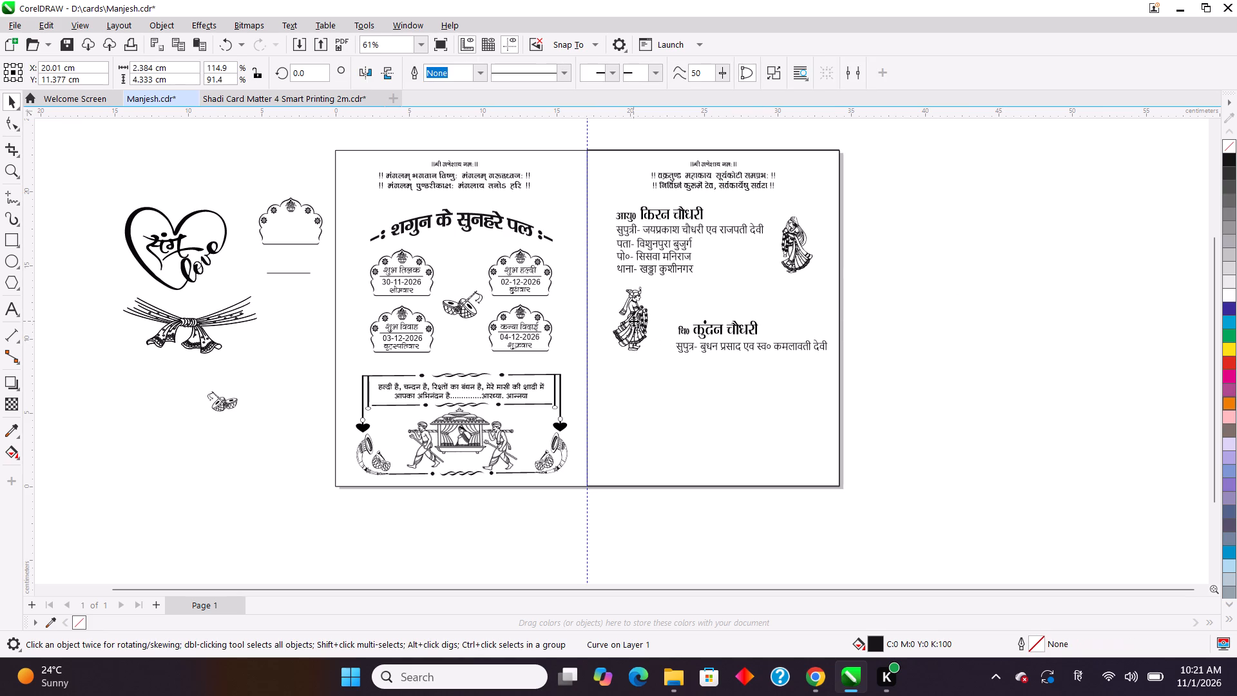
{"action": "left_click_drag", "start_coordinate": [633, 321], "coordinate": [620, 345]}
{"action": "left_click", "coordinate": [1001, 336]}
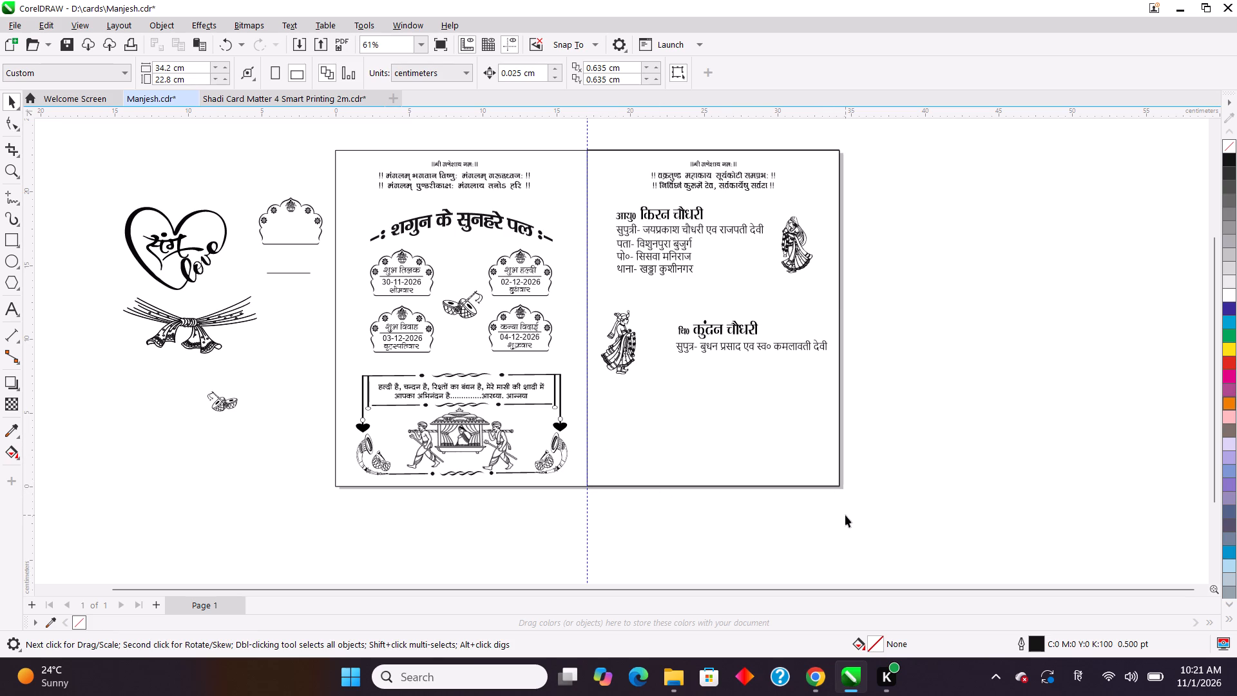
Nudge the groom's name left and slightly down to about X 25.47 cm, Y 10.55 cm.
{"action": "left_click", "coordinate": [711, 329]}
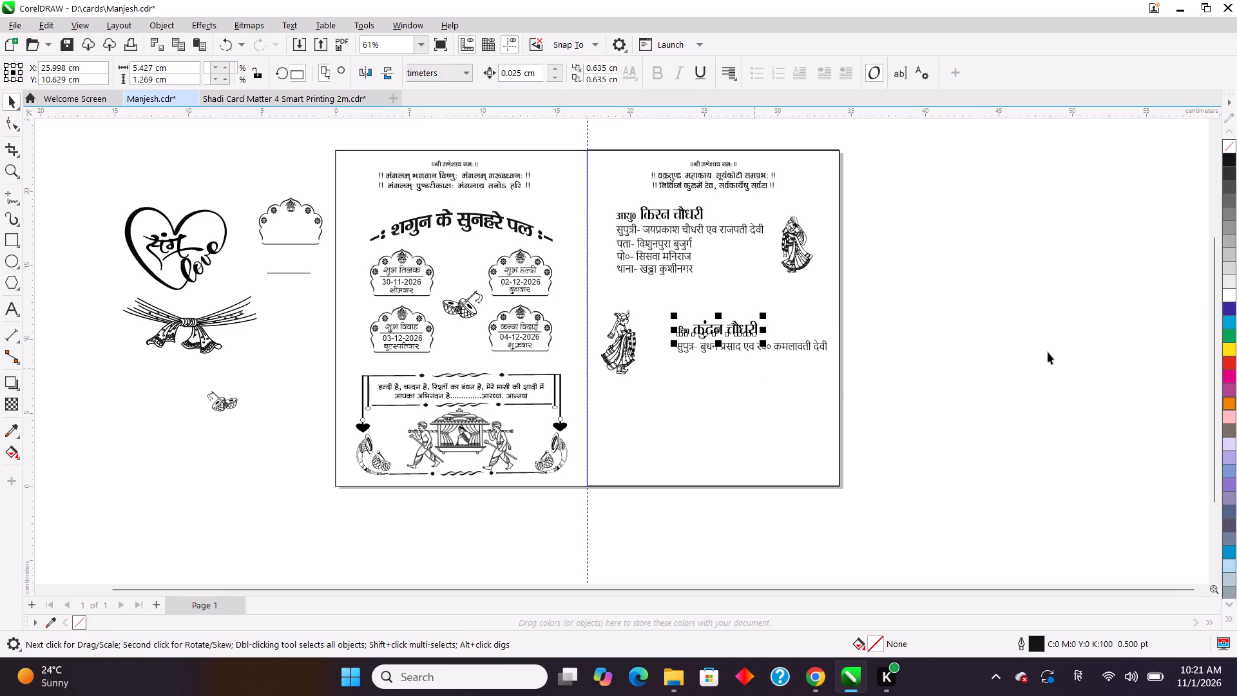
{"action": "key", "text": "Left"}
{"action": "key", "text": "Left"}
{"action": "key", "text": "Left"}
{"action": "key", "text": "Left"}
{"action": "key", "text": "Left"}
{"action": "key", "text": "Left"}
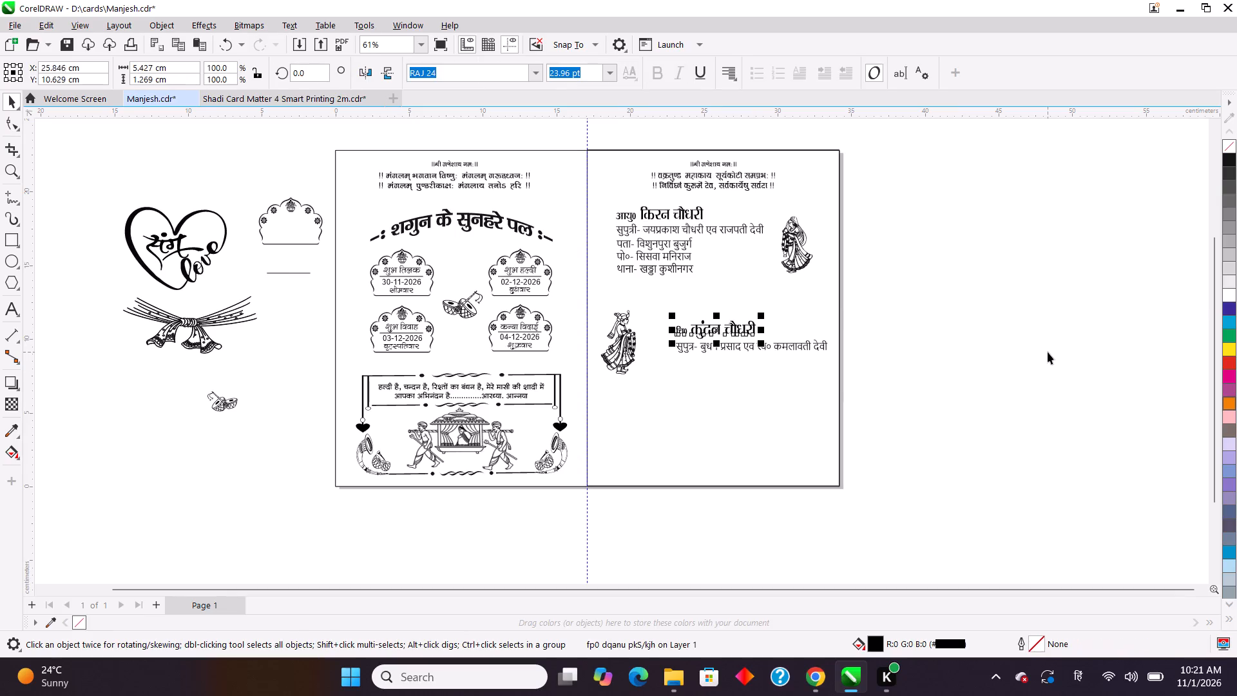
{"action": "key", "text": "Left"}
{"action": "key", "text": "Left"}
{"action": "key", "text": "Left"}
{"action": "key", "text": "Left"}
{"action": "key", "text": "Left"}
{"action": "key", "text": "Left"}
{"action": "key", "text": "Left"}
{"action": "key", "text": "Left"}
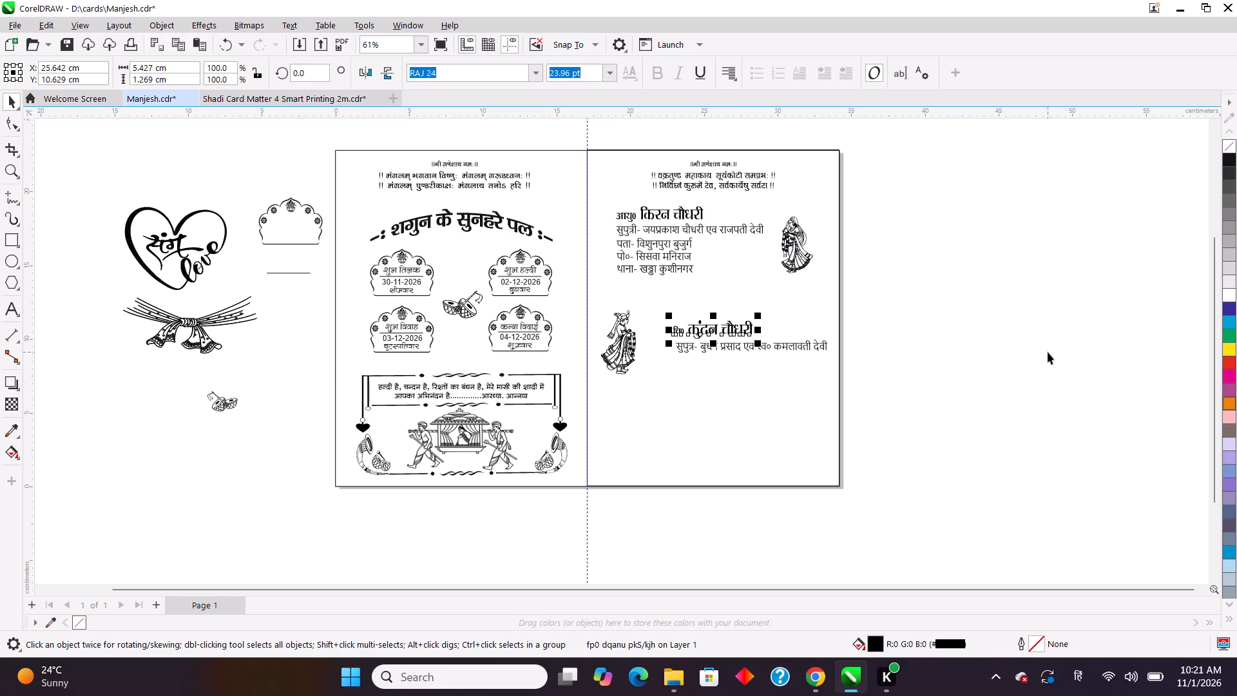
{"action": "key", "text": "Down"}
{"action": "key", "text": "Down"}
{"action": "key", "text": "Down"}
{"action": "key", "text": "Left"}
{"action": "key", "text": "Left"}
{"action": "key", "text": "Left"}
{"action": "key", "text": "Left"}
{"action": "key", "text": "Left"}
{"action": "key", "text": "Left"}
{"action": "key", "text": "Left"}
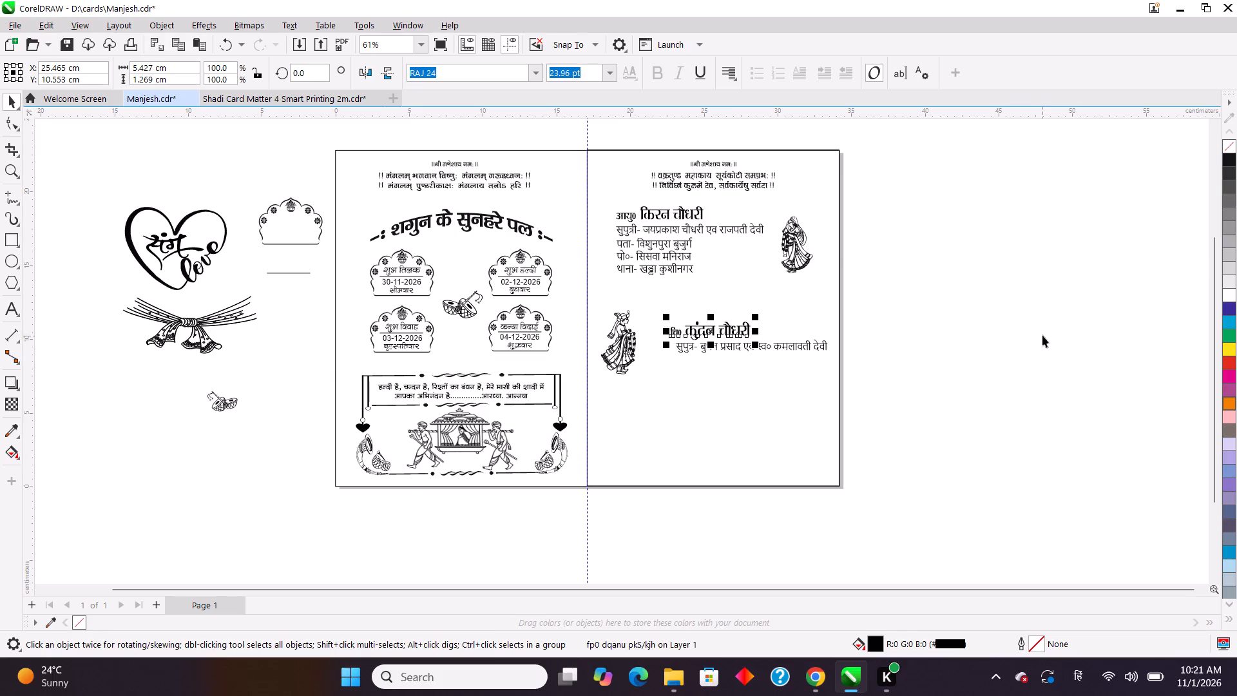
{"action": "left_click", "coordinate": [1040, 340]}
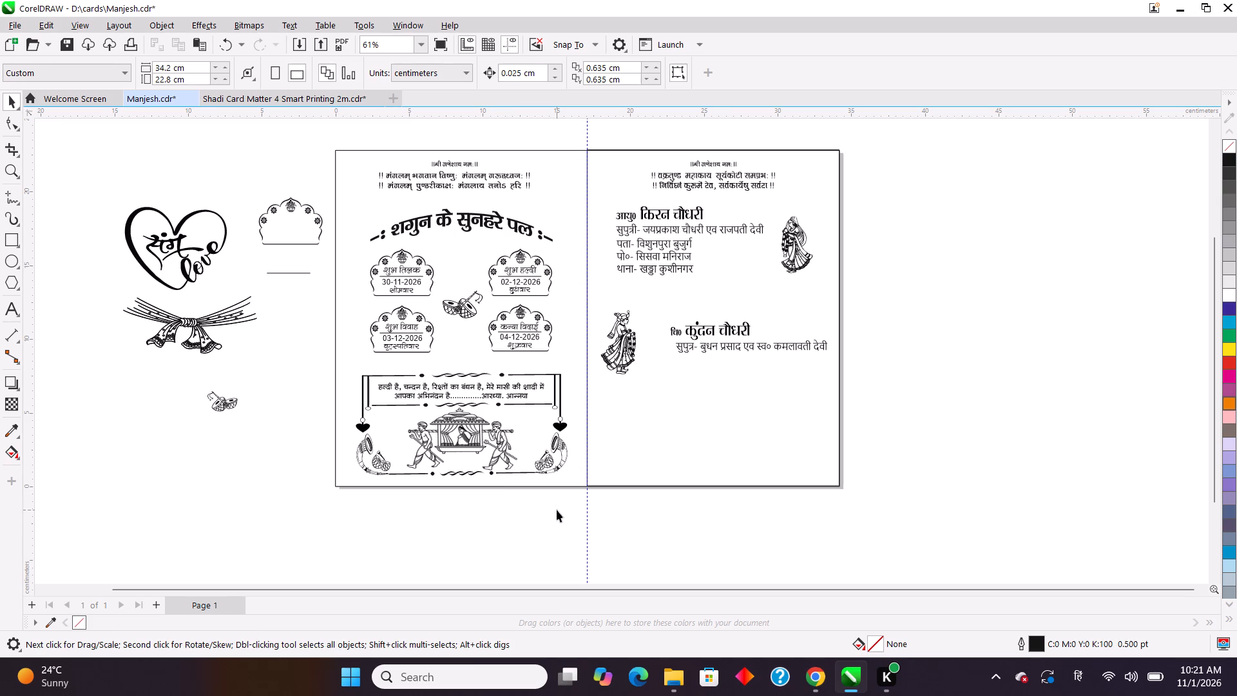
Nudge the groom's parents' line left under his name to about X 27.97 cm, keeping its height.
{"action": "left_click", "coordinate": [721, 348]}
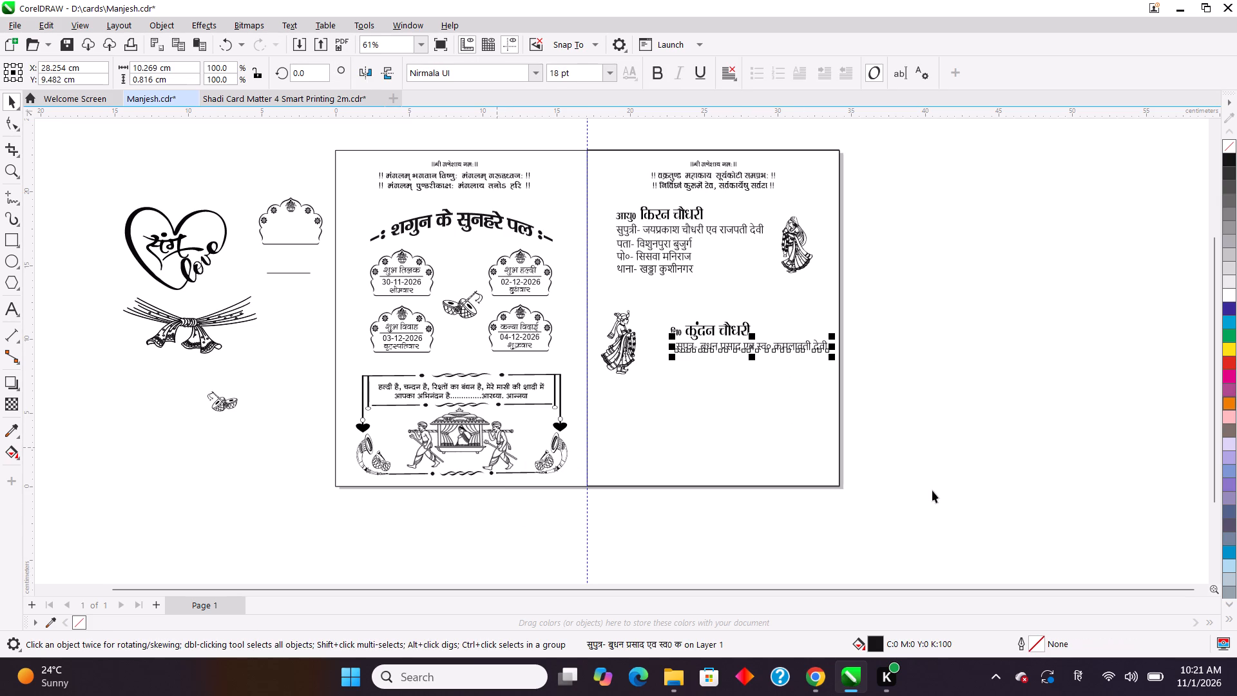
{"action": "key", "text": "Left"}
{"action": "key", "text": "Left"}
{"action": "key", "text": "Left"}
{"action": "key", "text": "Left"}
{"action": "key", "text": "Left"}
{"action": "key", "text": "Left"}
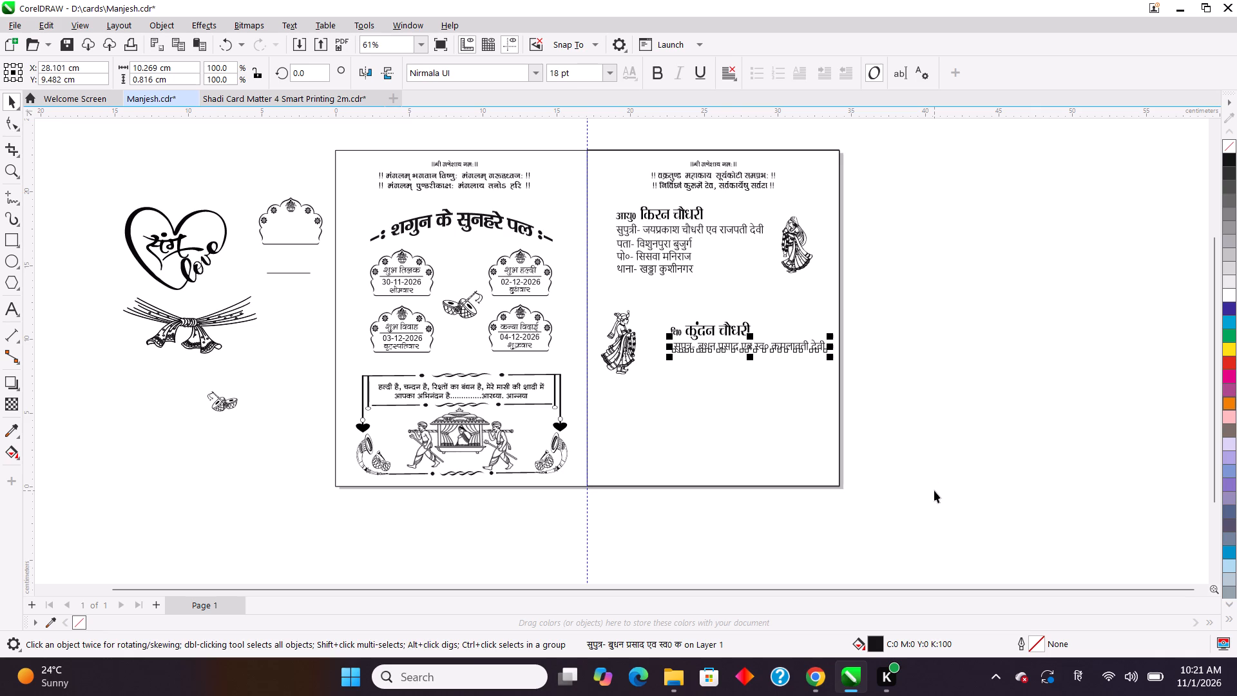
{"action": "key", "text": "Left"}
{"action": "key", "text": "Left"}
{"action": "key", "text": "Left"}
{"action": "key", "text": "Left"}
{"action": "key", "text": "Left"}
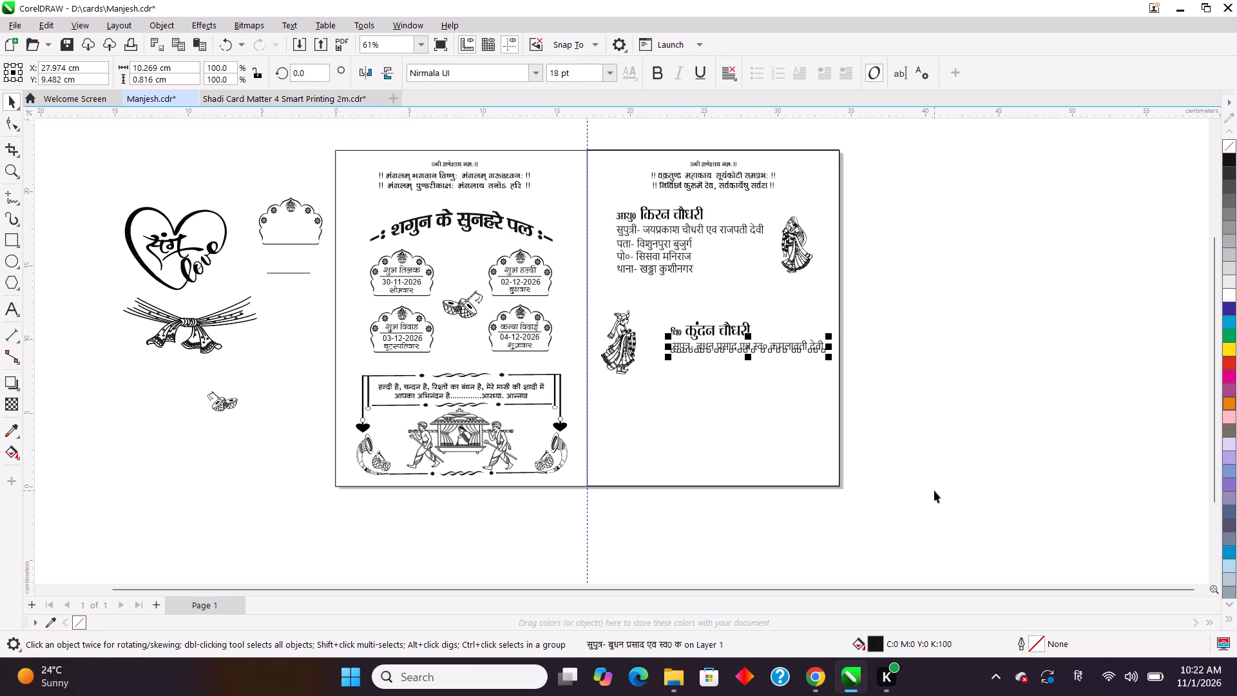
Fine-tune the groom's parents' line slightly further left so its start aligns with the "चि०" prefix above.
{"action": "key", "text": "ctrl+plus"}
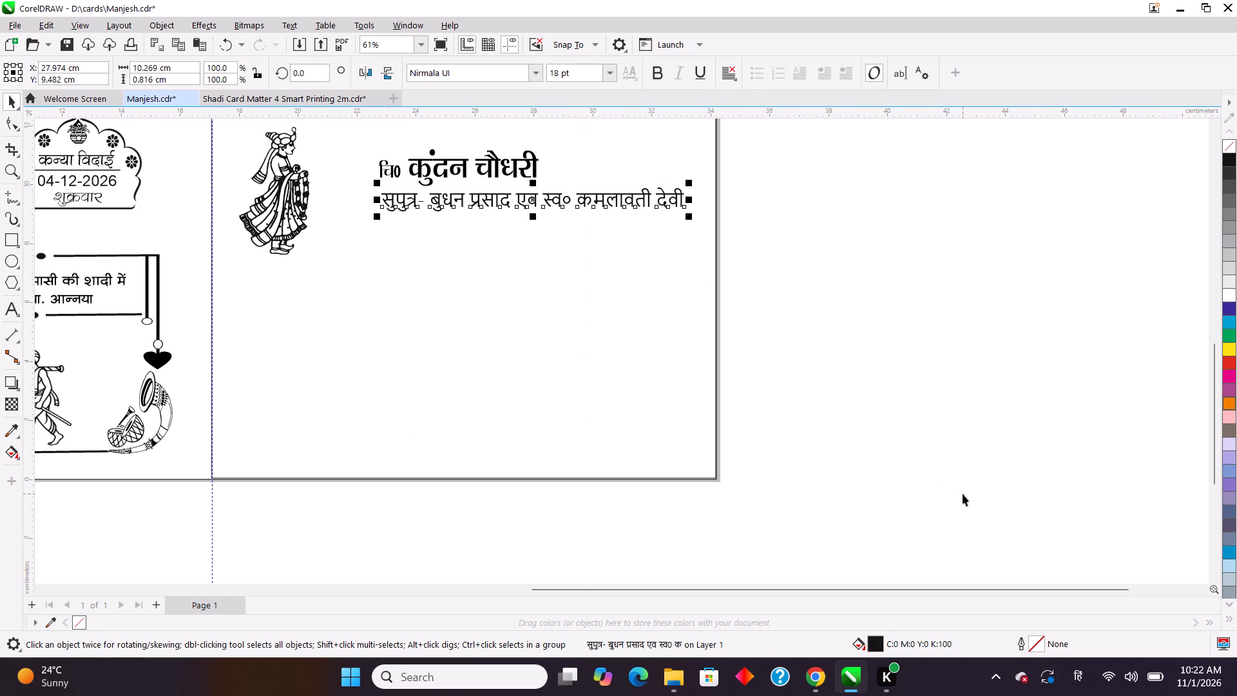
{"action": "left_click_drag", "start_coordinate": [1216, 353], "coordinate": [1216, 347]}
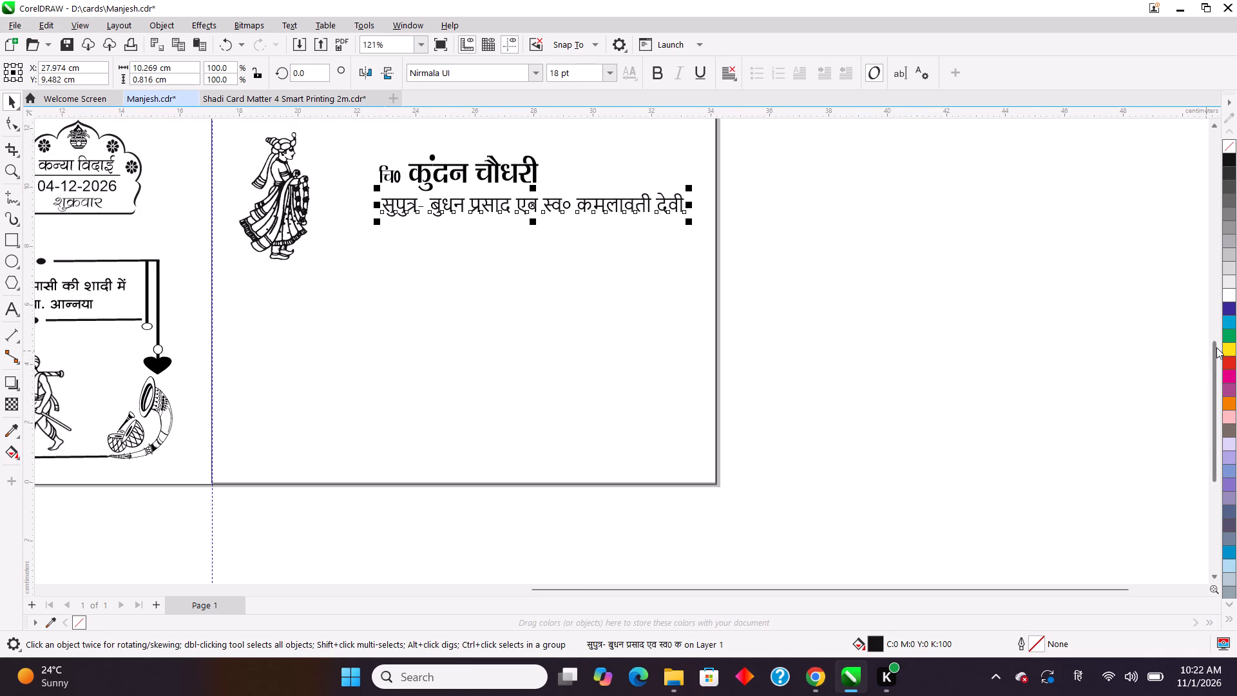
{"action": "left_click_drag", "start_coordinate": [1216, 347], "coordinate": [1214, 288]}
{"action": "left_click", "coordinate": [1054, 327]}
{"action": "left_click", "coordinate": [403, 418]}
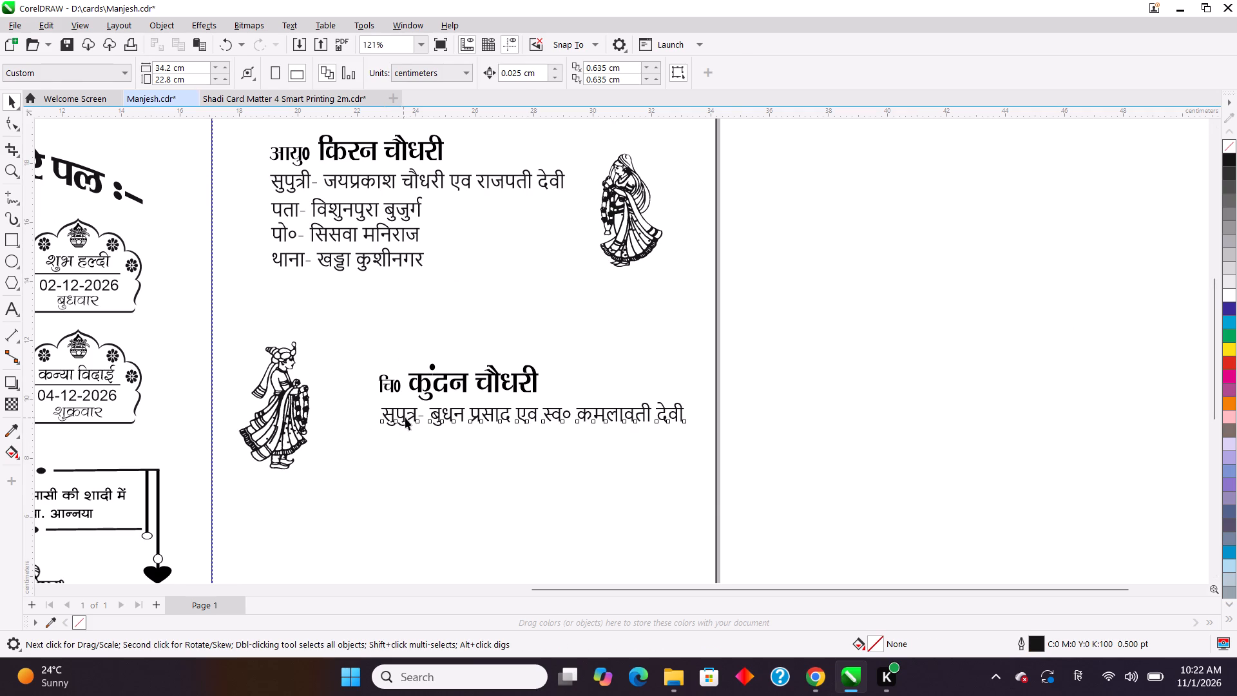
{"action": "key", "text": "Left"}
{"action": "key", "text": "Left"}
{"action": "key", "text": "Left"}
{"action": "key", "text": "Left"}
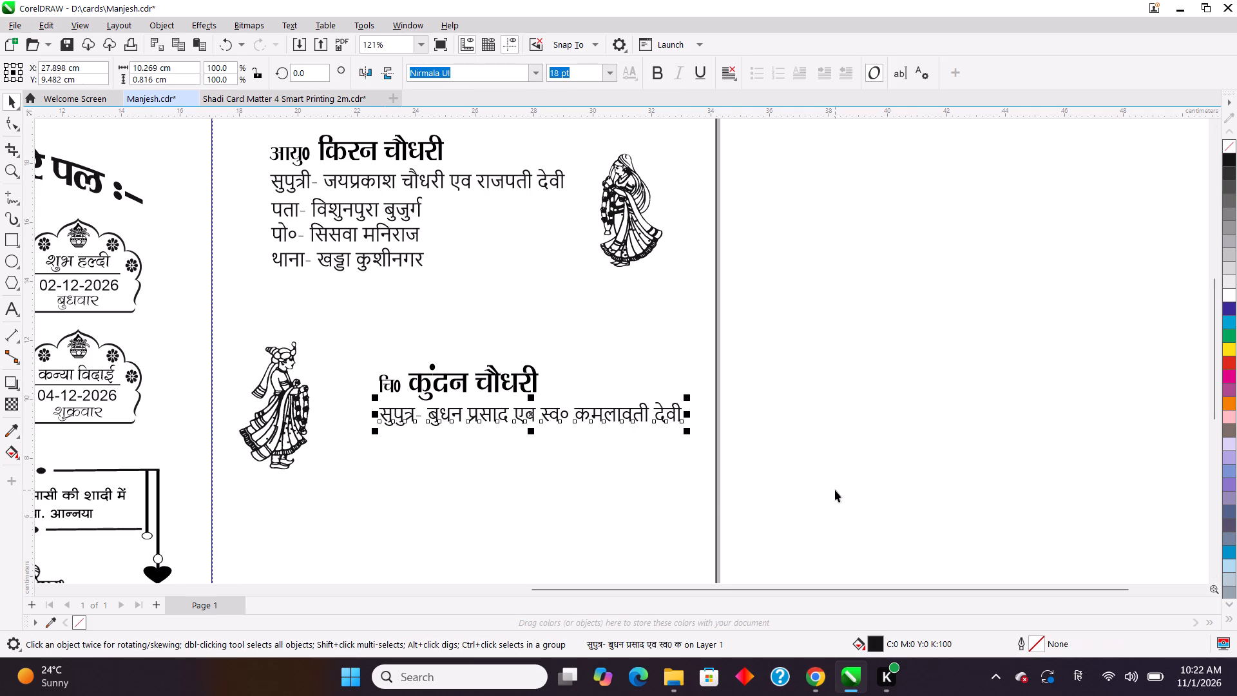
{"action": "key", "text": "Left"}
{"action": "left_click", "coordinate": [856, 428]}
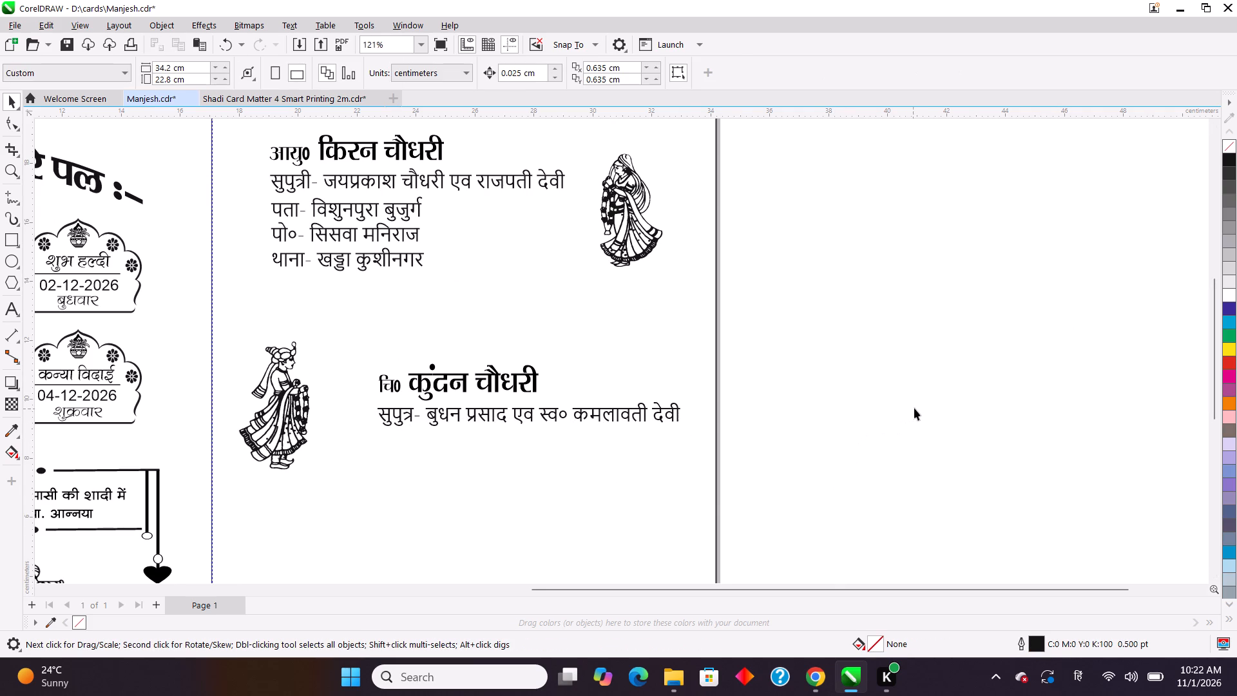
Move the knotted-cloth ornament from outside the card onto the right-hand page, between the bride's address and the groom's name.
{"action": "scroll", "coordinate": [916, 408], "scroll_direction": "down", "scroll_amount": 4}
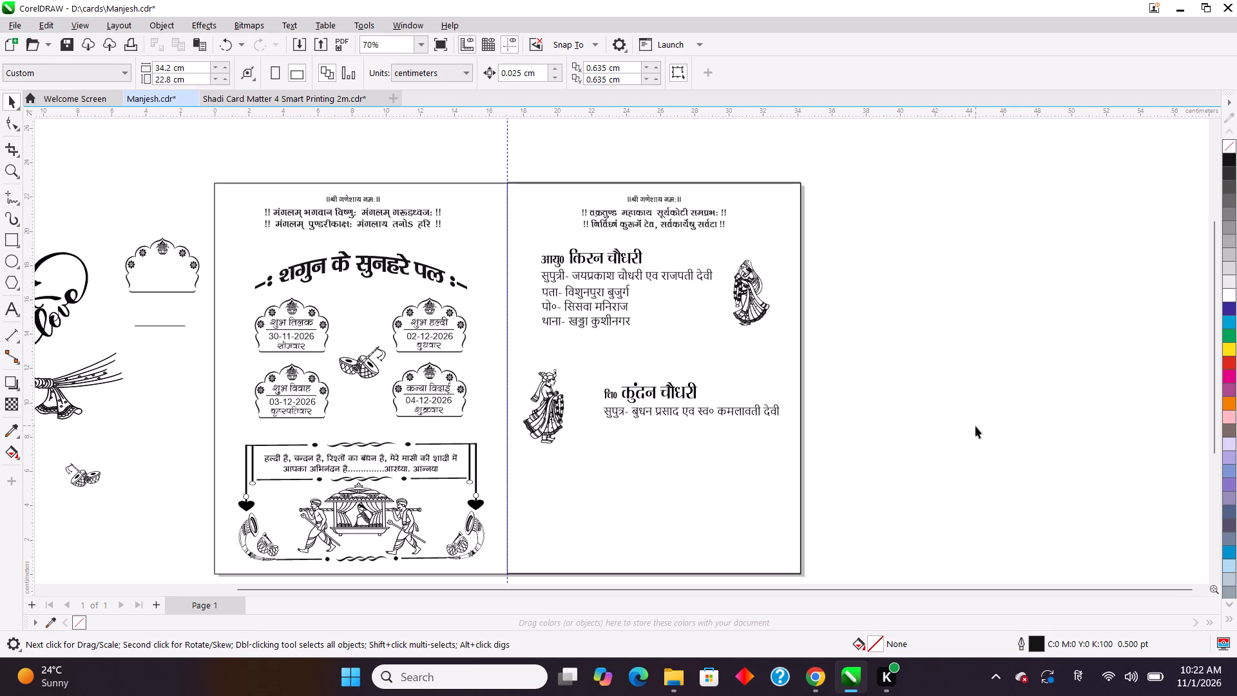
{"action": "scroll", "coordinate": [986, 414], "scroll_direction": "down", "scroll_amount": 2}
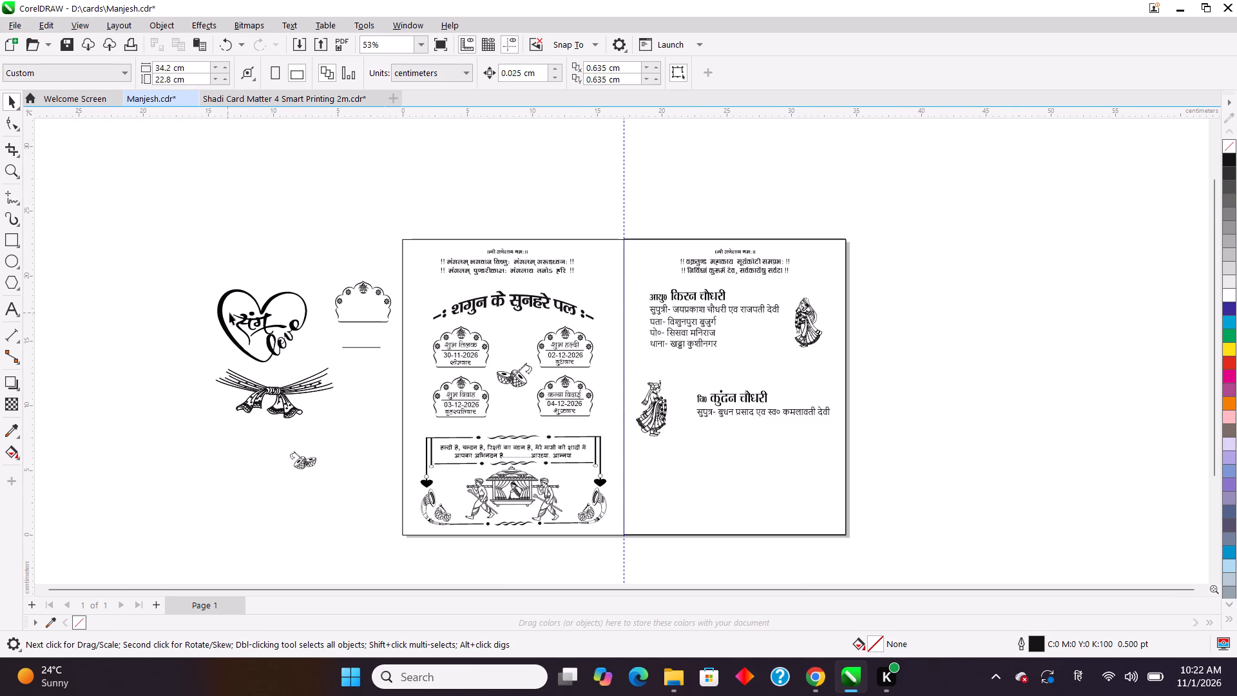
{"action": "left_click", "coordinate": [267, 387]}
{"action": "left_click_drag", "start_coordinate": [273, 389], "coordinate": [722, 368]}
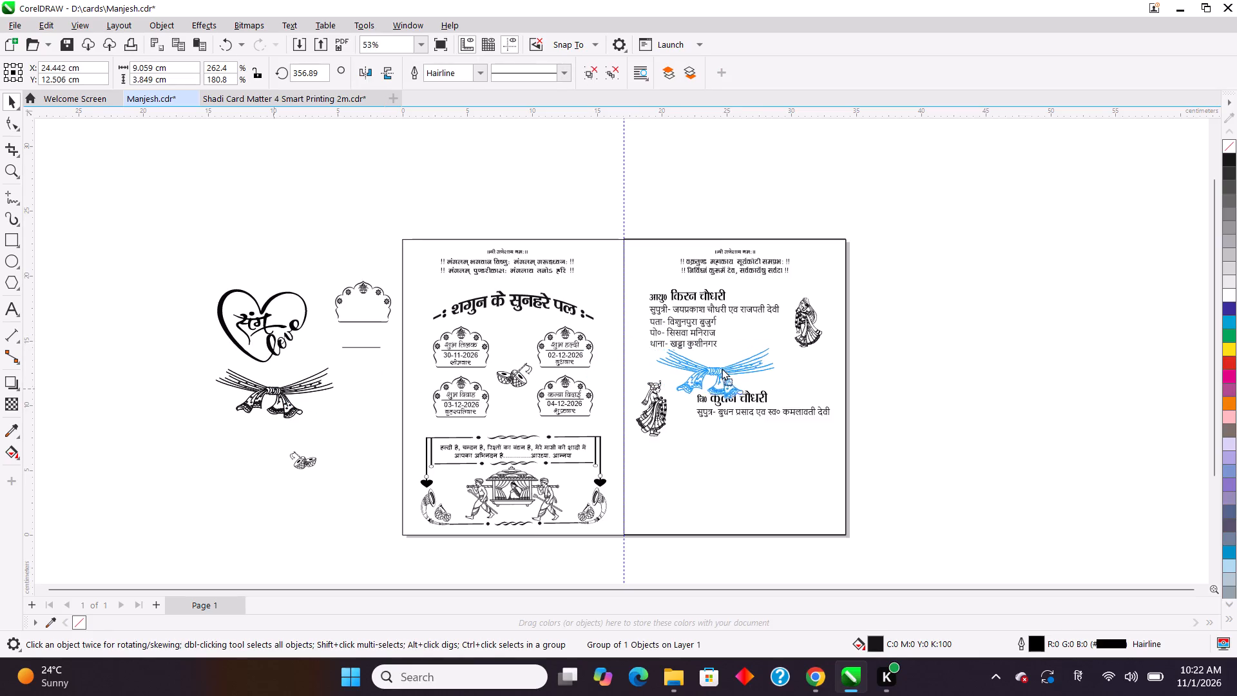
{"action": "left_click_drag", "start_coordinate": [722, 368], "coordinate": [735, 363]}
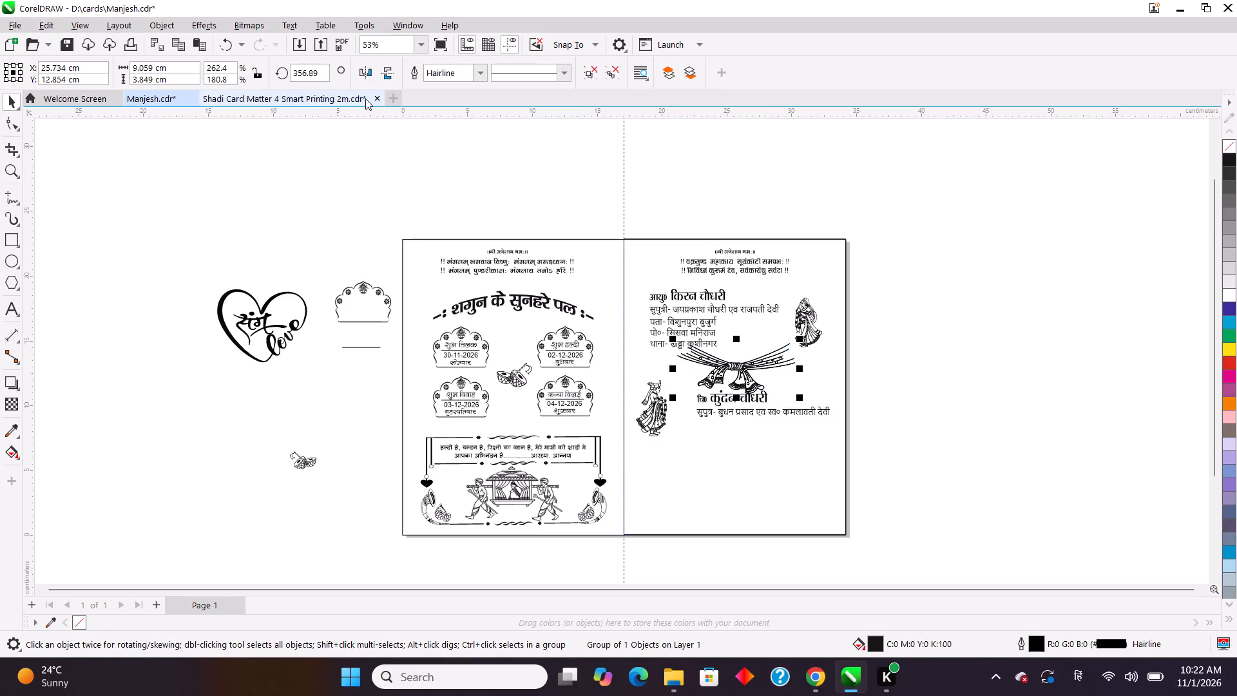
Examine pages 2 to 4 of the Shadi Card Matter 4 document for ornaments between the couple's names, and return to Manjesh.cdr.
{"action": "left_click", "coordinate": [305, 94]}
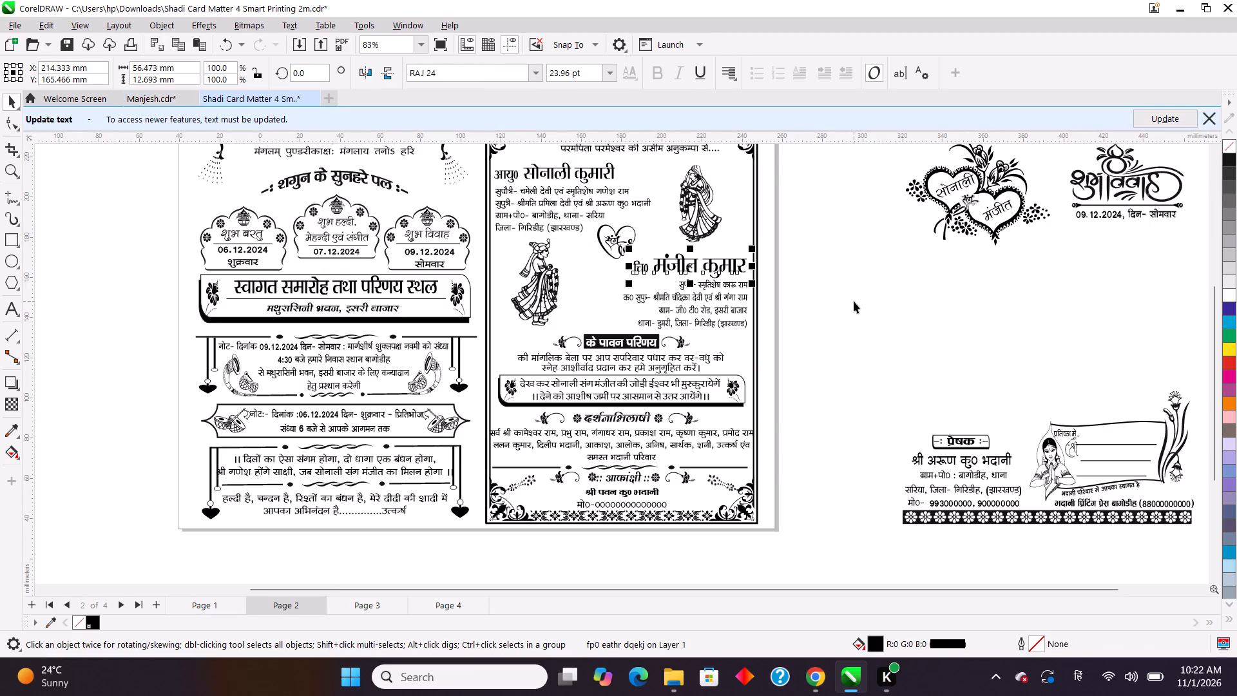
{"action": "scroll", "coordinate": [794, 295], "scroll_direction": "down", "scroll_amount": 2}
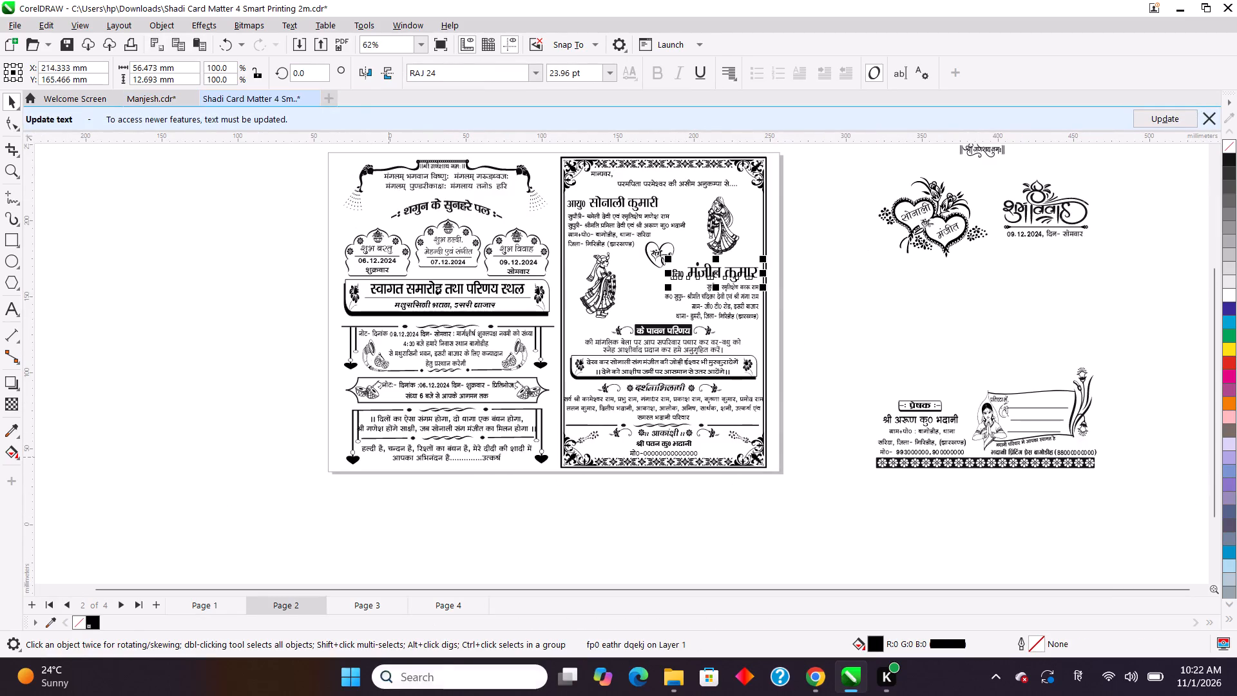
{"action": "left_click", "coordinate": [360, 604]}
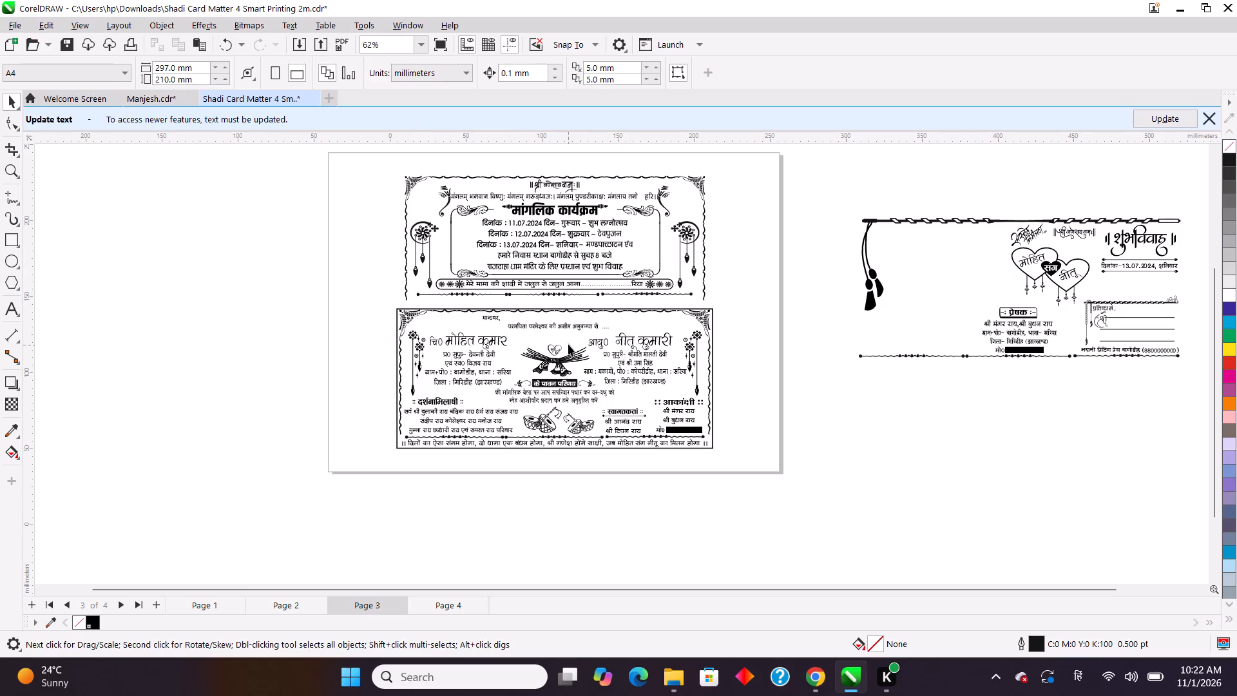
{"action": "left_click", "coordinate": [434, 603]}
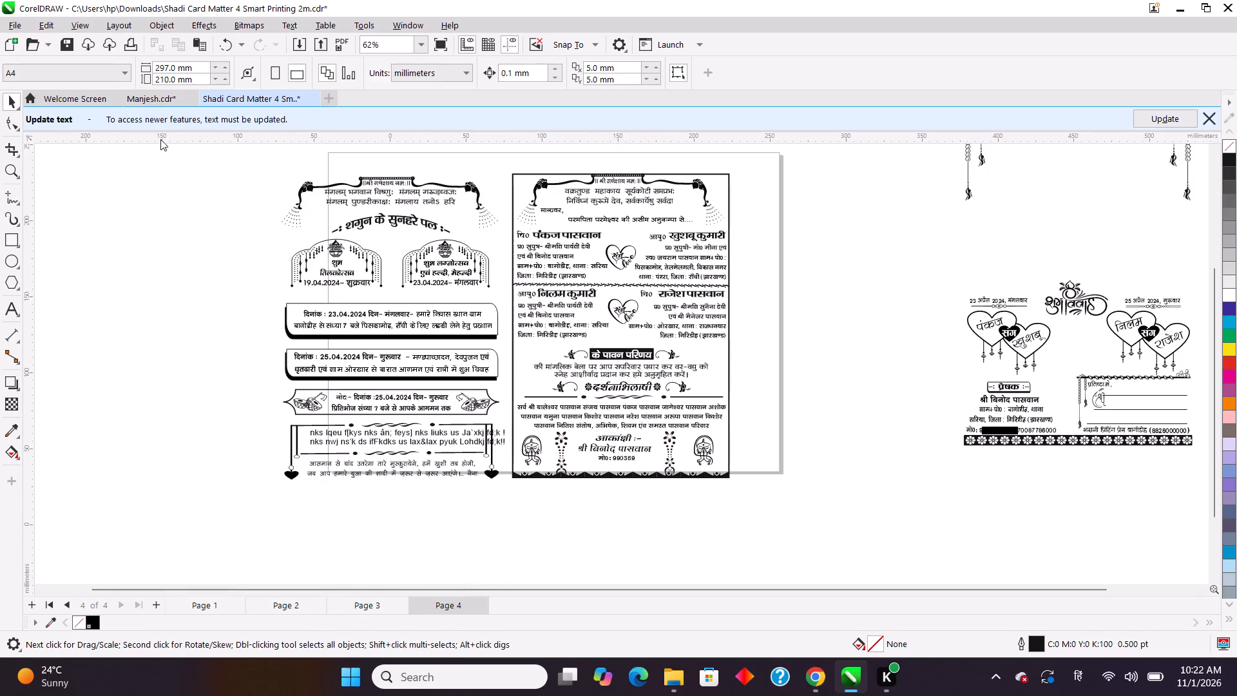
{"action": "left_click", "coordinate": [156, 97]}
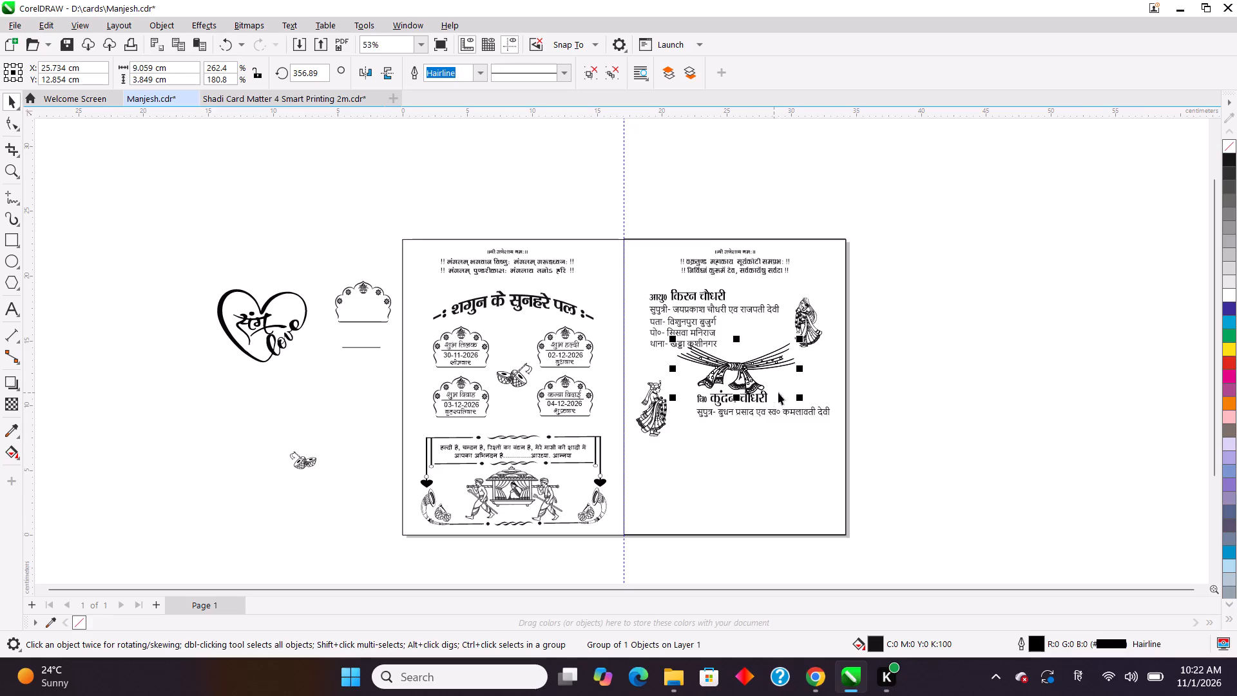
Shrink the knotted-cloth ornament to about 5.0 by 2.1 cm and fit it between the bride's address and the groom's name.
{"action": "left_click_drag", "start_coordinate": [801, 401], "coordinate": [778, 389]}
{"action": "left_click_drag", "start_coordinate": [721, 365], "coordinate": [733, 372]}
{"action": "left_click_drag", "start_coordinate": [786, 393], "coordinate": [769, 389]}
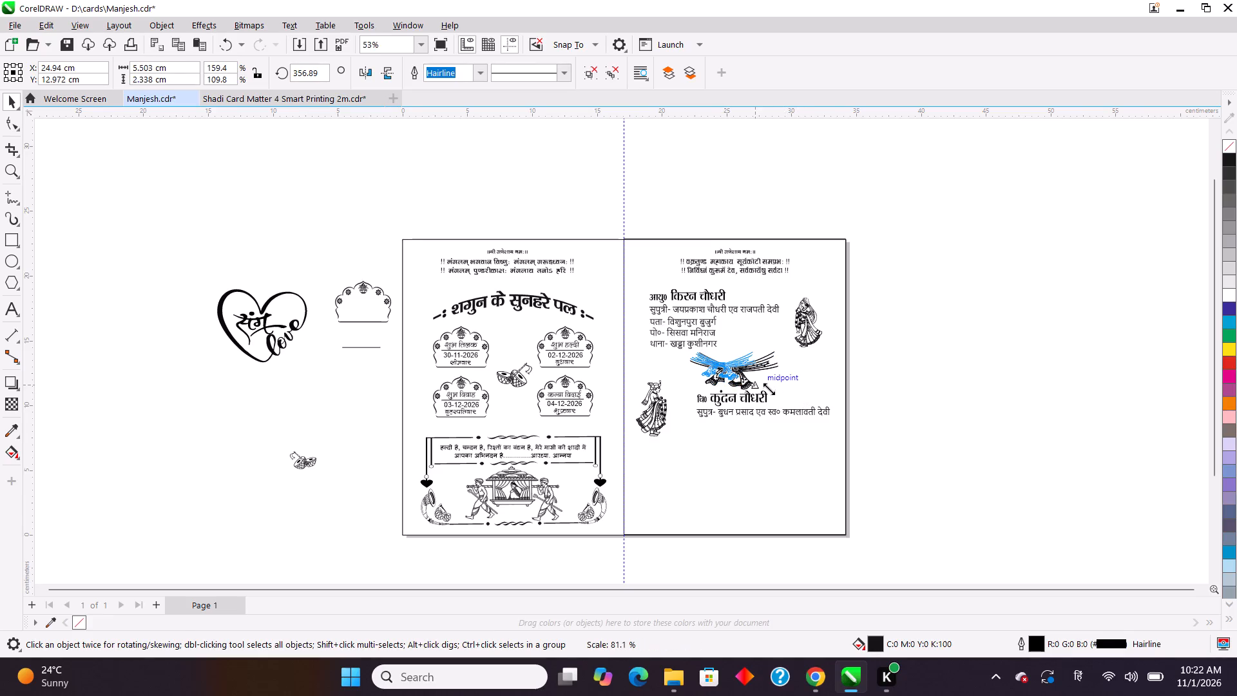
{"action": "left_click_drag", "start_coordinate": [769, 389], "coordinate": [766, 387]}
{"action": "left_click_drag", "start_coordinate": [727, 369], "coordinate": [735, 376]}
{"action": "left_click", "coordinate": [896, 366]}
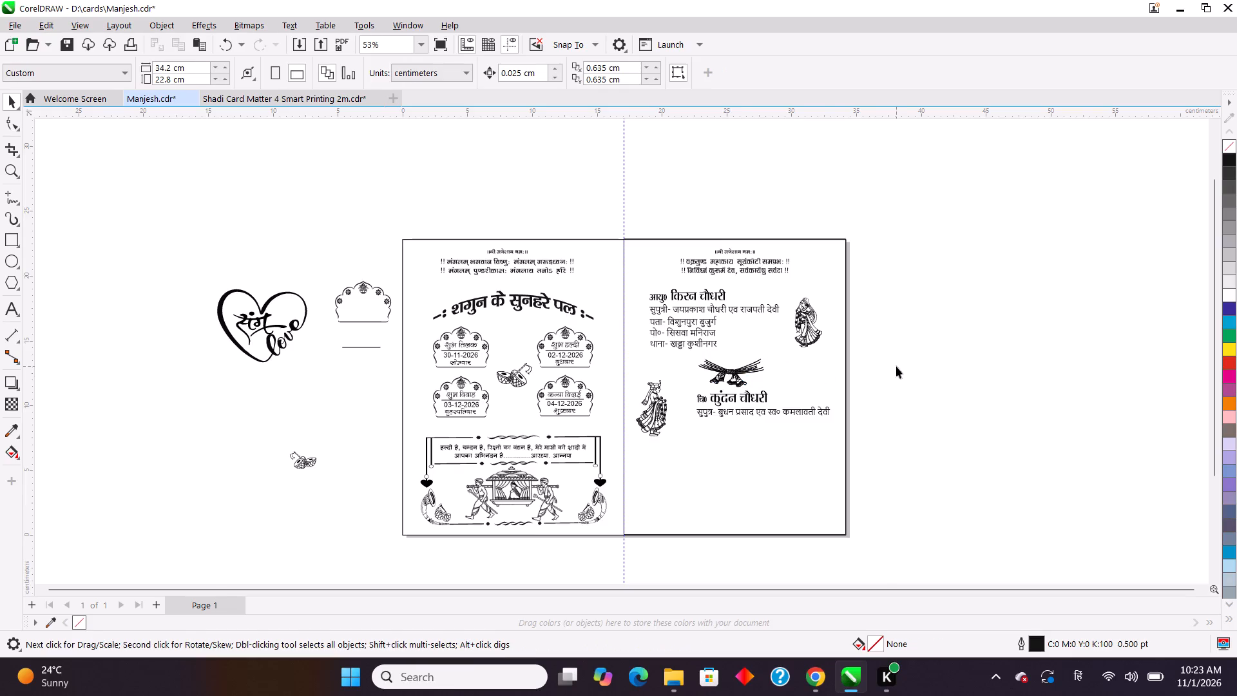
{"action": "left_click_drag", "start_coordinate": [725, 370], "coordinate": [732, 370]}
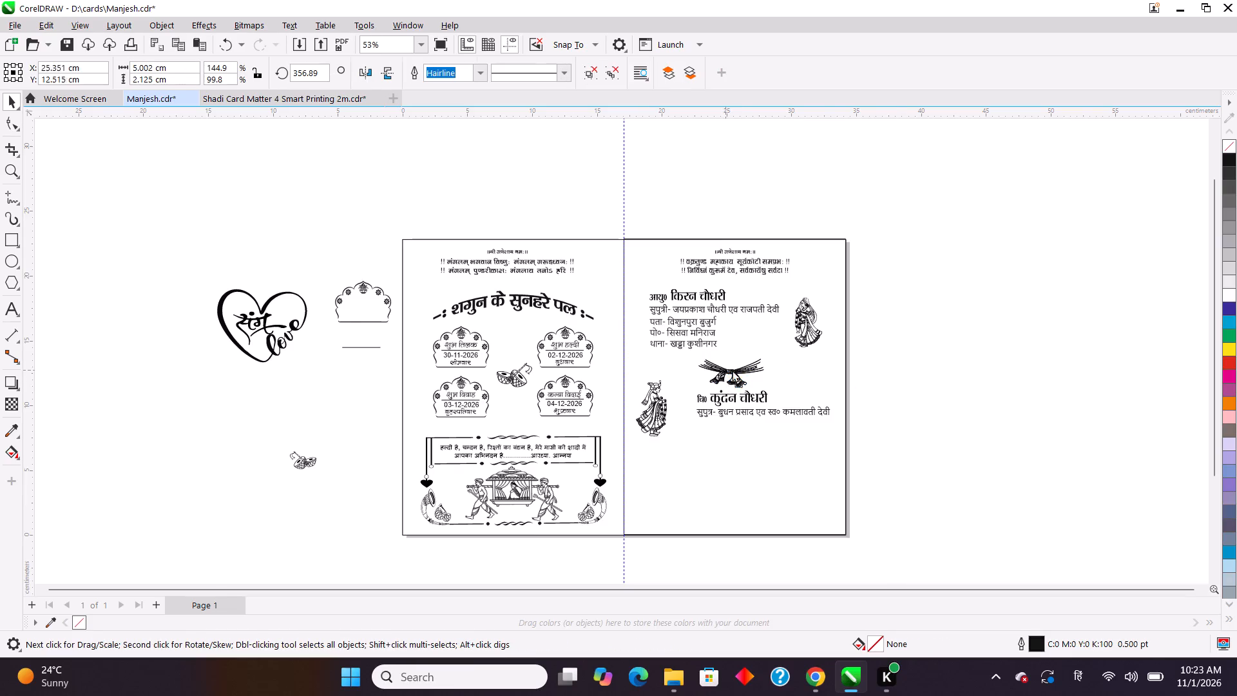
Move the knotted-cloth ornament off the card into the empty area beside the right-hand page.
{"action": "left_click_drag", "start_coordinate": [732, 370], "coordinate": [953, 358]}
Place the "संग love" heart between the bride's address and the groom's name, shrunk to about 3.5 by 2.8 cm.
{"action": "left_click", "coordinate": [273, 314]}
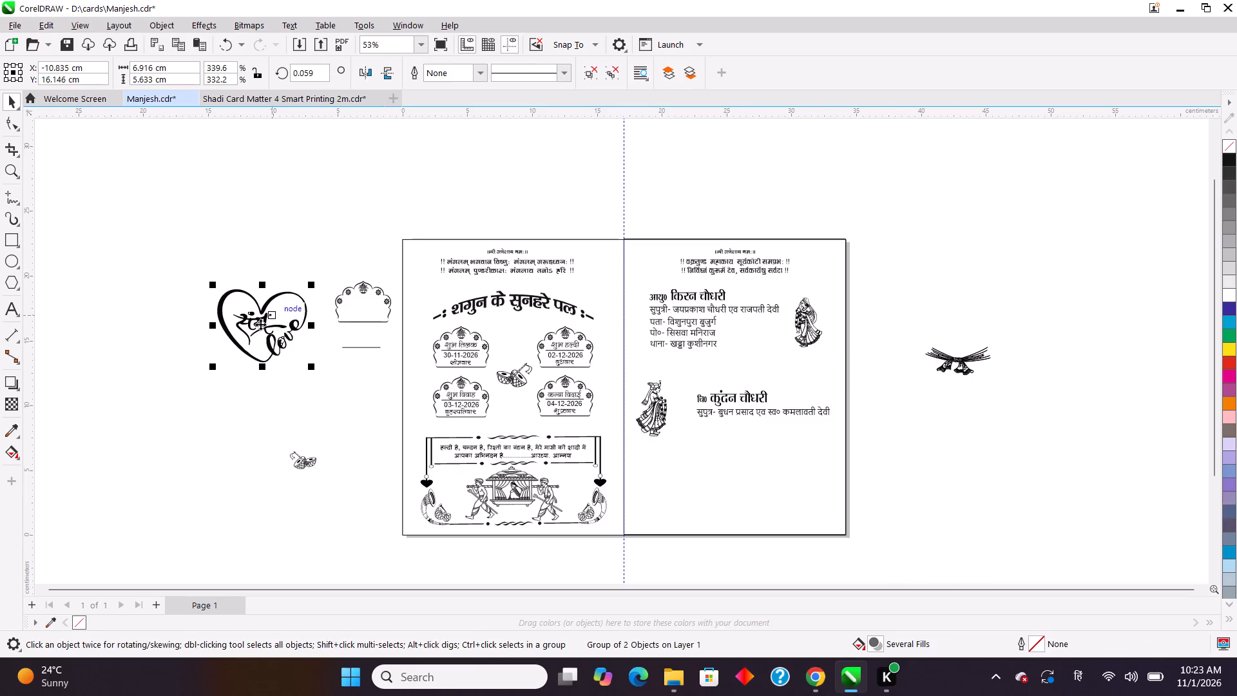
{"action": "left_click_drag", "start_coordinate": [260, 324], "coordinate": [734, 362]}
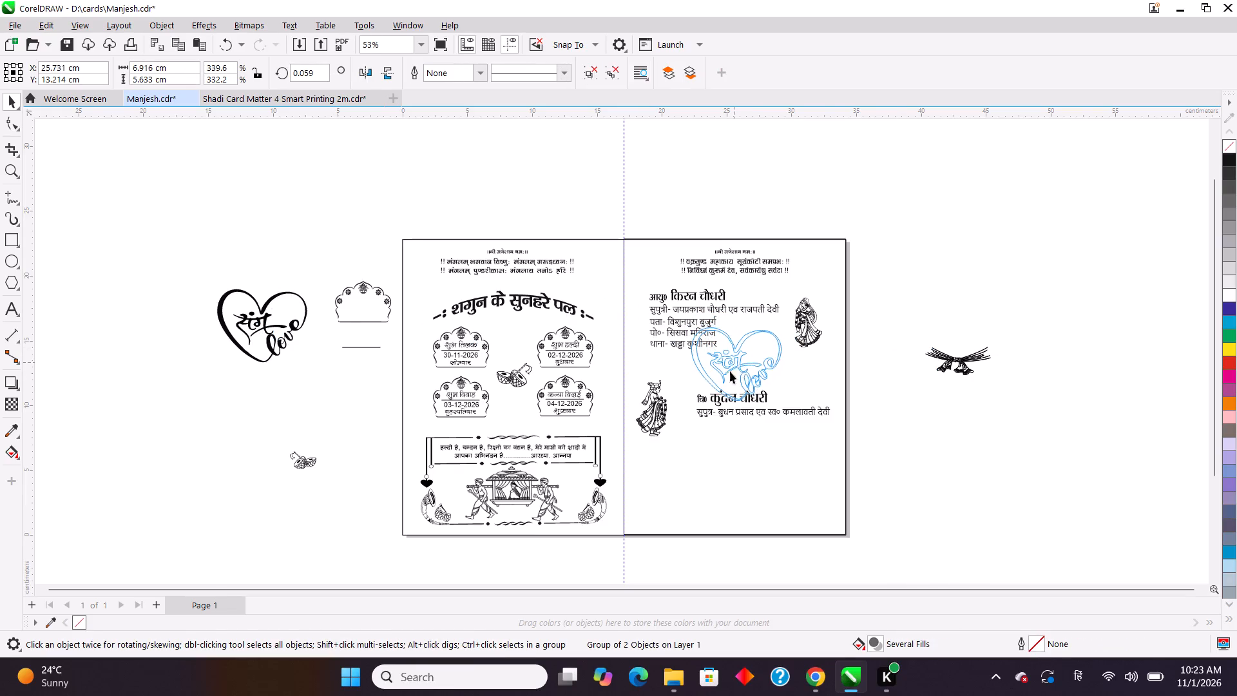
{"action": "left_click_drag", "start_coordinate": [788, 411], "coordinate": [766, 392]}
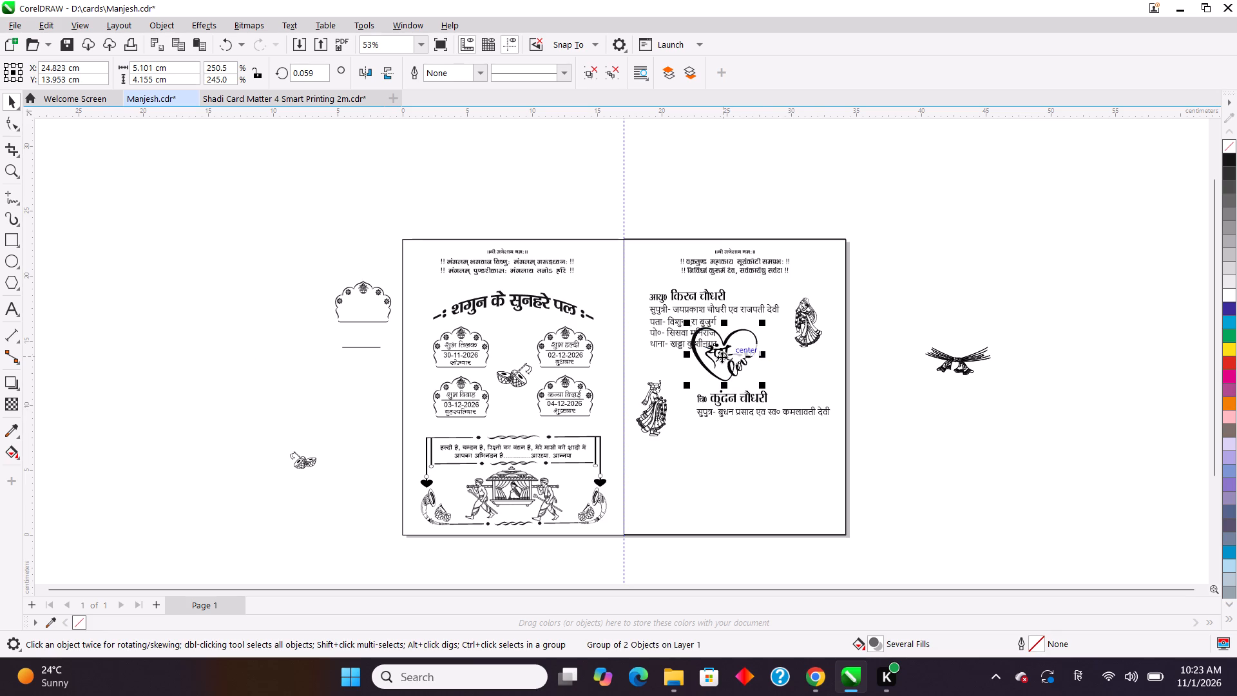
{"action": "left_click_drag", "start_coordinate": [722, 357], "coordinate": [729, 372]}
{"action": "left_click_drag", "start_coordinate": [768, 401], "coordinate": [769, 401]}
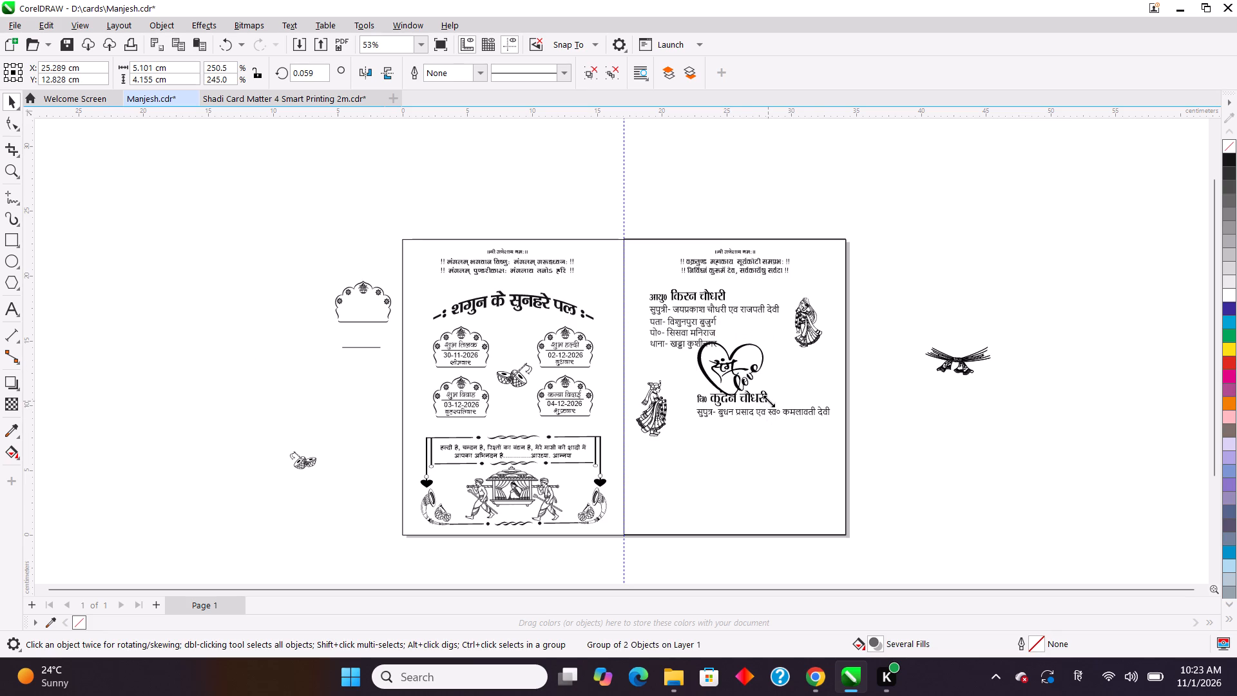
{"action": "left_click_drag", "start_coordinate": [769, 401], "coordinate": [753, 384]}
{"action": "left_click_drag", "start_coordinate": [717, 358], "coordinate": [729, 365]}
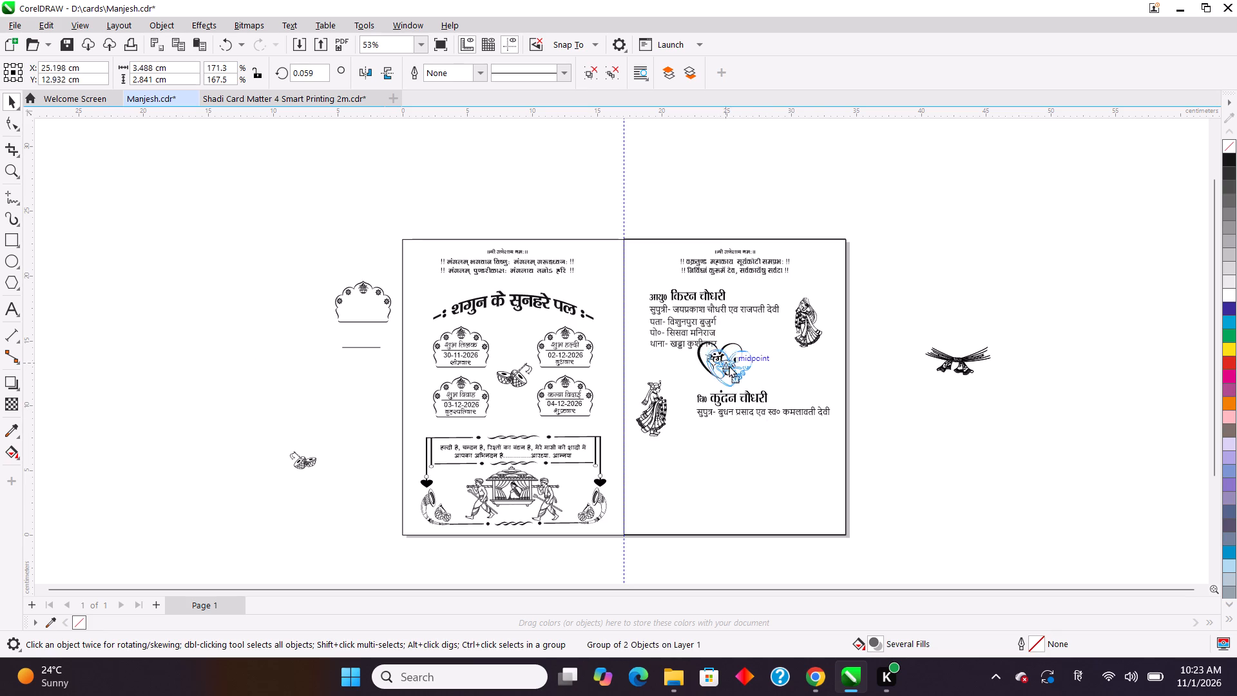
{"action": "left_click_drag", "start_coordinate": [729, 365], "coordinate": [729, 366]}
{"action": "left_click", "coordinate": [909, 429]}
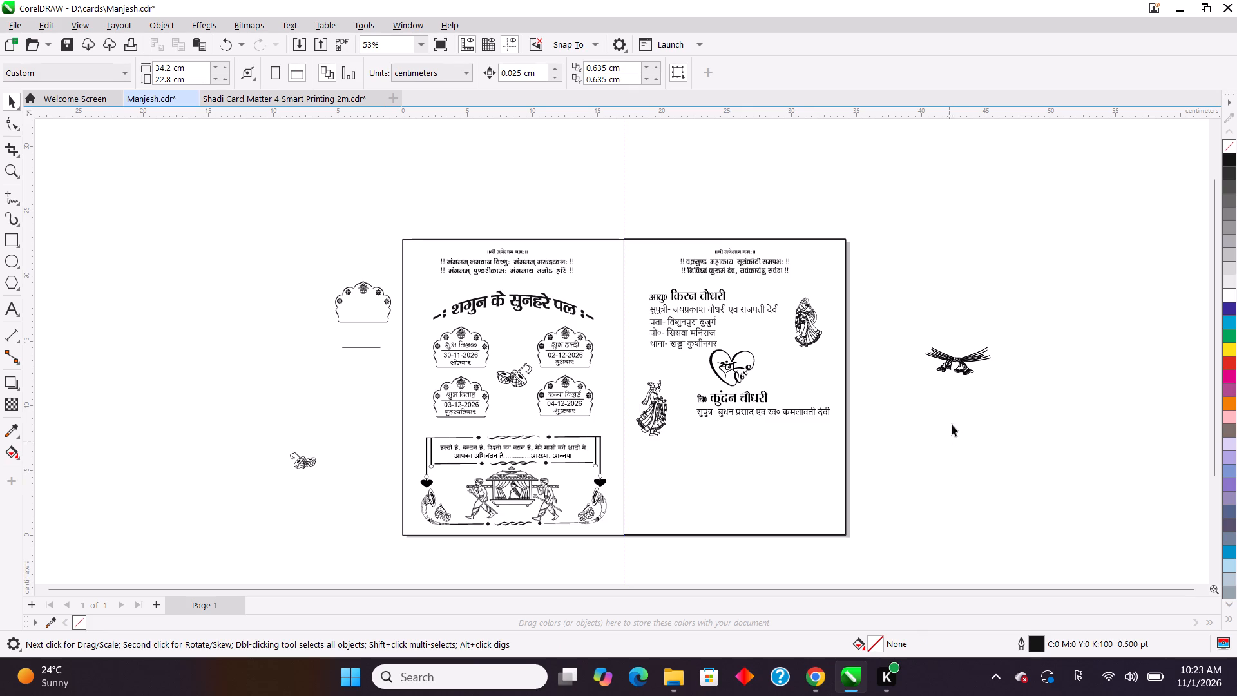
Shrink the "संग love" heart from its upper corner near the bride's address to about 3.2 cm wide.
{"action": "key", "text": "ctrl+plus"}
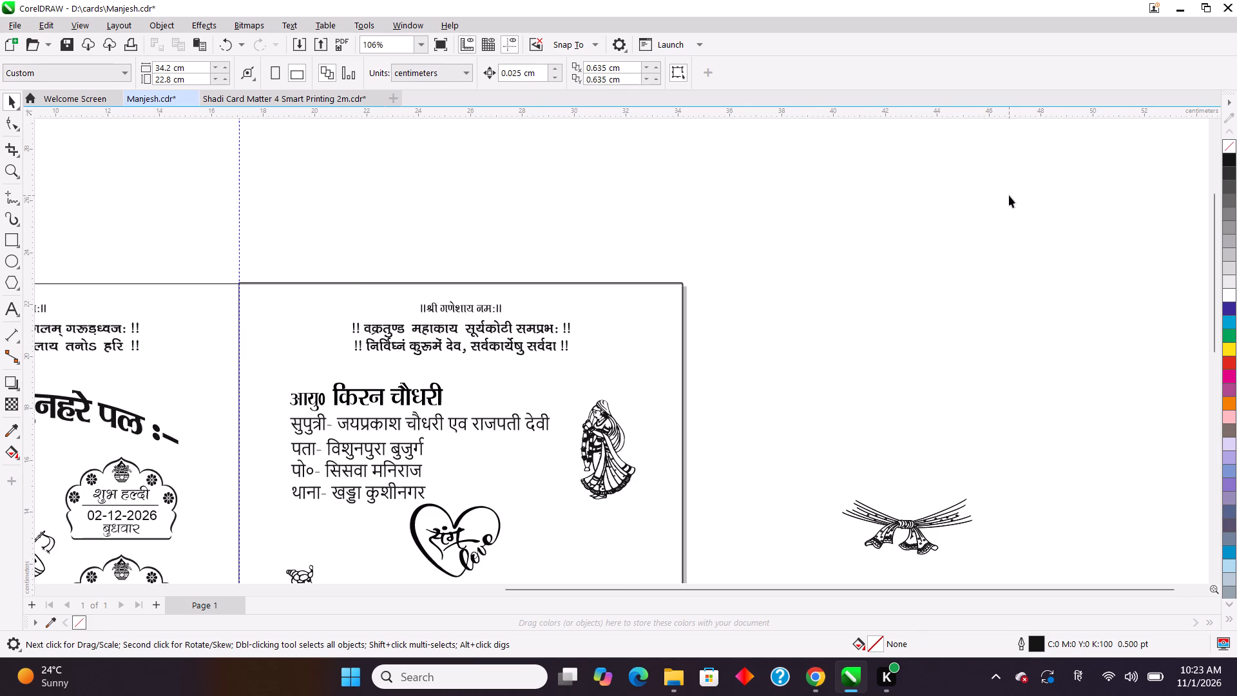
{"action": "scroll", "coordinate": [799, 294], "scroll_direction": "down", "scroll_amount": 3}
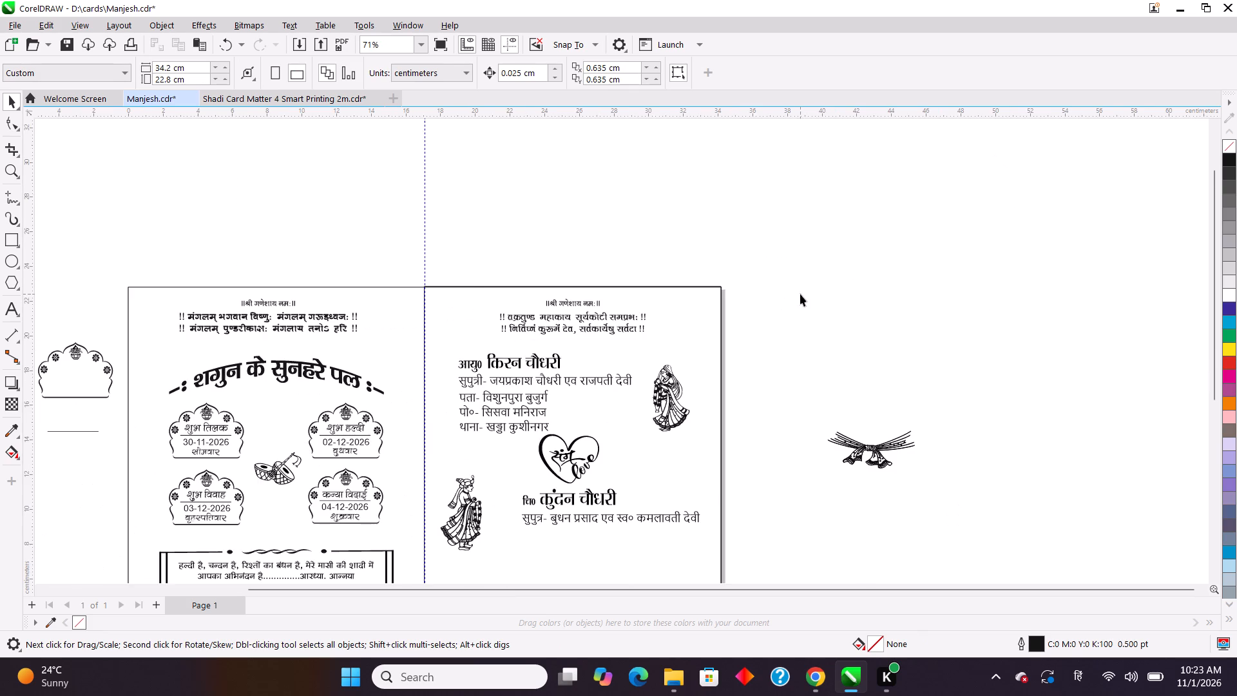
{"action": "scroll", "coordinate": [800, 294], "scroll_direction": "down", "scroll_amount": 1}
{"action": "scroll", "coordinate": [800, 294], "scroll_direction": "up", "scroll_amount": 4}
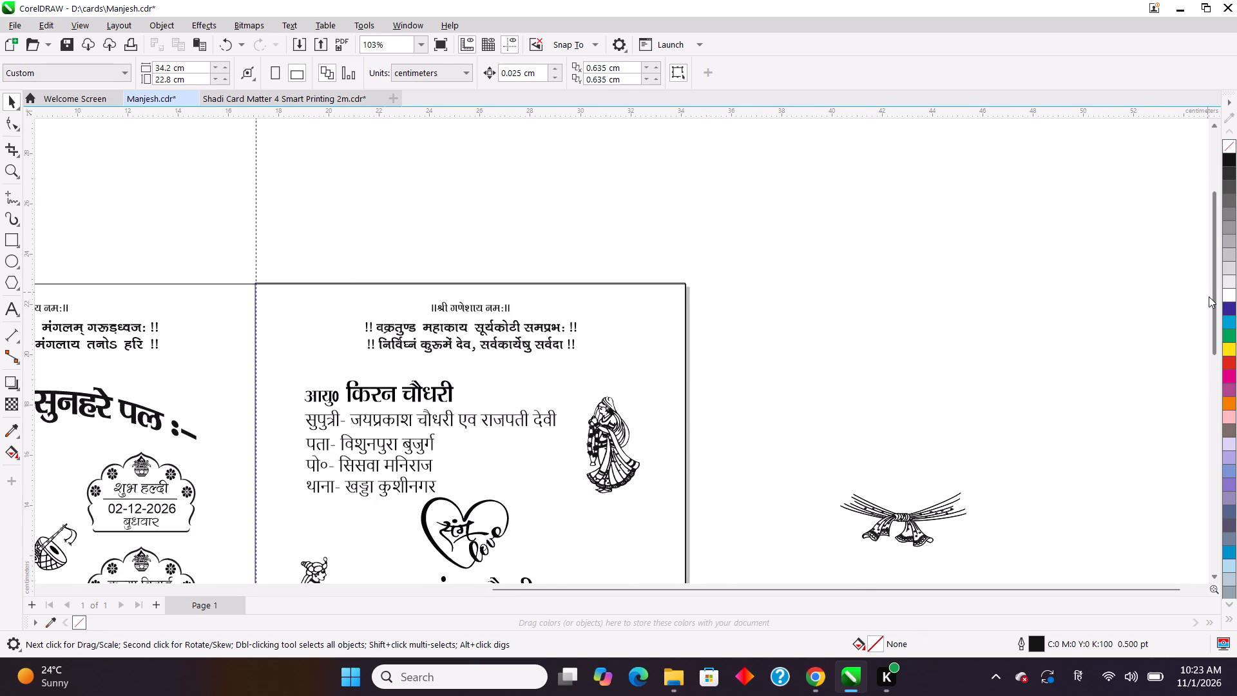
{"action": "left_click_drag", "start_coordinate": [1212, 297], "coordinate": [1231, 357]}
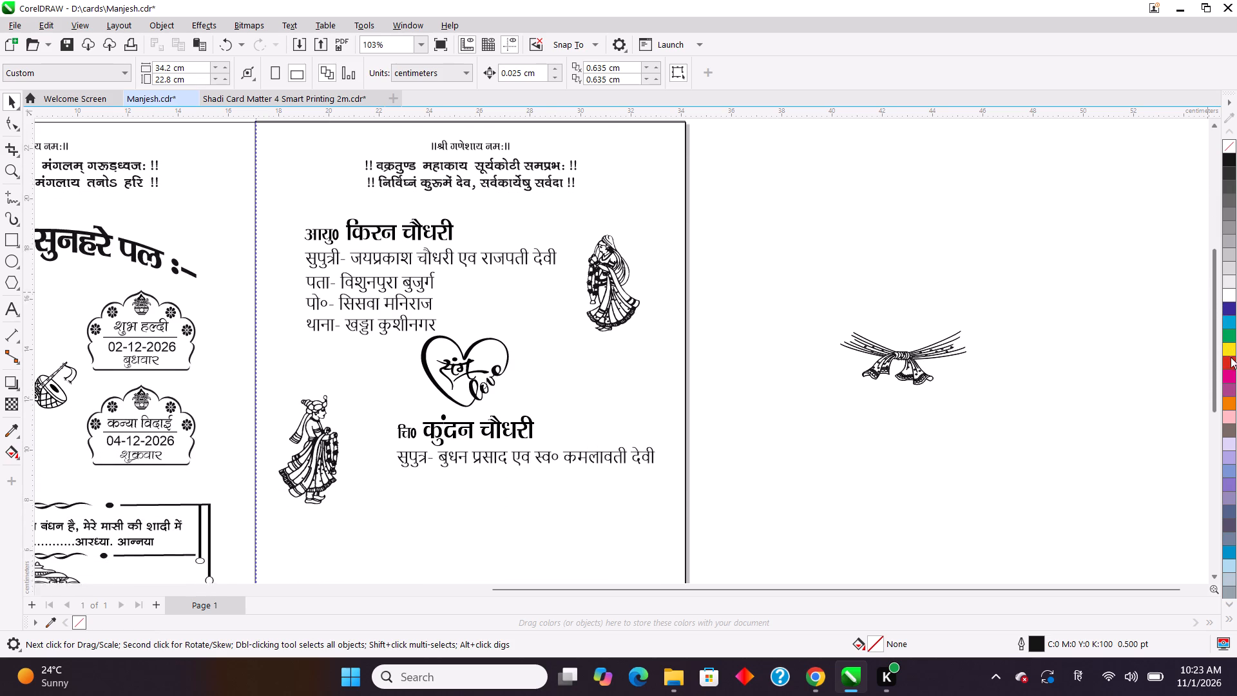
{"action": "left_click_drag", "start_coordinate": [1231, 357], "coordinate": [1232, 365]}
{"action": "left_click", "coordinate": [423, 319]}
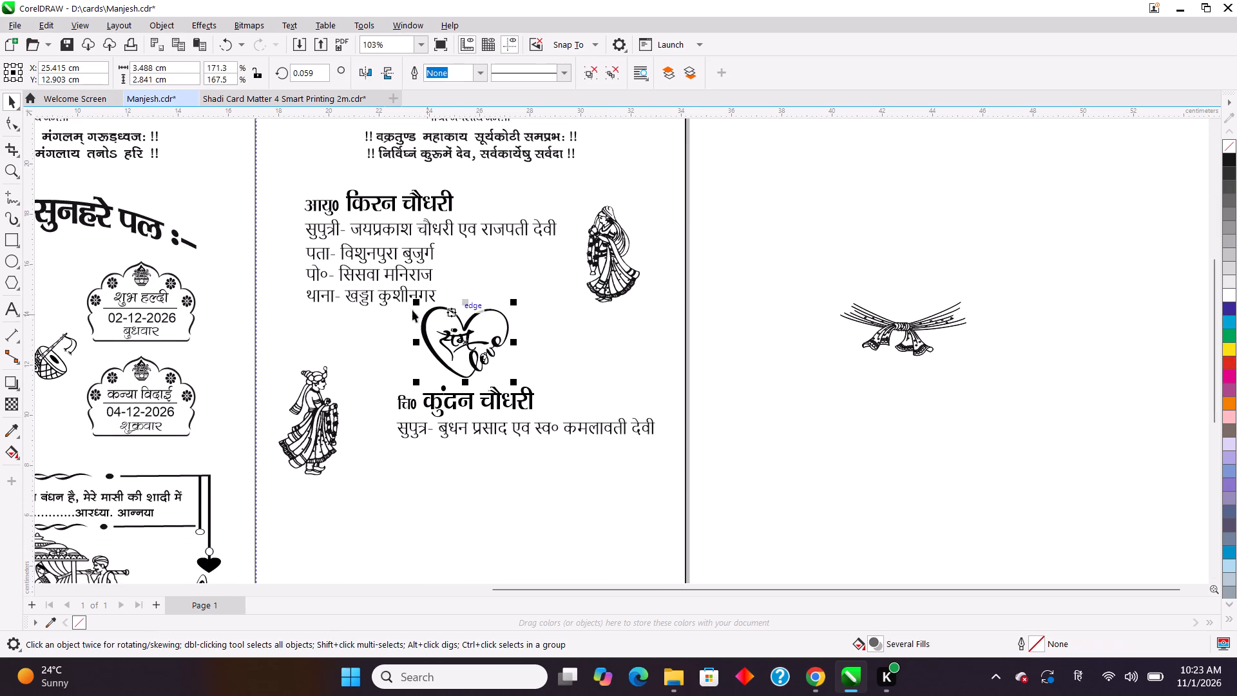
{"action": "left_click", "coordinate": [416, 299]}
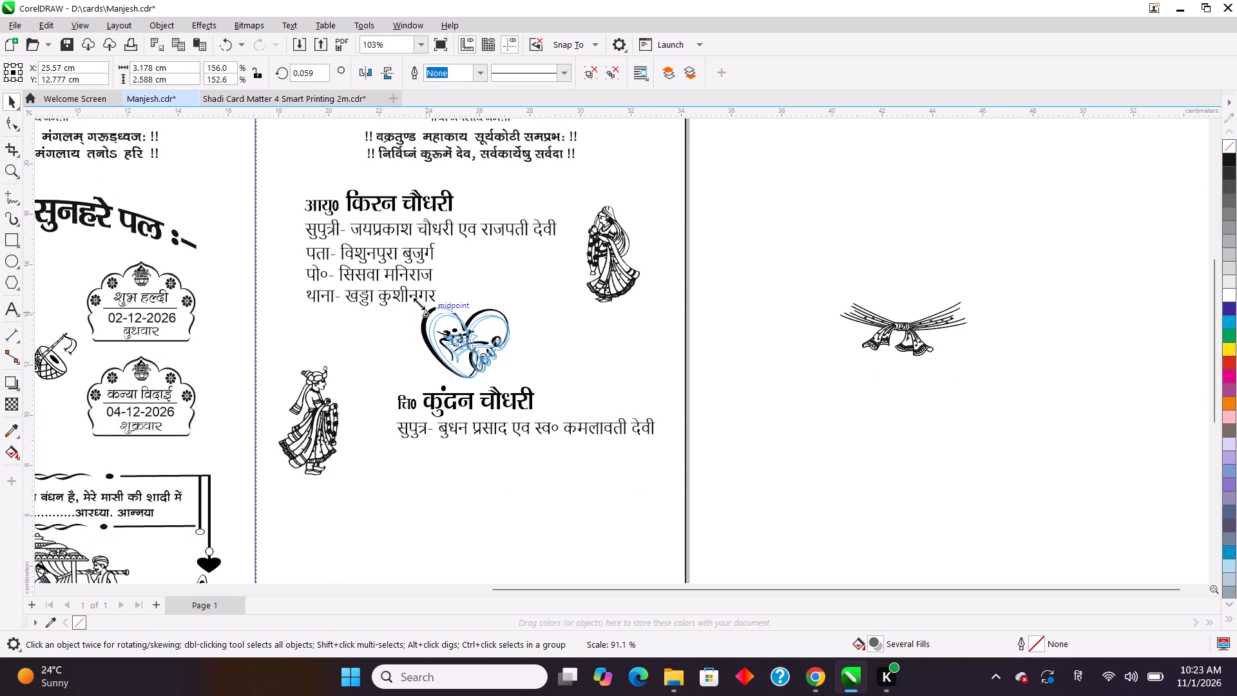
{"action": "left_click", "coordinate": [861, 432]}
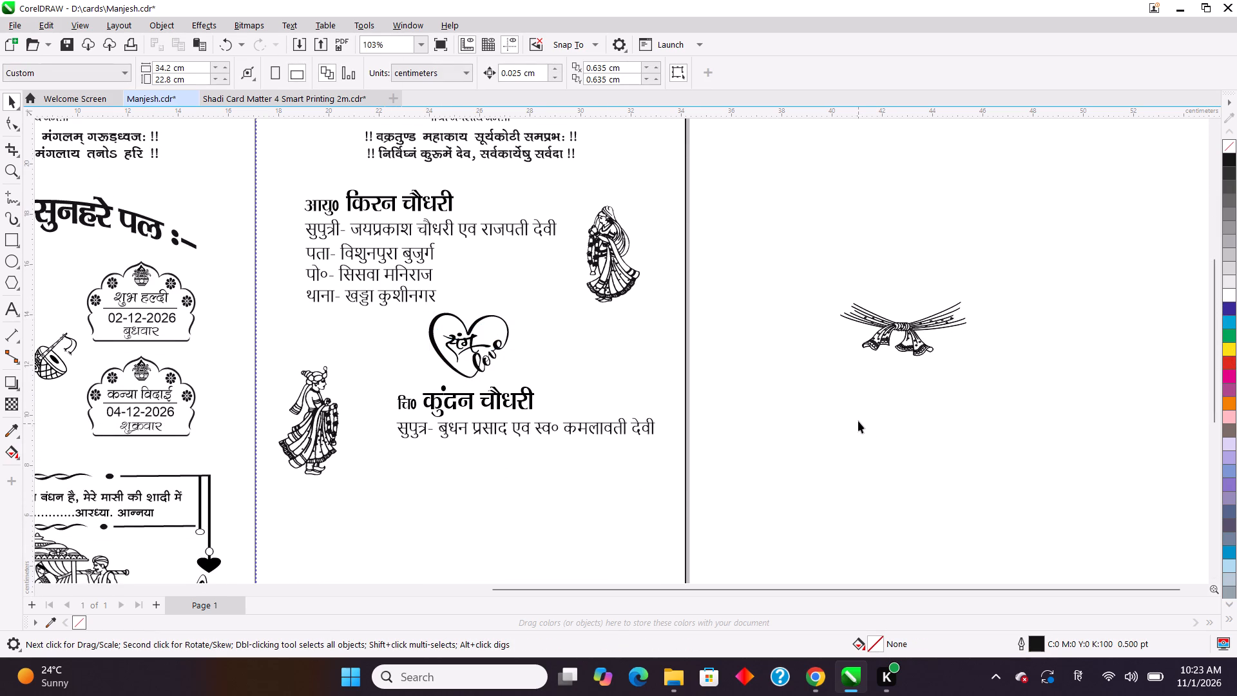
Start a new text in the empty area beside the right-hand page with the "पता-" line giving the groom's village.
{"action": "scroll", "coordinate": [868, 389], "scroll_direction": "down", "scroll_amount": 3}
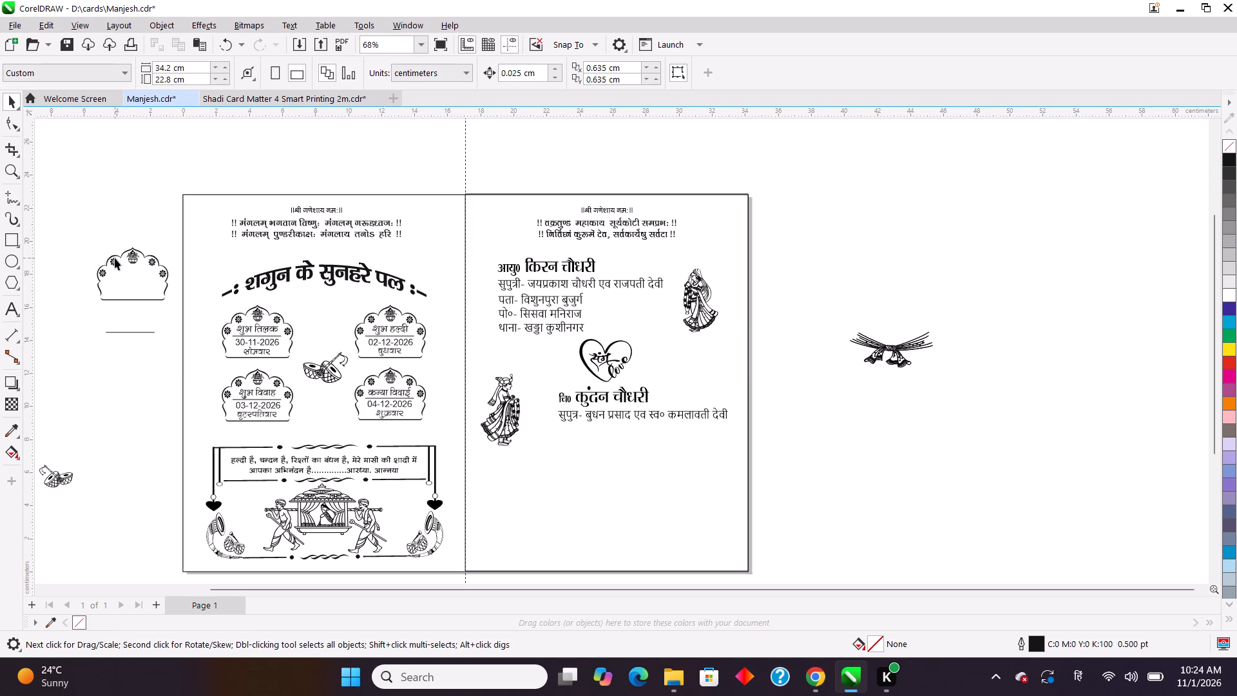
{"action": "left_click", "coordinate": [17, 312]}
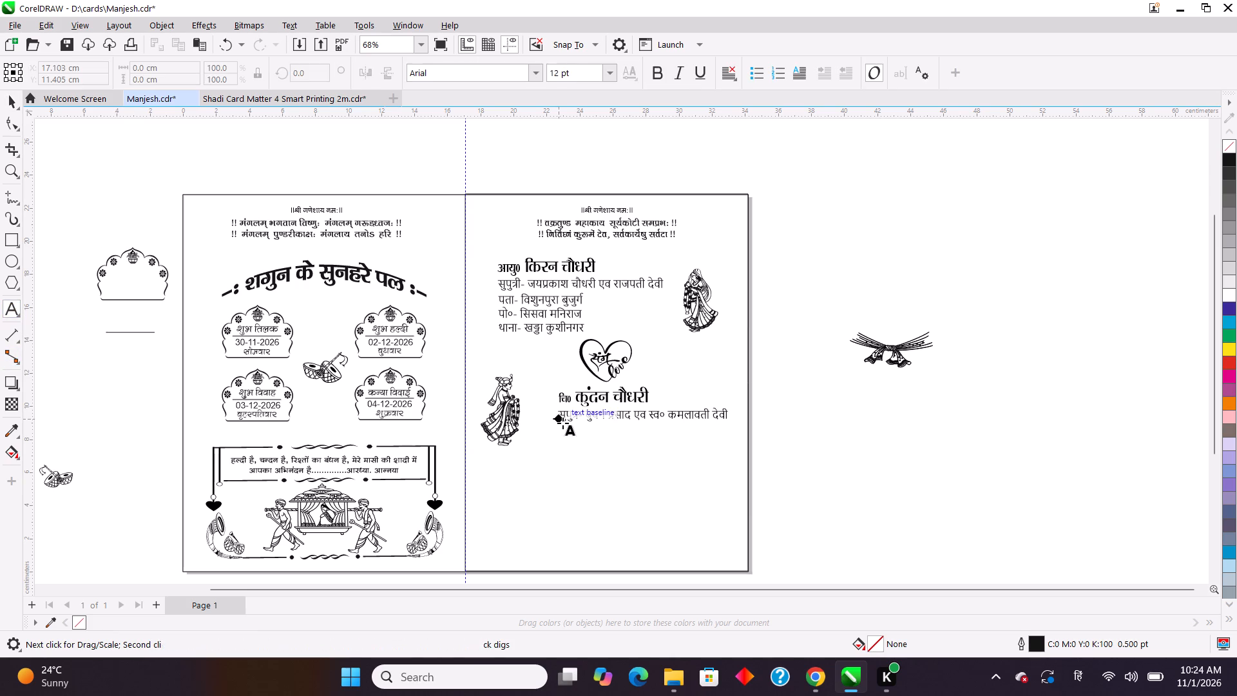
{"action": "left_click", "coordinate": [832, 469]}
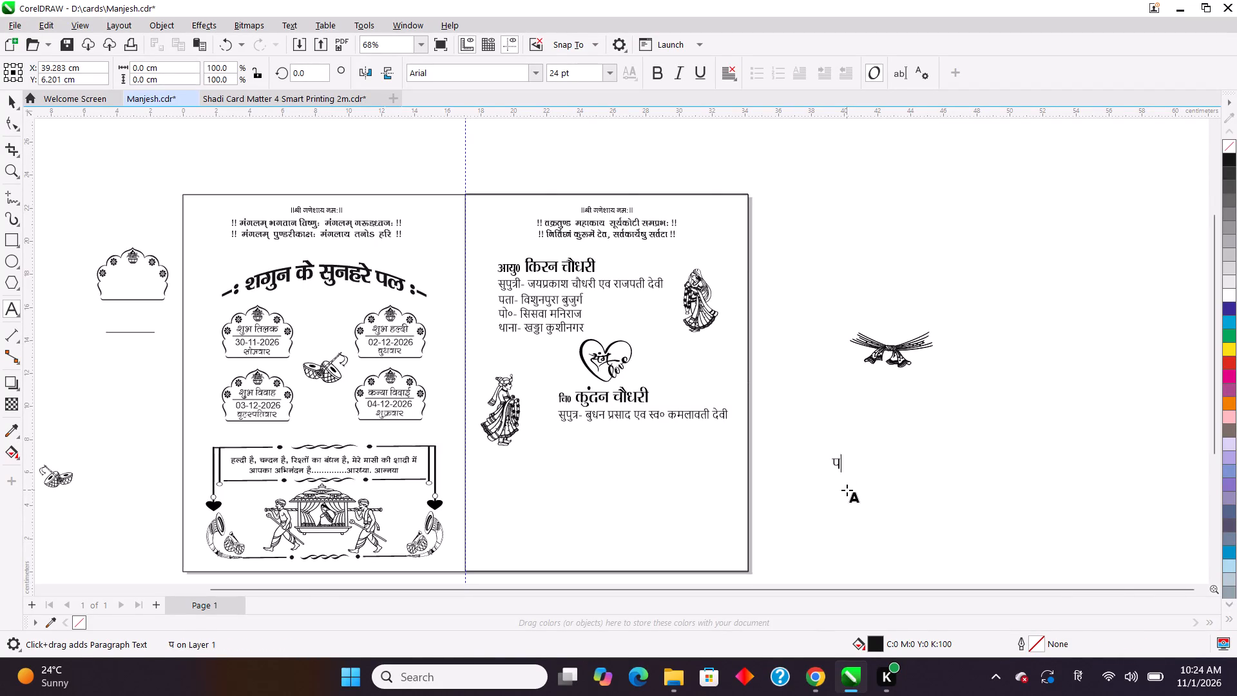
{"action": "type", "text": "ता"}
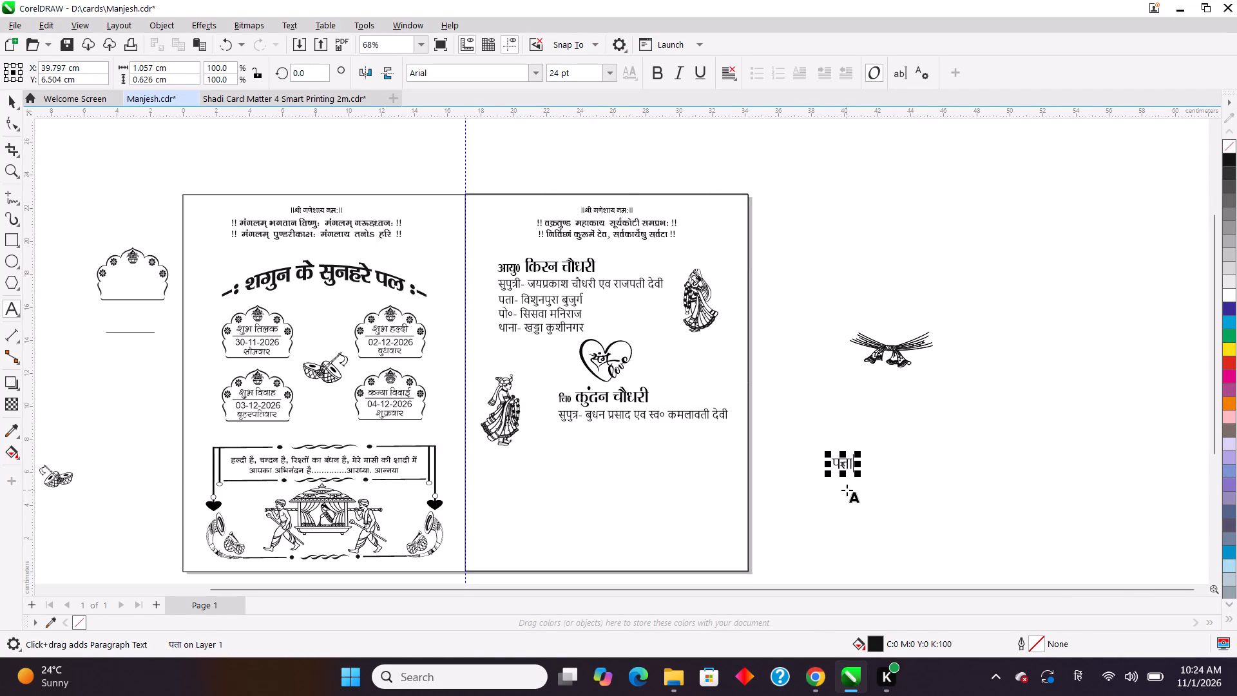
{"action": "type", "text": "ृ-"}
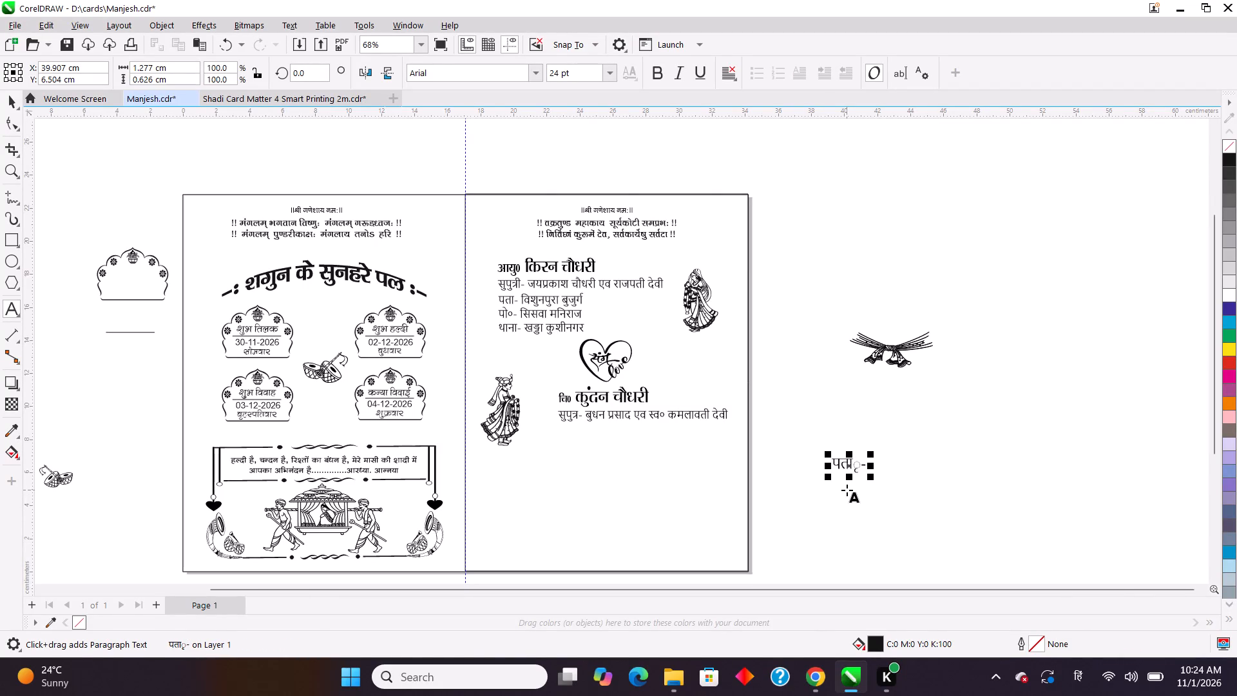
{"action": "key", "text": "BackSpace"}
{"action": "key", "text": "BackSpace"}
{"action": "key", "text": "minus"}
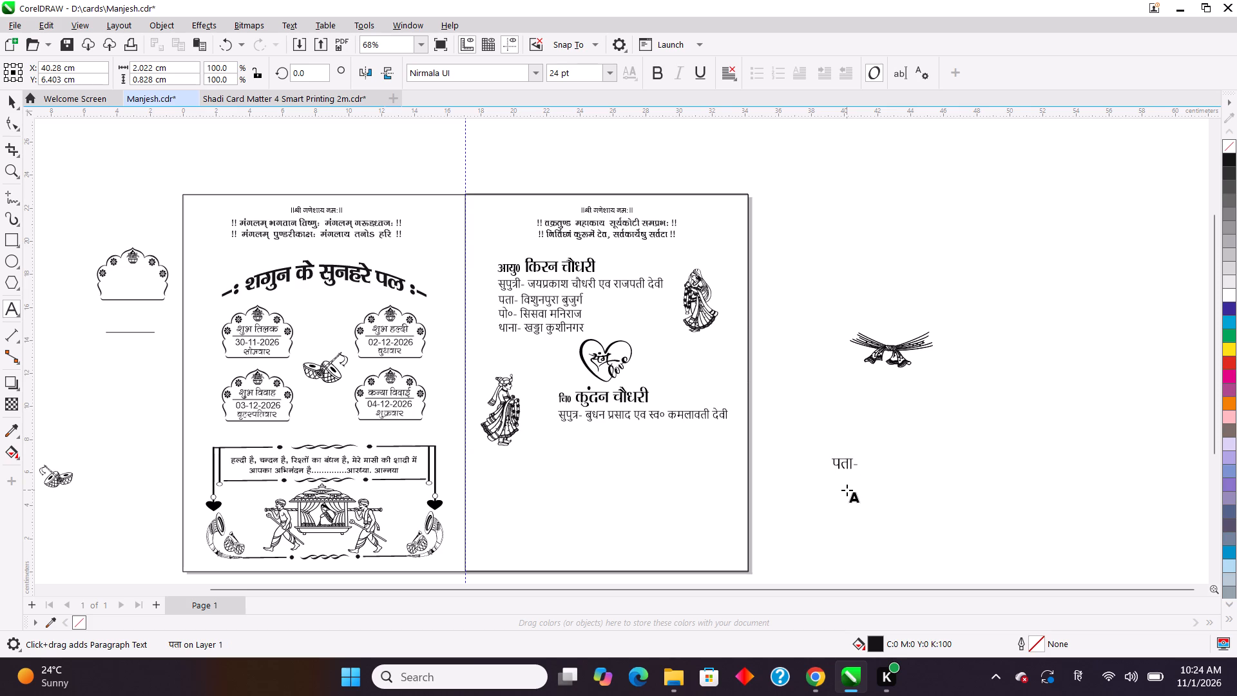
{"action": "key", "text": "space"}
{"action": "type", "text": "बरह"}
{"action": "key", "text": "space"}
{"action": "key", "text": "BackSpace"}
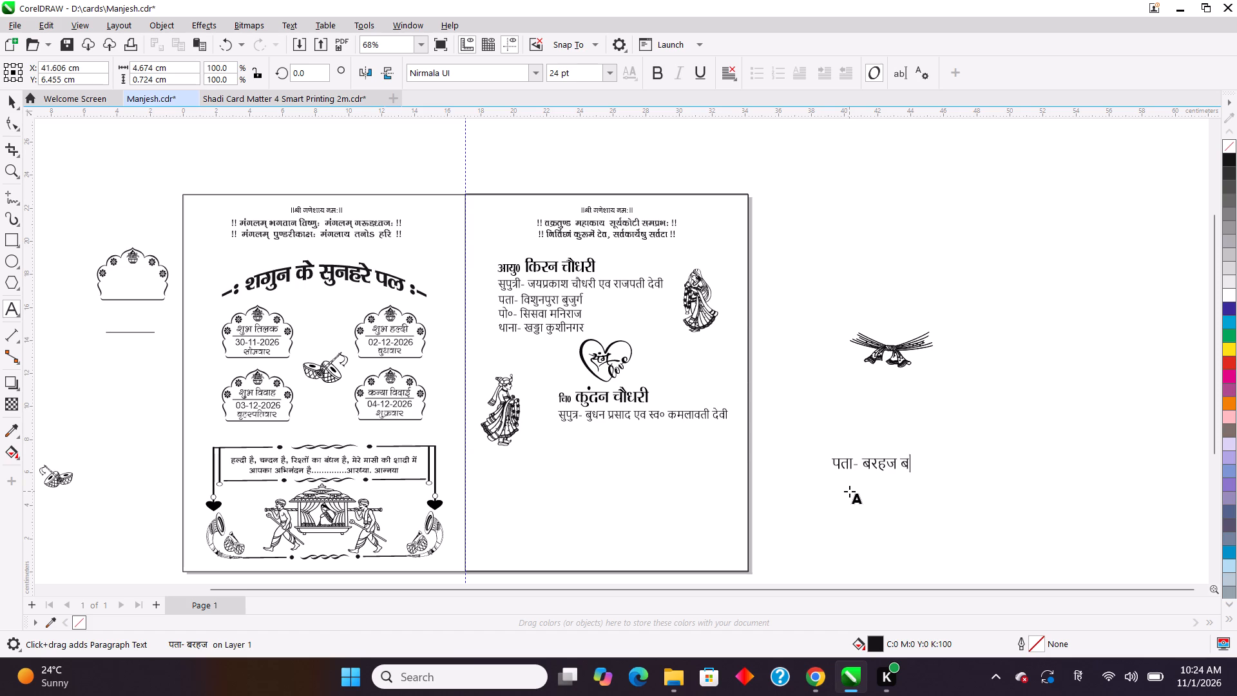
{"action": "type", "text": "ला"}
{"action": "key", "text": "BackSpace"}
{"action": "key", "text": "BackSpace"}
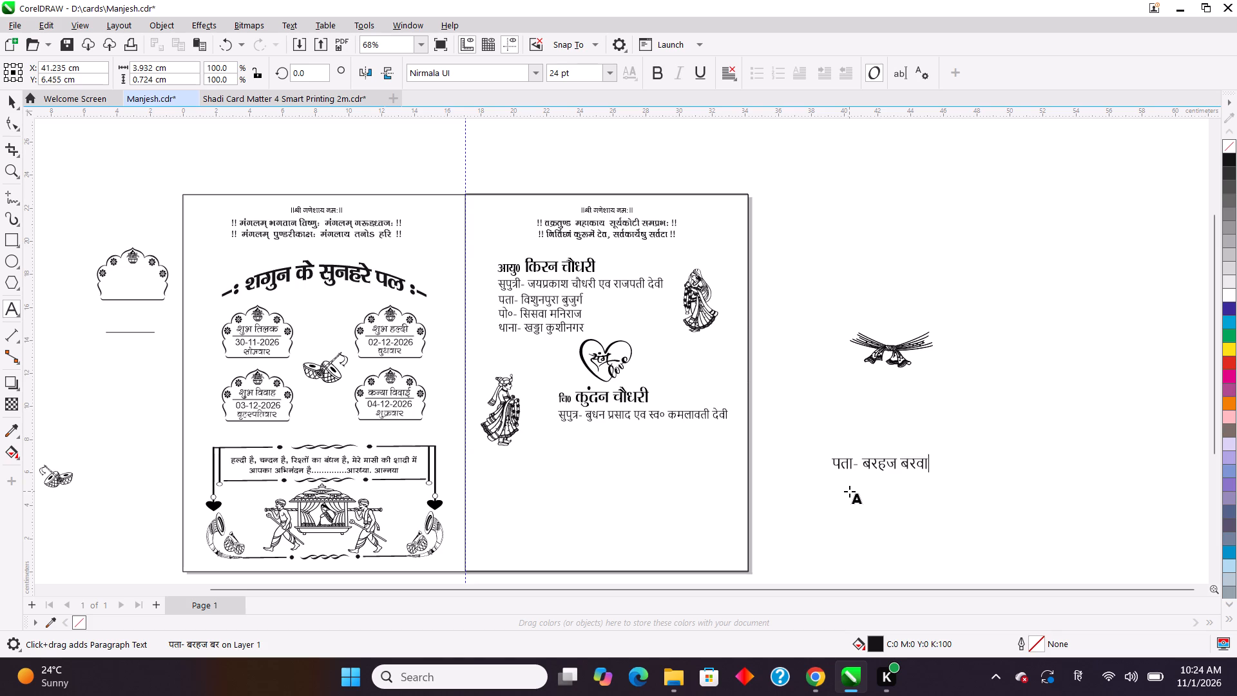
Add a second line labelled "पो०-" with the groom's post office name to the address text.
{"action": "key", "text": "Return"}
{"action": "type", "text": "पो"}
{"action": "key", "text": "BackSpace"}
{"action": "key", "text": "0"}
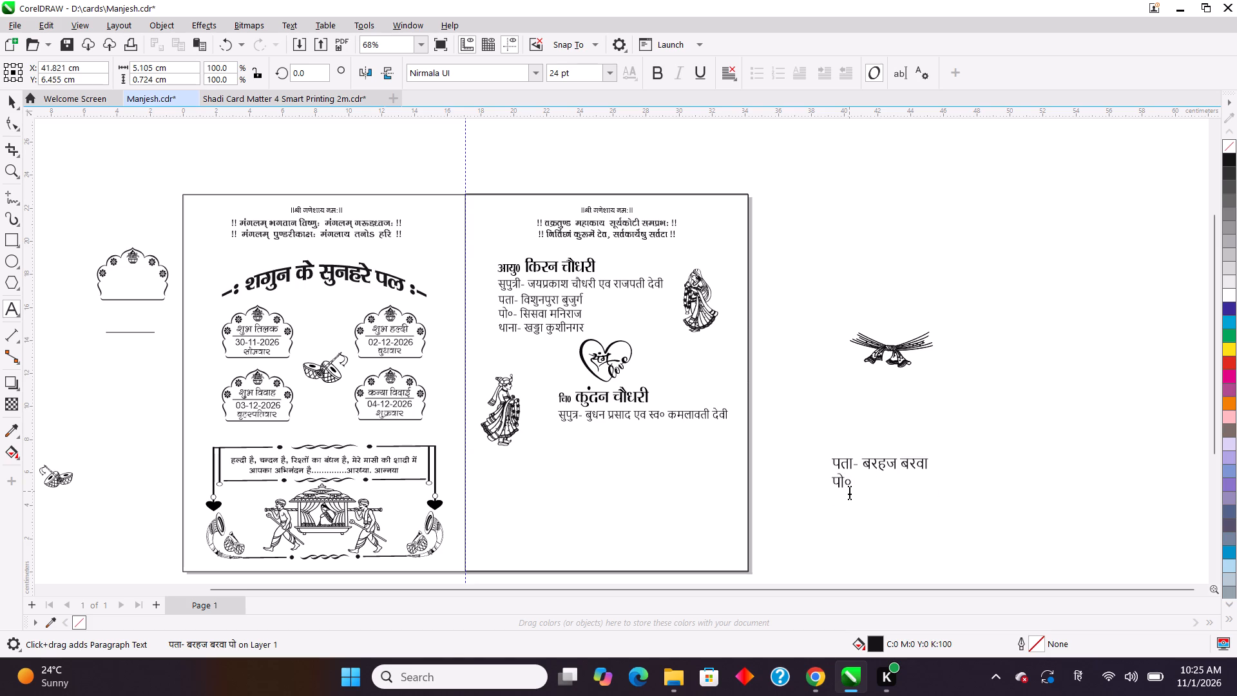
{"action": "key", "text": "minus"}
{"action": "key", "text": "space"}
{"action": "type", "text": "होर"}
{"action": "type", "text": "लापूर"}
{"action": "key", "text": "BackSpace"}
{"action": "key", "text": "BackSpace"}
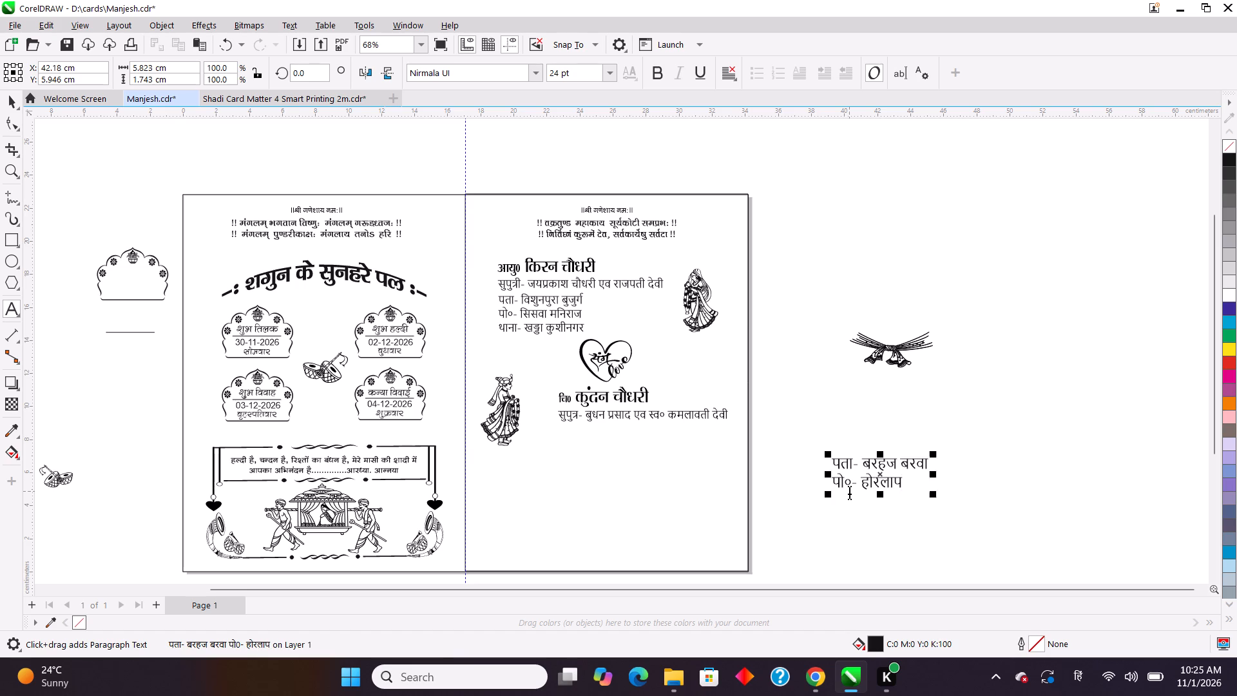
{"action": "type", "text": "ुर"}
Add a third line labelled "थाना-" with the groom's police station and district to the address text.
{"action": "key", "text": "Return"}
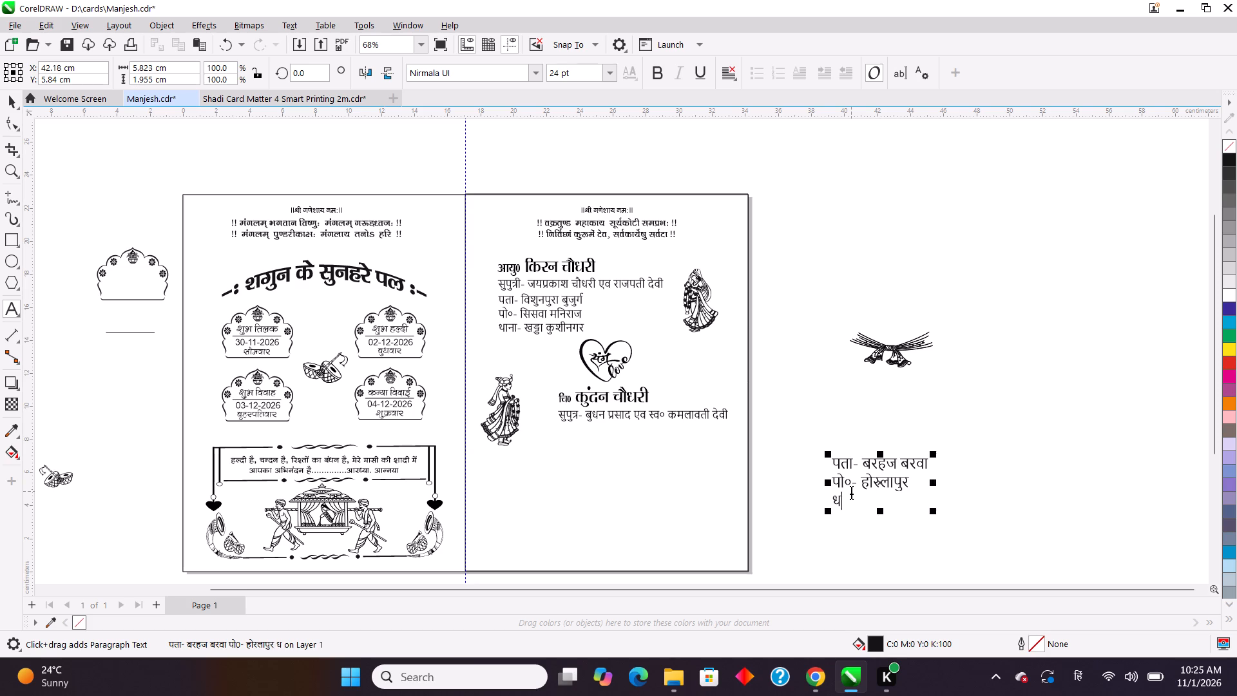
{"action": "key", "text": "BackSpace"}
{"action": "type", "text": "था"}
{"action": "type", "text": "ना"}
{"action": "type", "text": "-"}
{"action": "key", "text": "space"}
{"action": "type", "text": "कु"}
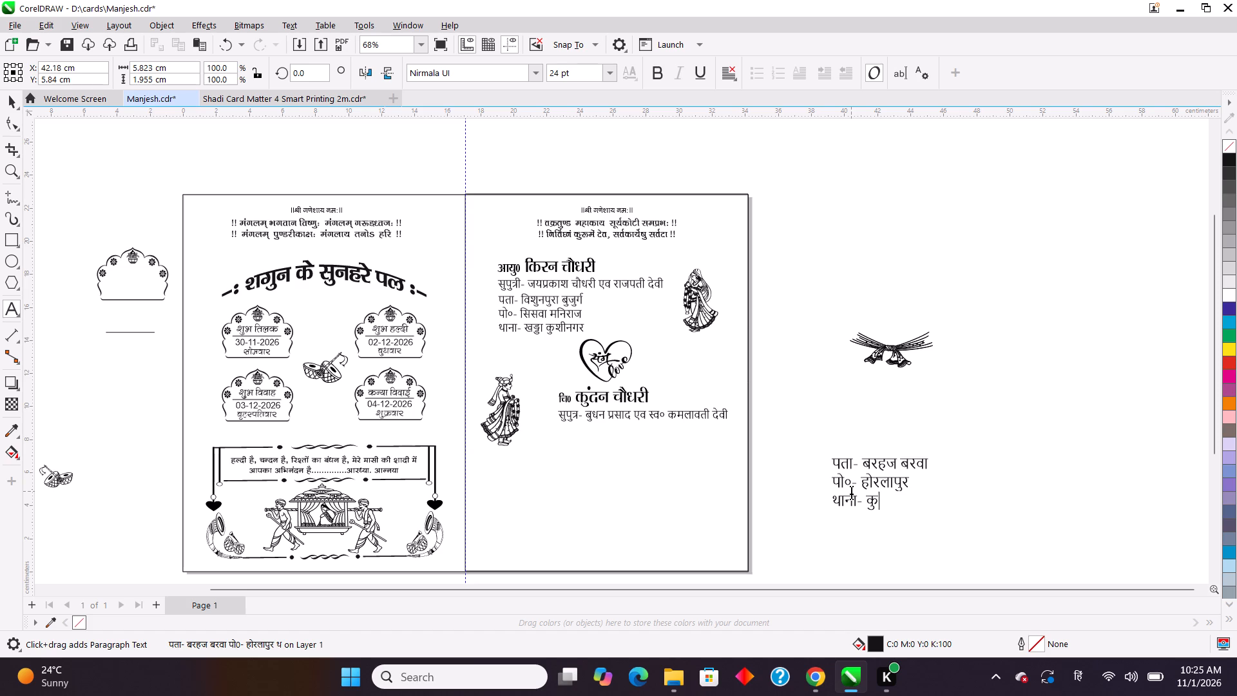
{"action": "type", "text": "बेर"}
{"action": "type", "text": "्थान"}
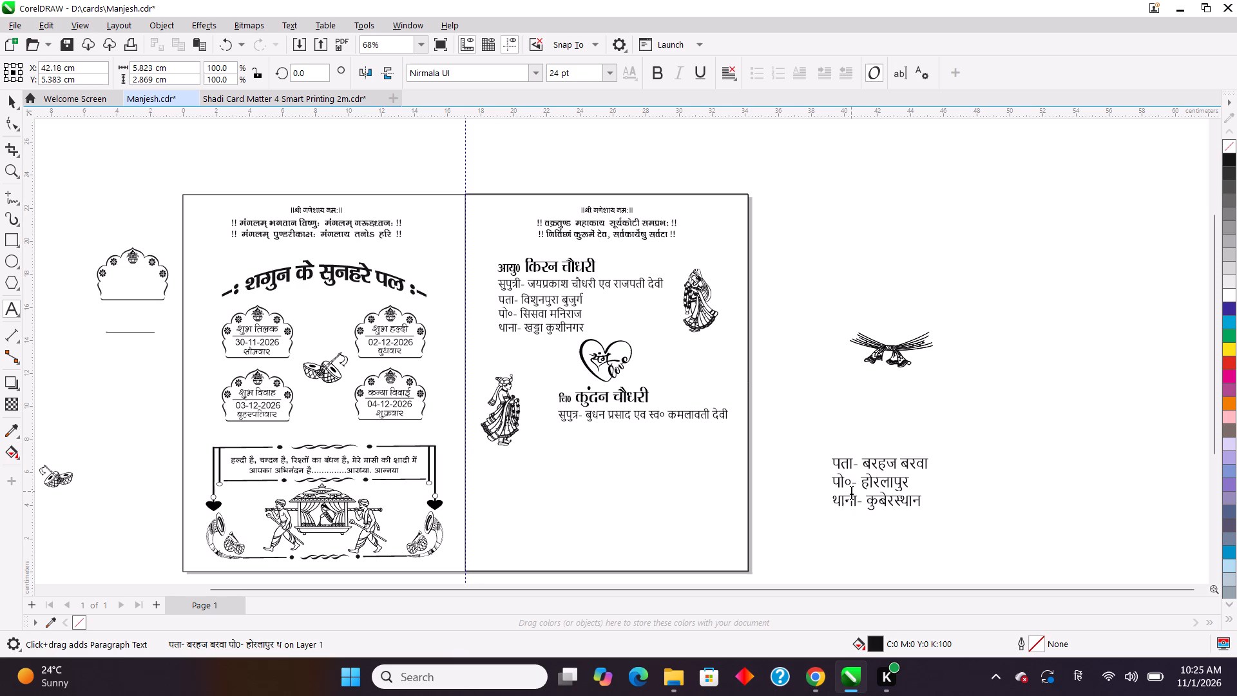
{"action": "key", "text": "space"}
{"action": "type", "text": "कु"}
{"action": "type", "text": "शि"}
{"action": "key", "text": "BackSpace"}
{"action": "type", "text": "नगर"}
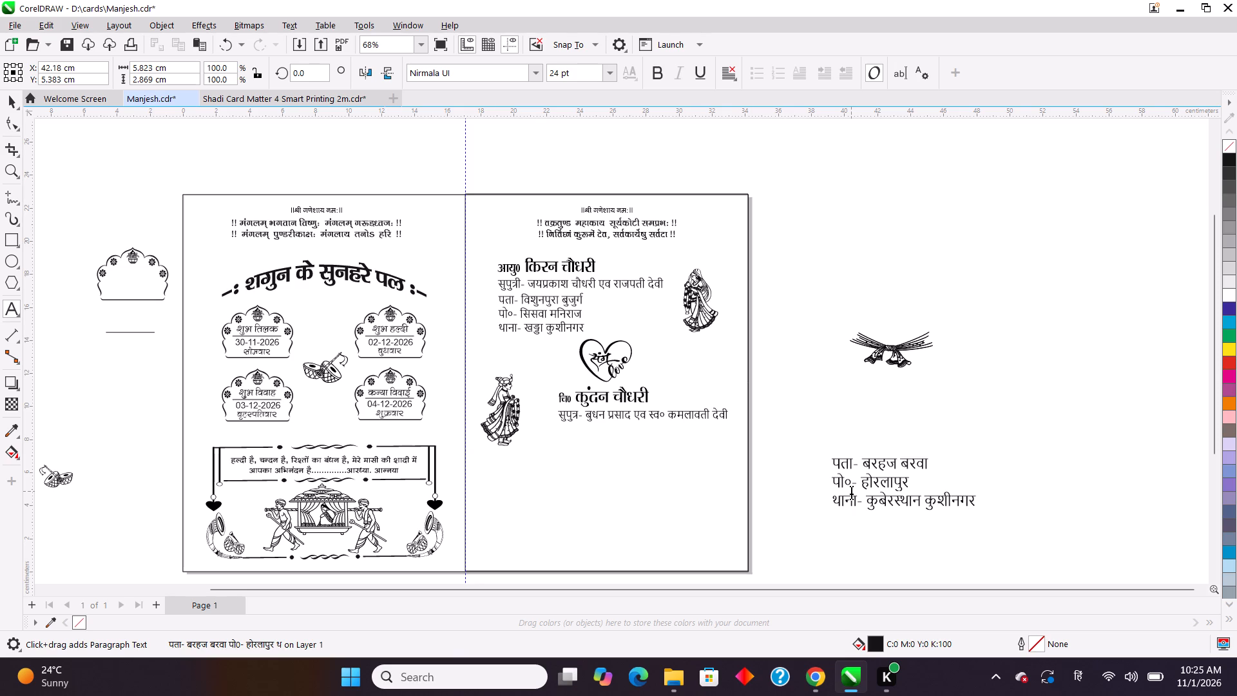
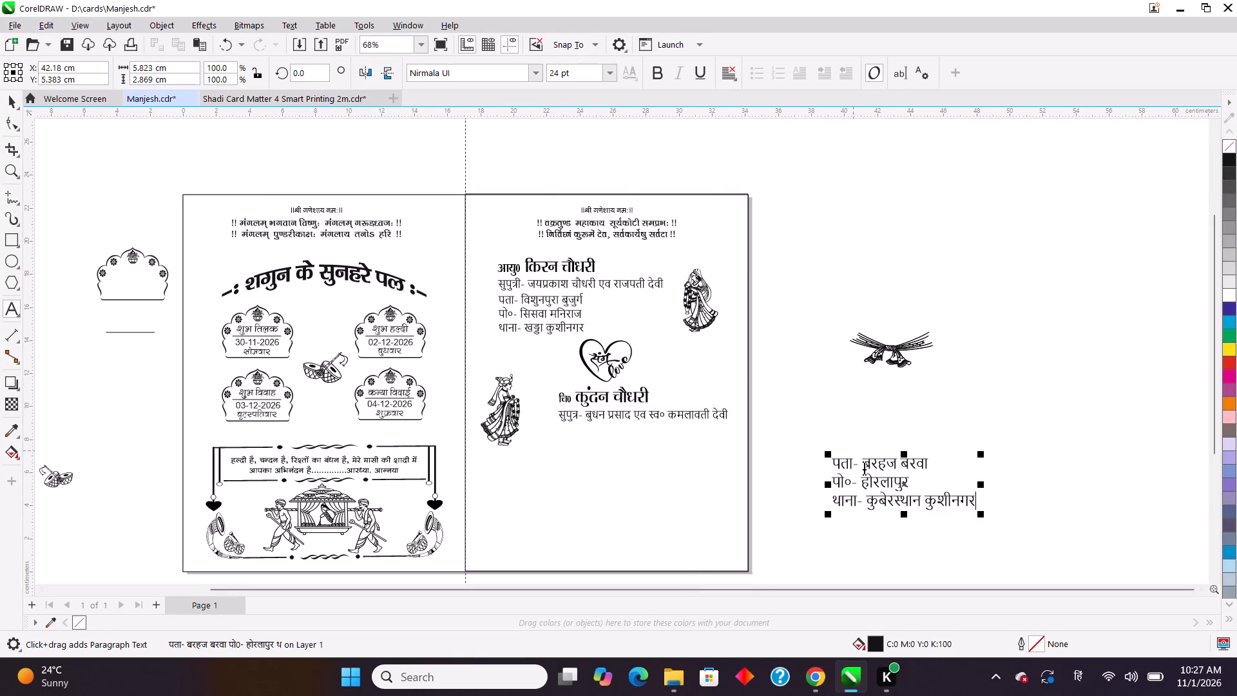
Move the groom's address text onto the right-hand page, directly below the line naming the groom's parents.
{"action": "left_click_drag", "start_coordinate": [903, 481], "coordinate": [699, 476]}
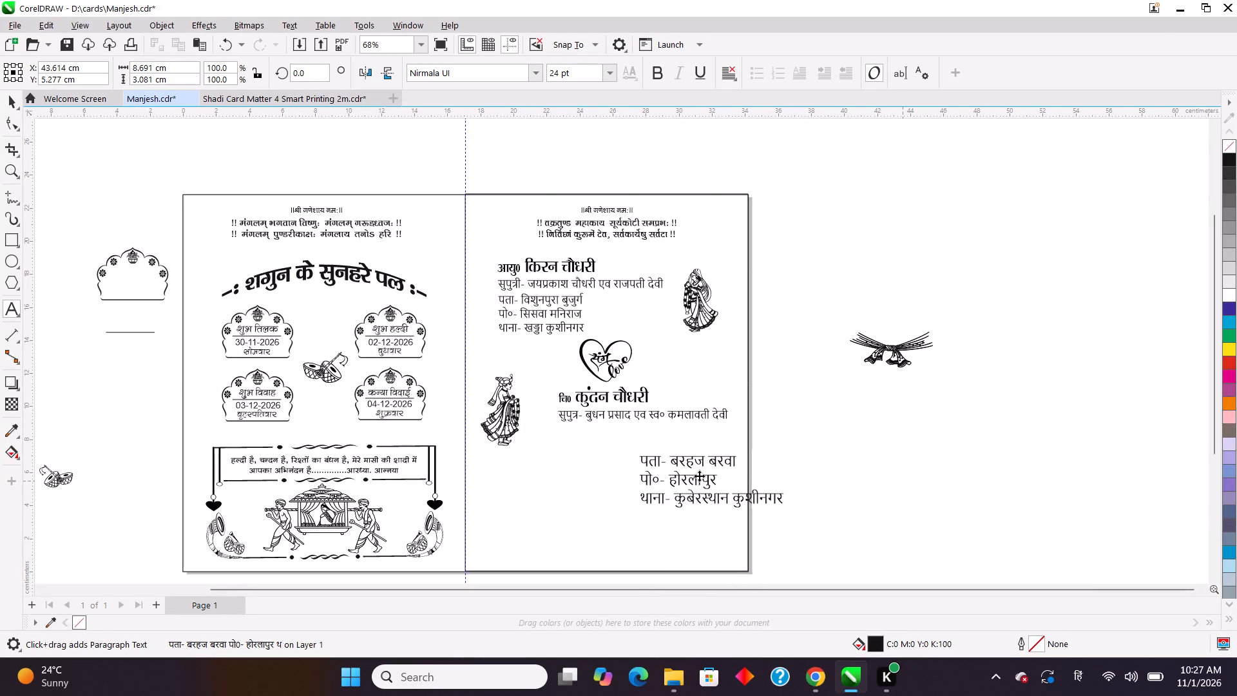
{"action": "left_click_drag", "start_coordinate": [699, 476], "coordinate": [629, 451]}
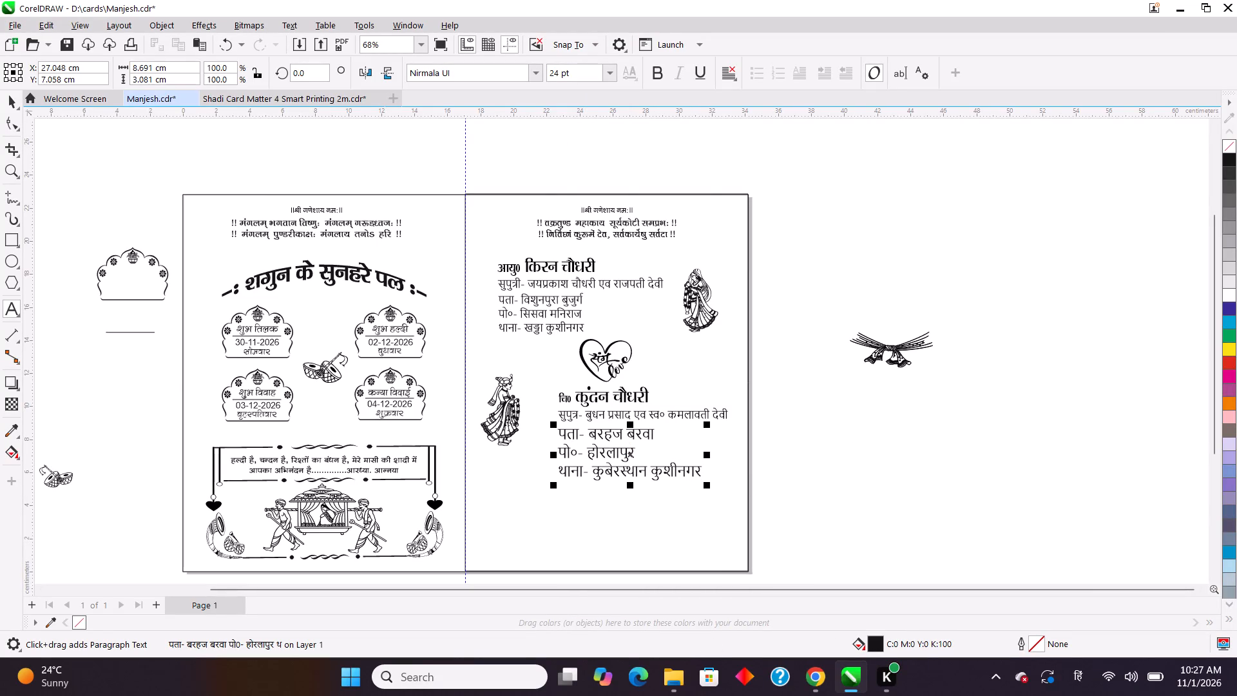
Set the groom's address text to 18 pt to match the bride's address.
{"action": "left_click_drag", "start_coordinate": [578, 70], "coordinate": [519, 86]}
{"action": "left_click_drag", "start_coordinate": [577, 72], "coordinate": [537, 84]}
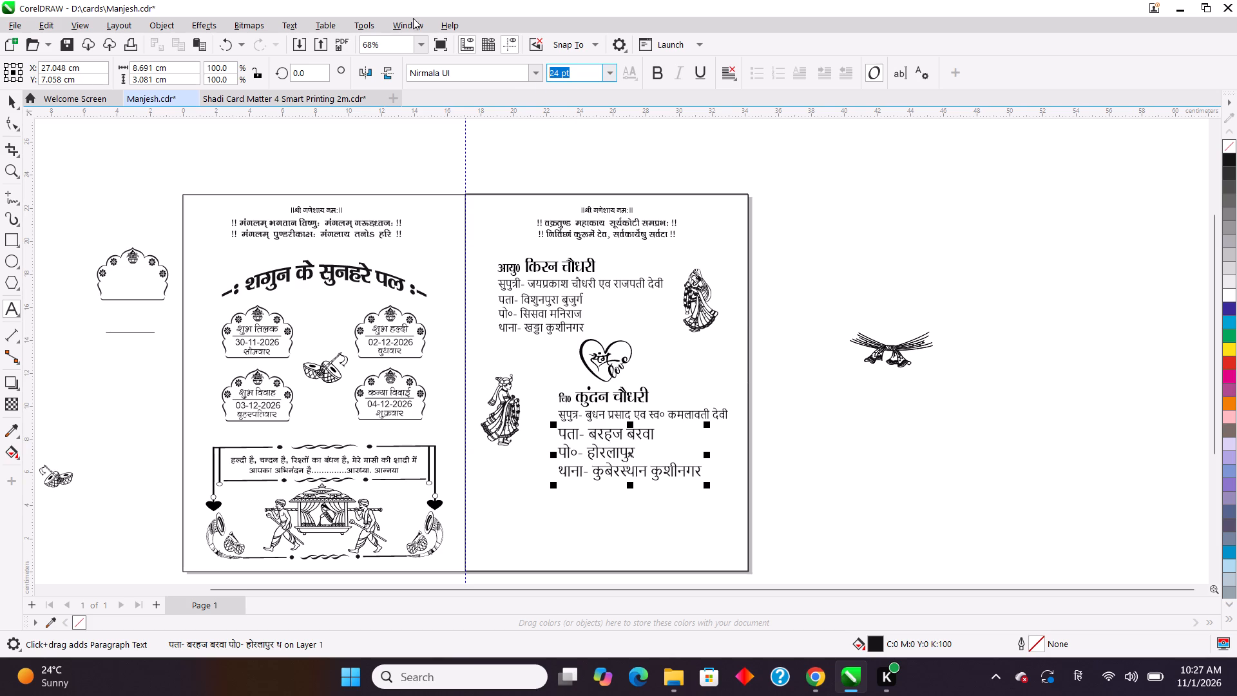
{"action": "left_click", "coordinate": [530, 298]}
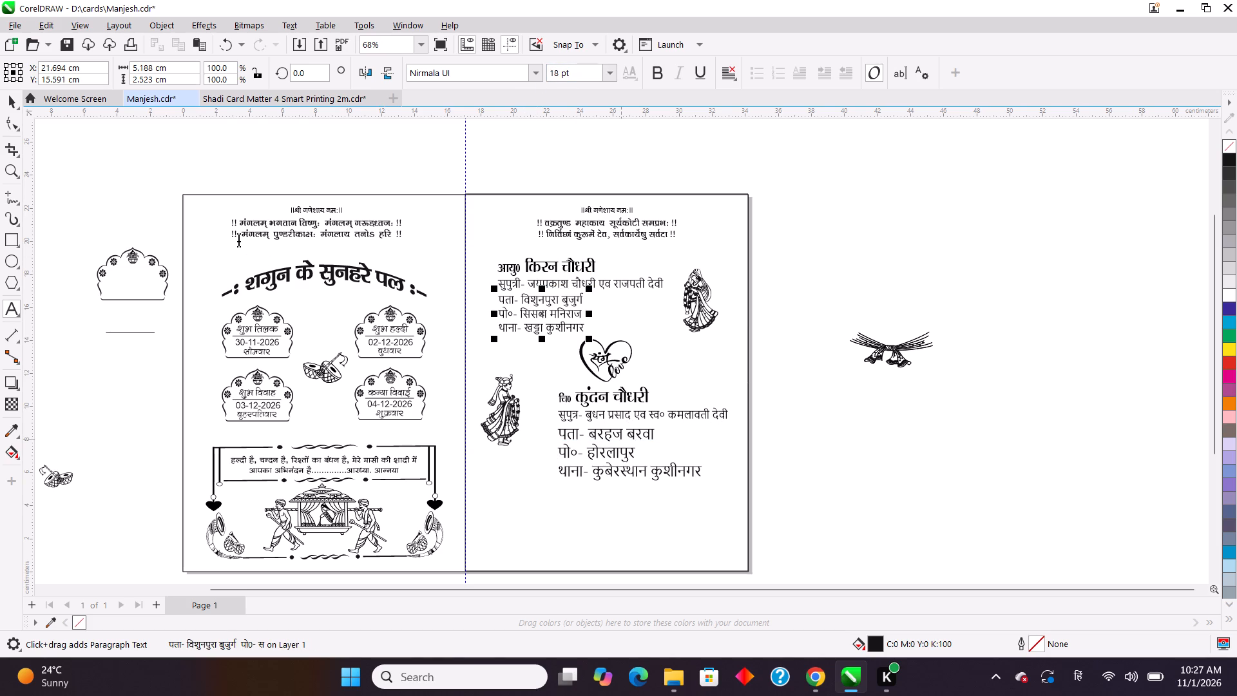
{"action": "left_click", "coordinate": [11, 97]}
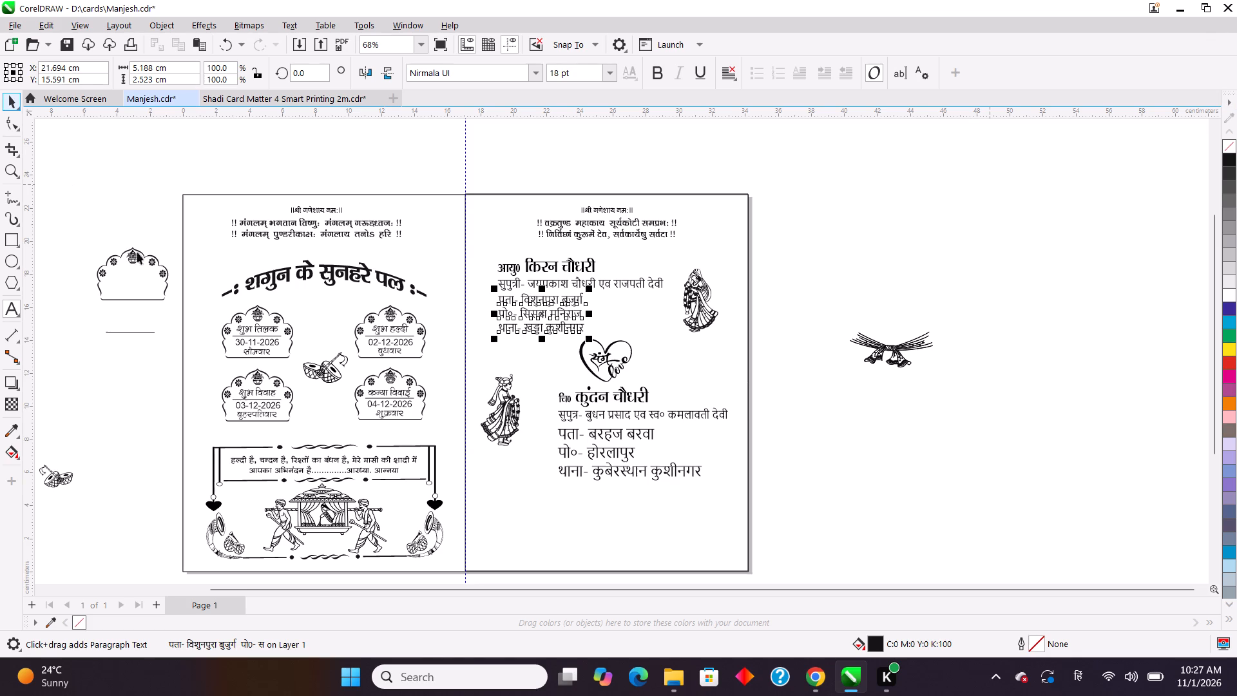
{"action": "left_click", "coordinate": [586, 445]}
{"action": "left_click", "coordinate": [618, 458]}
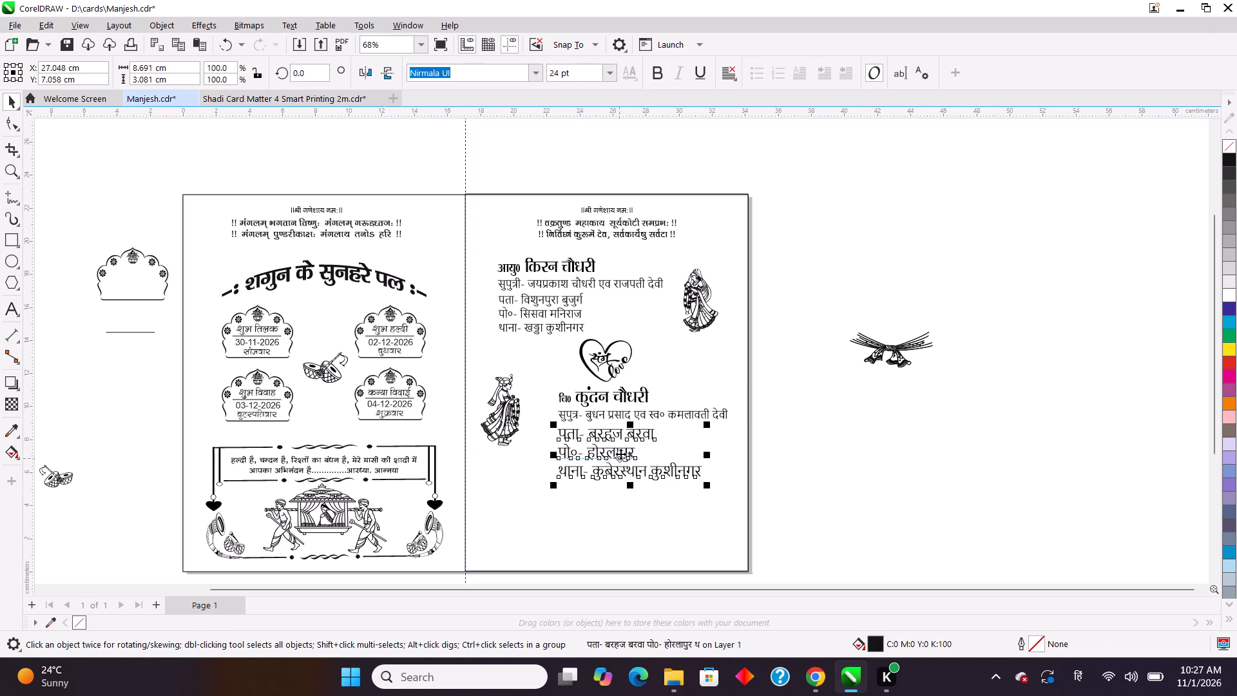
{"action": "left_click_drag", "start_coordinate": [571, 72], "coordinate": [501, 91]}
{"action": "left_click_drag", "start_coordinate": [575, 73], "coordinate": [508, 92]}
{"action": "type", "text": "18"}
{"action": "key", "text": "Return"}
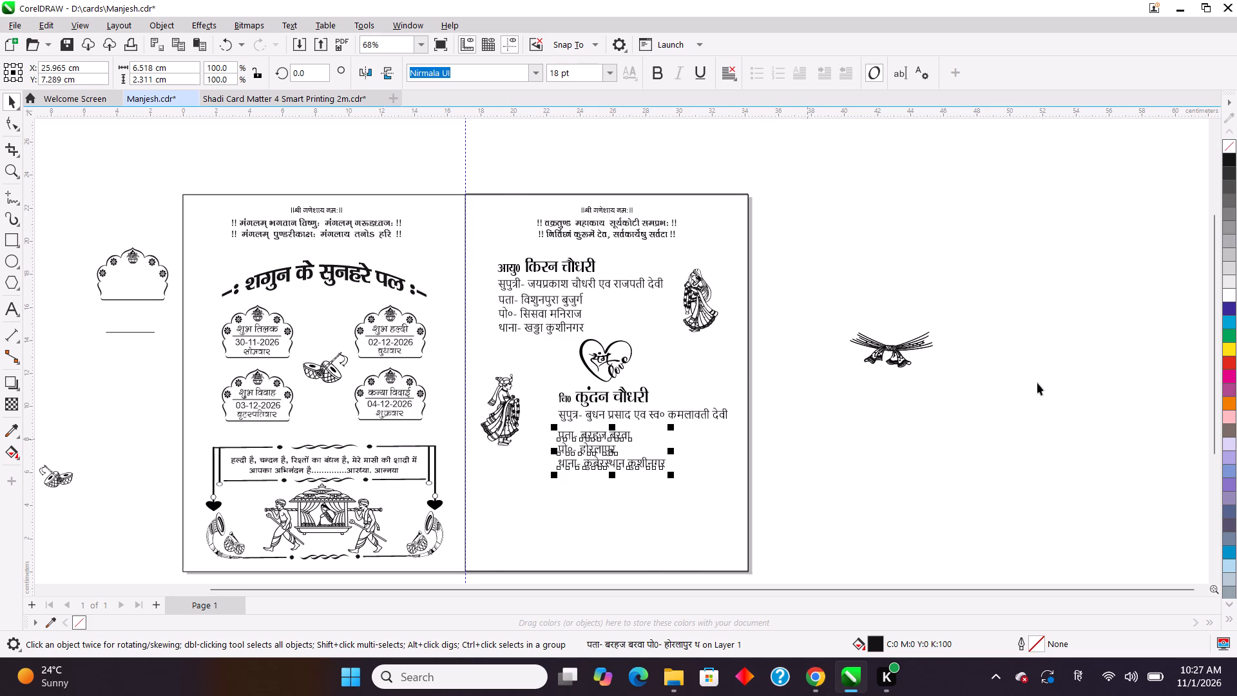
Nudge the groom's address about 0.3 cm up towards the parents' line and 0.025 cm to the right.
{"action": "key", "text": "ctrl+plus"}
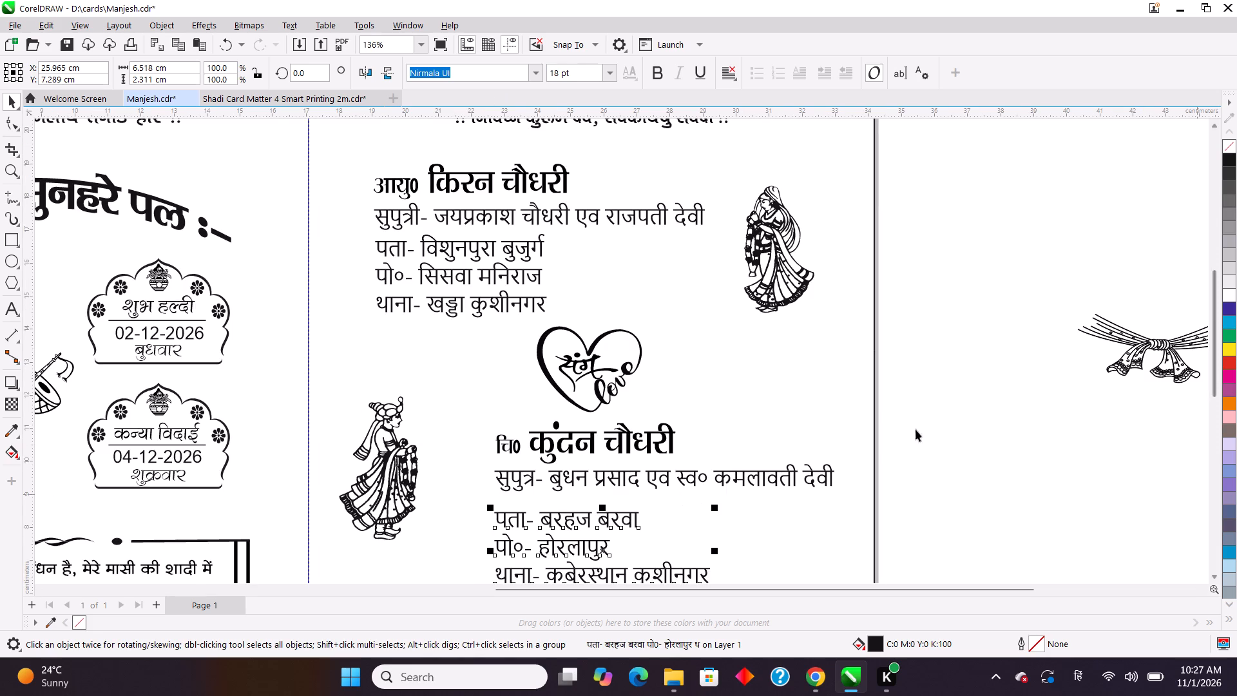
{"action": "left_click_drag", "start_coordinate": [1214, 333], "coordinate": [1214, 347]}
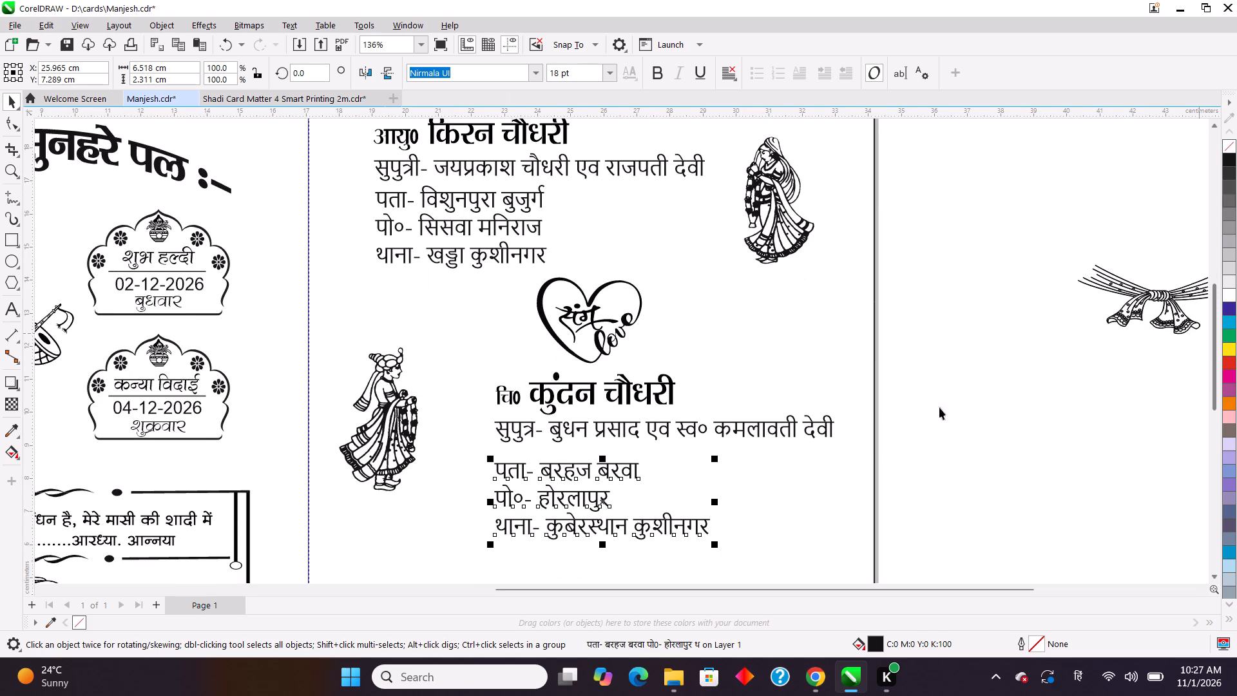
{"action": "key", "text": "Up"}
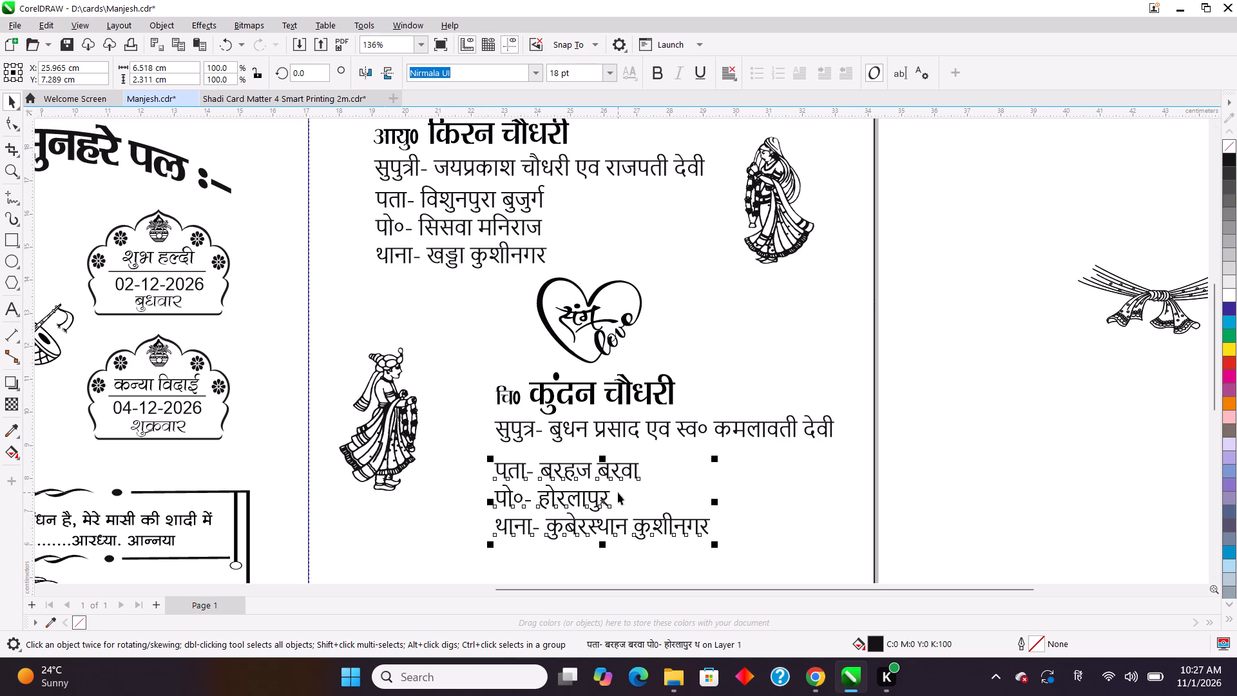
{"action": "key", "text": "Up"}
{"action": "key", "text": "Up"}
{"action": "key", "text": "Up"}
{"action": "key", "text": "Up"}
{"action": "key", "text": "Up"}
{"action": "key", "text": "Up"}
{"action": "key", "text": "Up"}
{"action": "key", "text": "Up"}
{"action": "key", "text": "Up"}
{"action": "key", "text": "Up"}
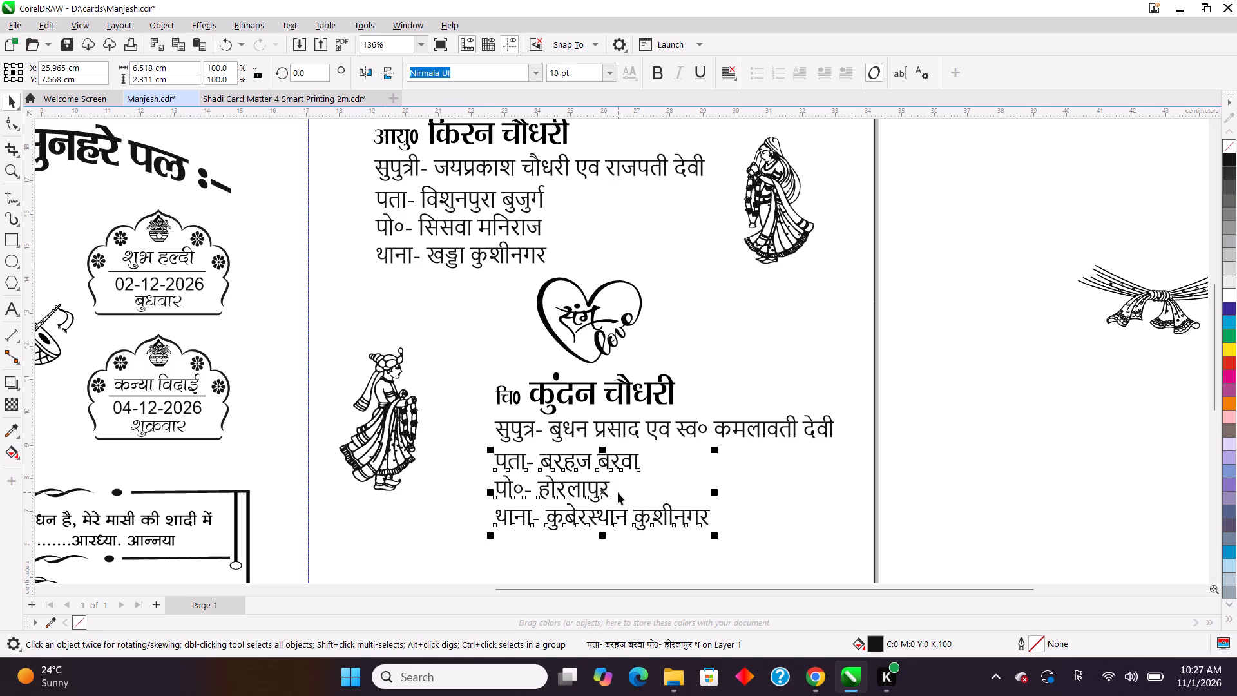
{"action": "key", "text": "Up"}
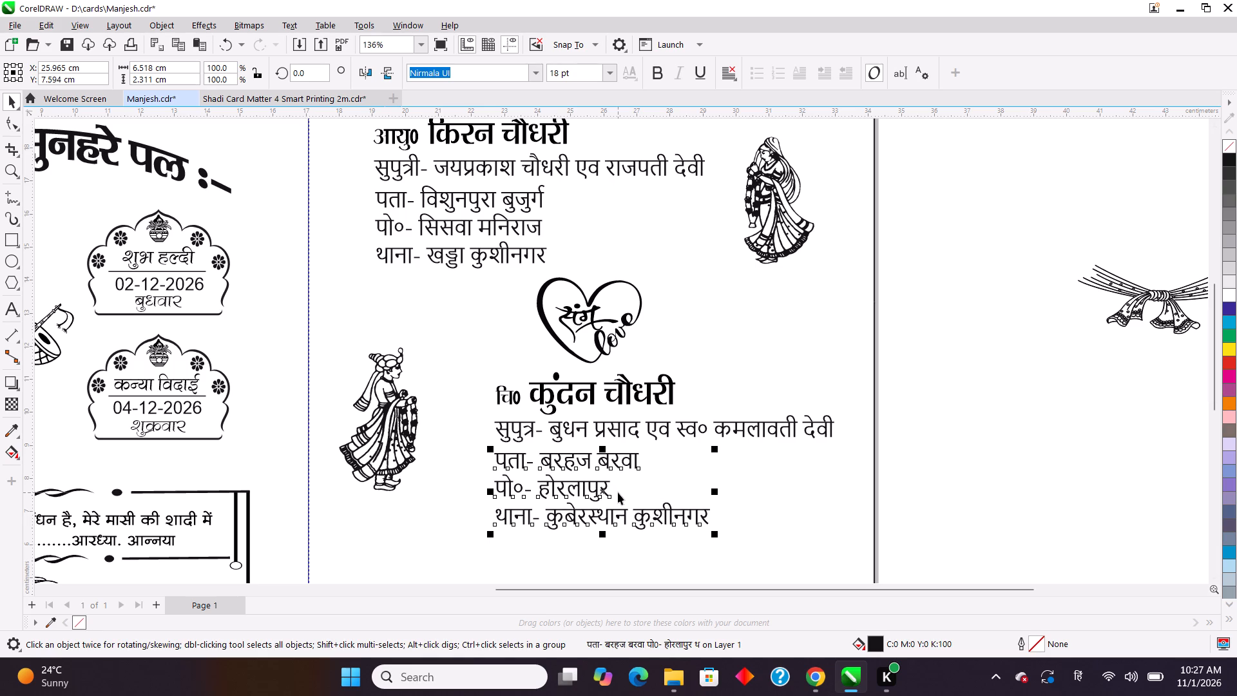
{"action": "key", "text": "Right"}
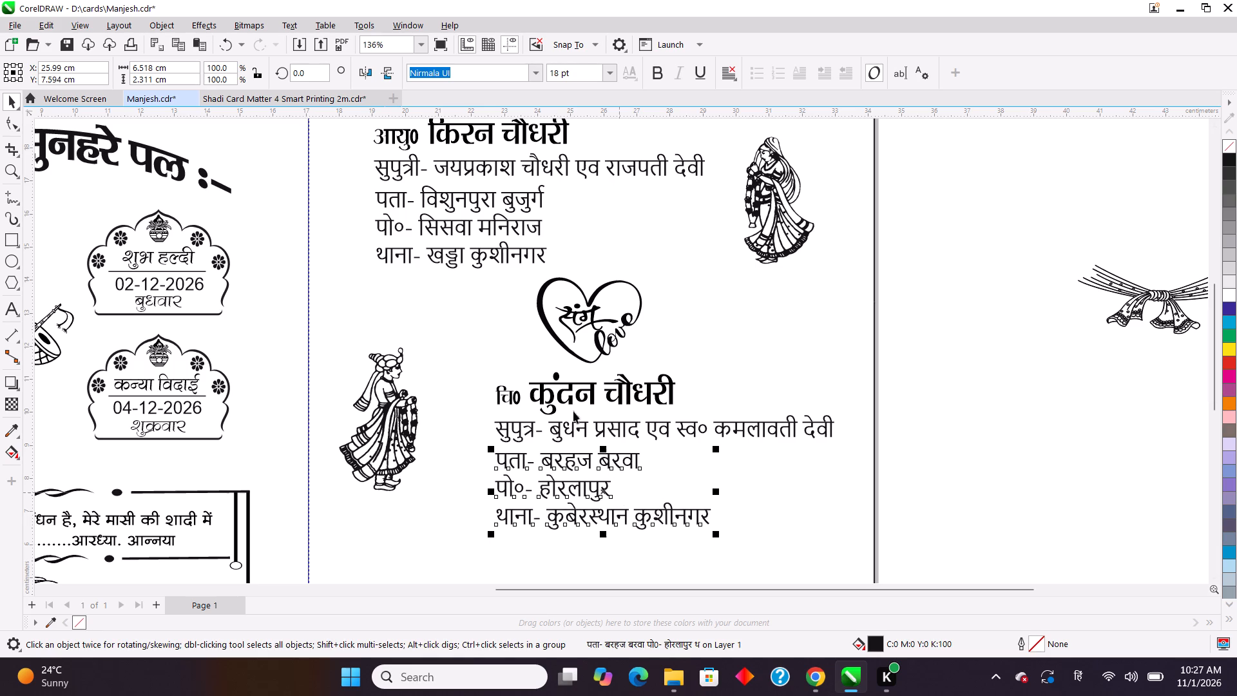
{"action": "left_click", "coordinate": [979, 453]}
Nudge the figure beside the groom's details about 0.7 cm down.
{"action": "scroll", "coordinate": [975, 455], "scroll_direction": "down", "scroll_amount": 4}
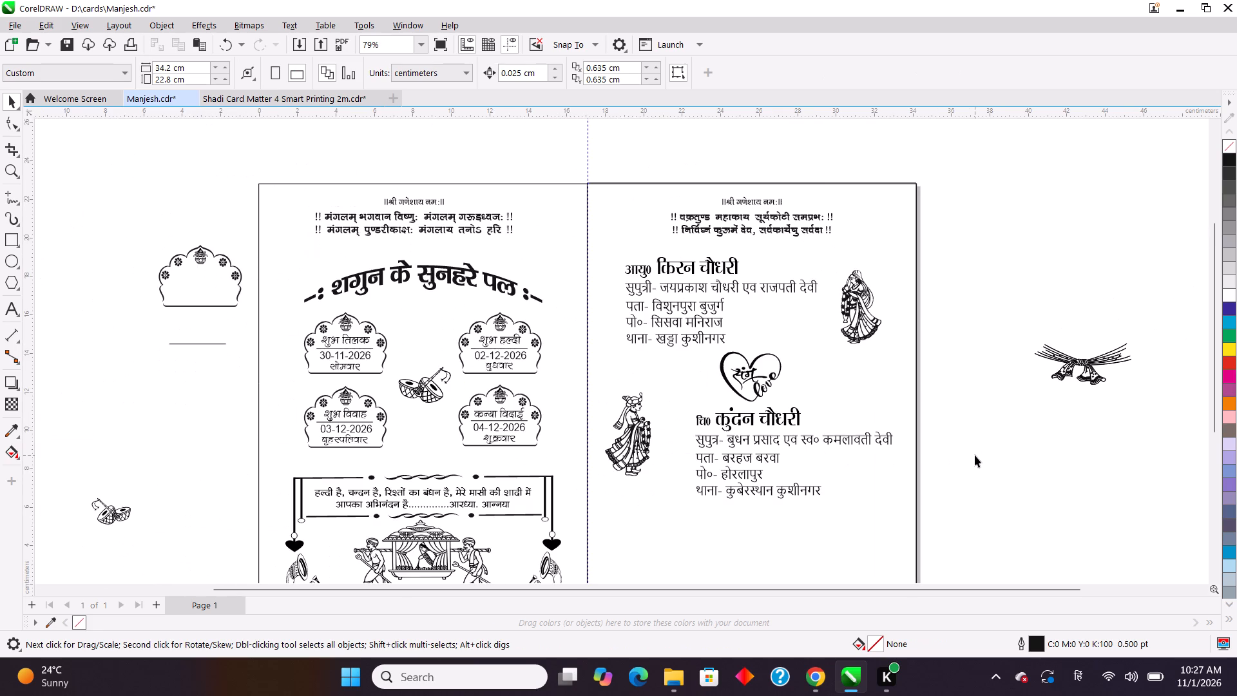
{"action": "scroll", "coordinate": [975, 455], "scroll_direction": "down", "scroll_amount": 1}
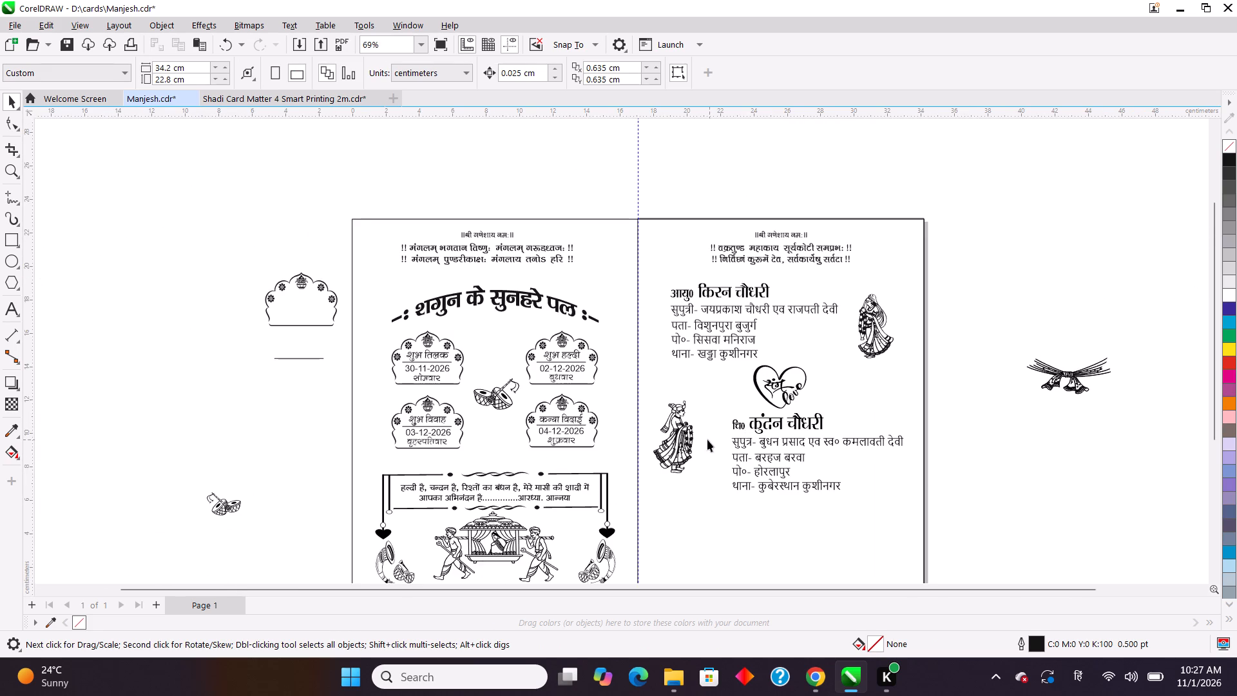
{"action": "left_click", "coordinate": [675, 447]}
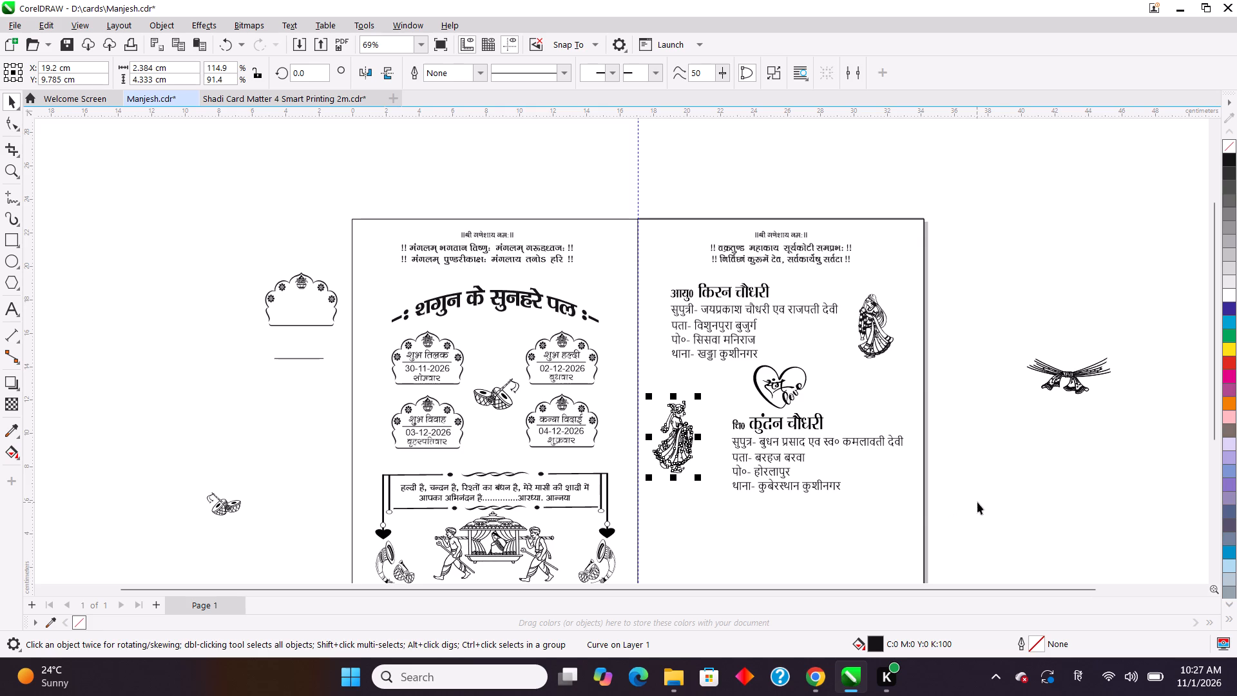
{"action": "key", "text": "Down"}
{"action": "key", "text": "Down"}
{"action": "key", "text": "Down"}
{"action": "key", "text": "Down"}
{"action": "key", "text": "Down"}
{"action": "key", "text": "Down"}
{"action": "key", "text": "Down"}
{"action": "key", "text": "Down"}
{"action": "key", "text": "Down"}
{"action": "key", "text": "Down"}
{"action": "key", "text": "Down"}
{"action": "key", "text": "Down"}
{"action": "key", "text": "Down"}
{"action": "key", "text": "Down"}
{"action": "key", "text": "Down"}
{"action": "key", "text": "Down"}
{"action": "key", "text": "Down"}
{"action": "key", "text": "Down"}
{"action": "key", "text": "Down"}
{"action": "key", "text": "Down"}
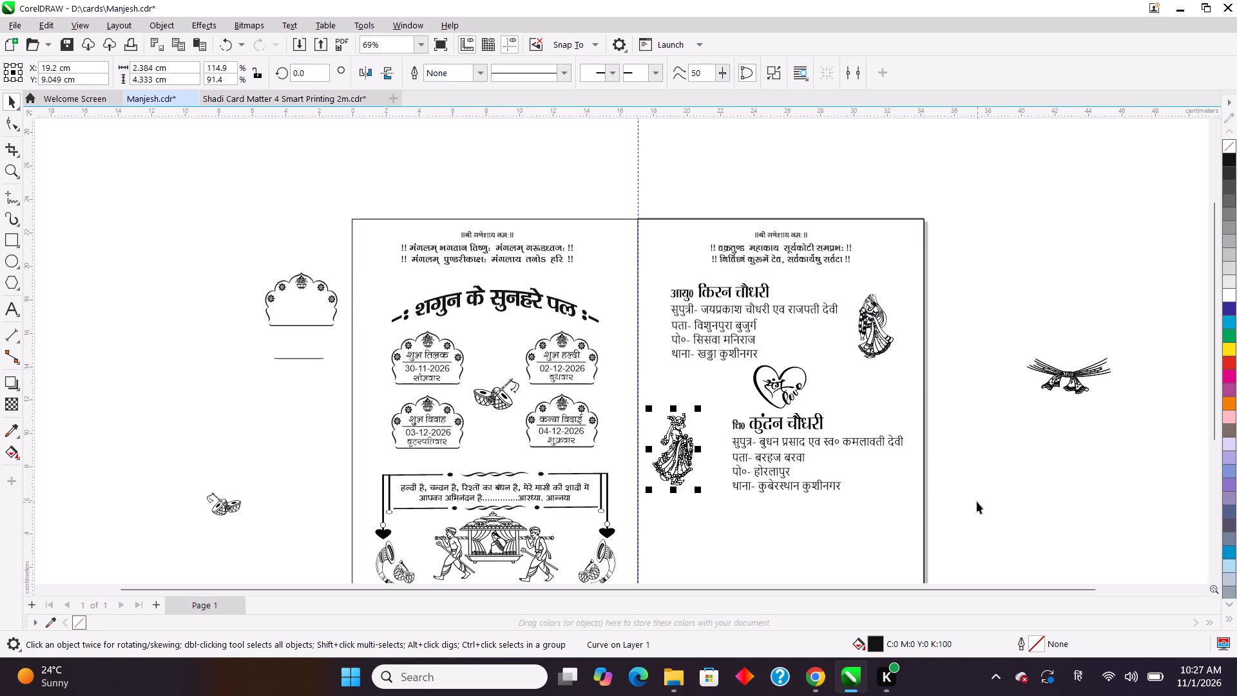
{"action": "left_click", "coordinate": [1051, 499]}
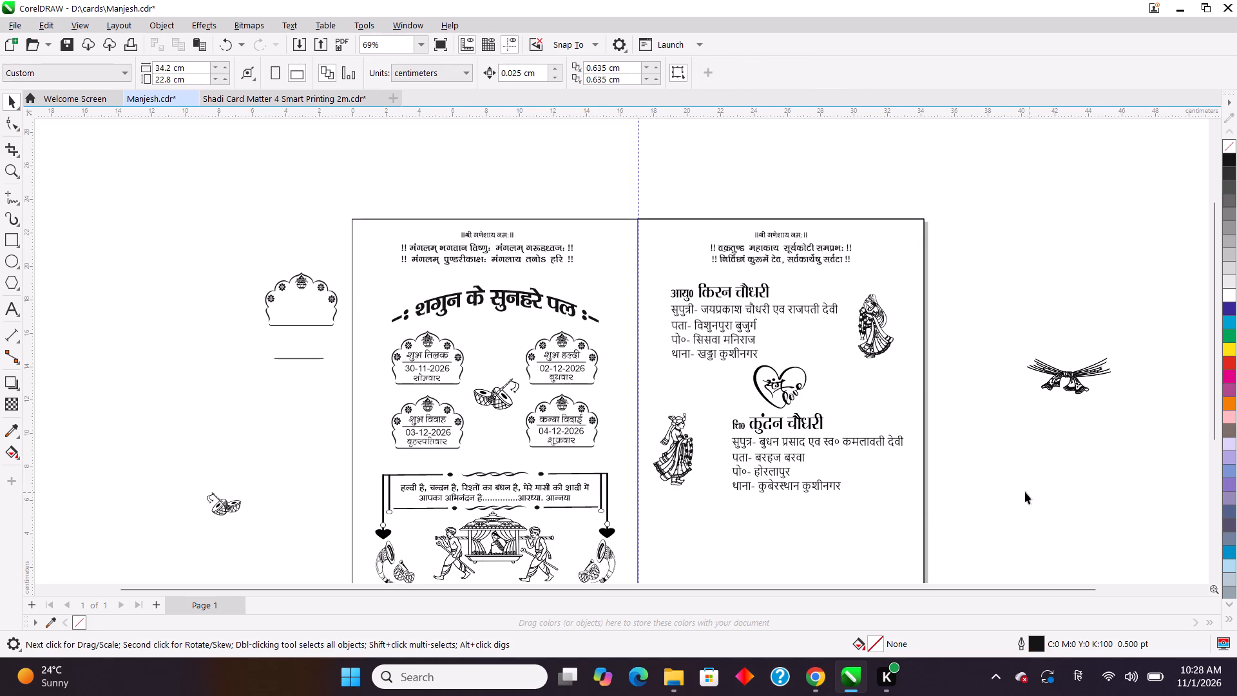
Copy the "के पावन परिणय" heading group with its two invitation lines from page 4 of the Shadi Card Matter 4 file.
{"action": "scroll", "coordinate": [1025, 489], "scroll_direction": "down", "scroll_amount": 2}
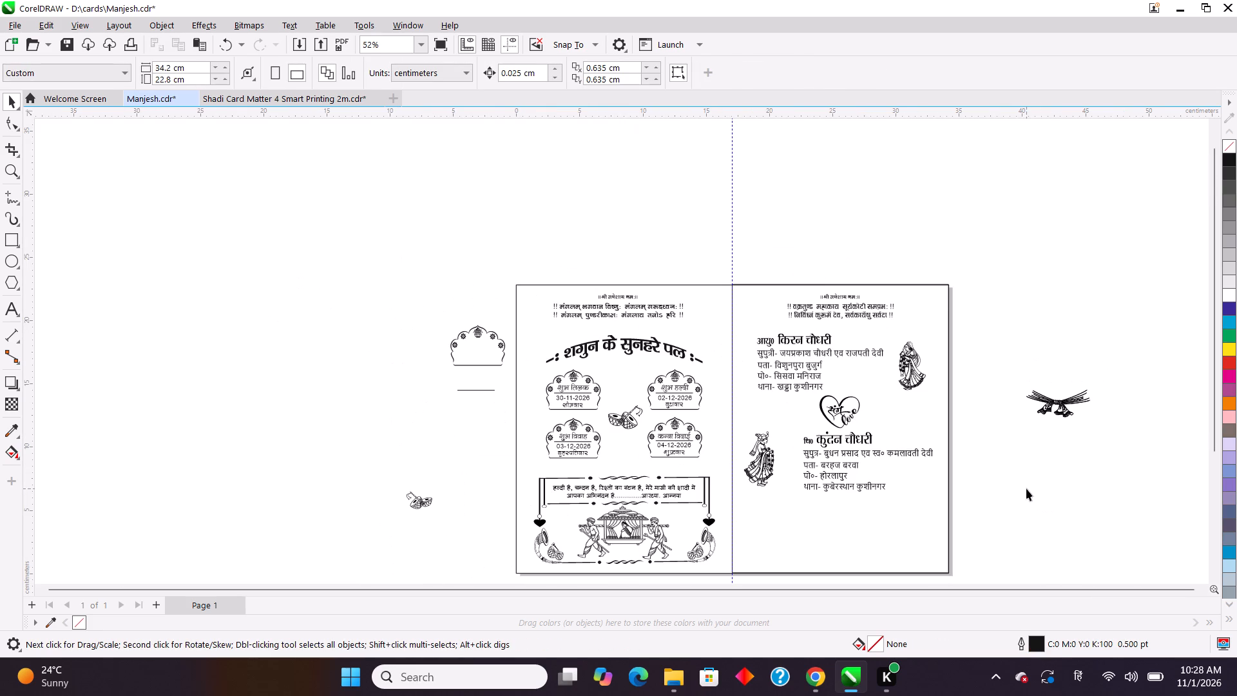
{"action": "scroll", "coordinate": [1026, 488], "scroll_direction": "up", "scroll_amount": 2}
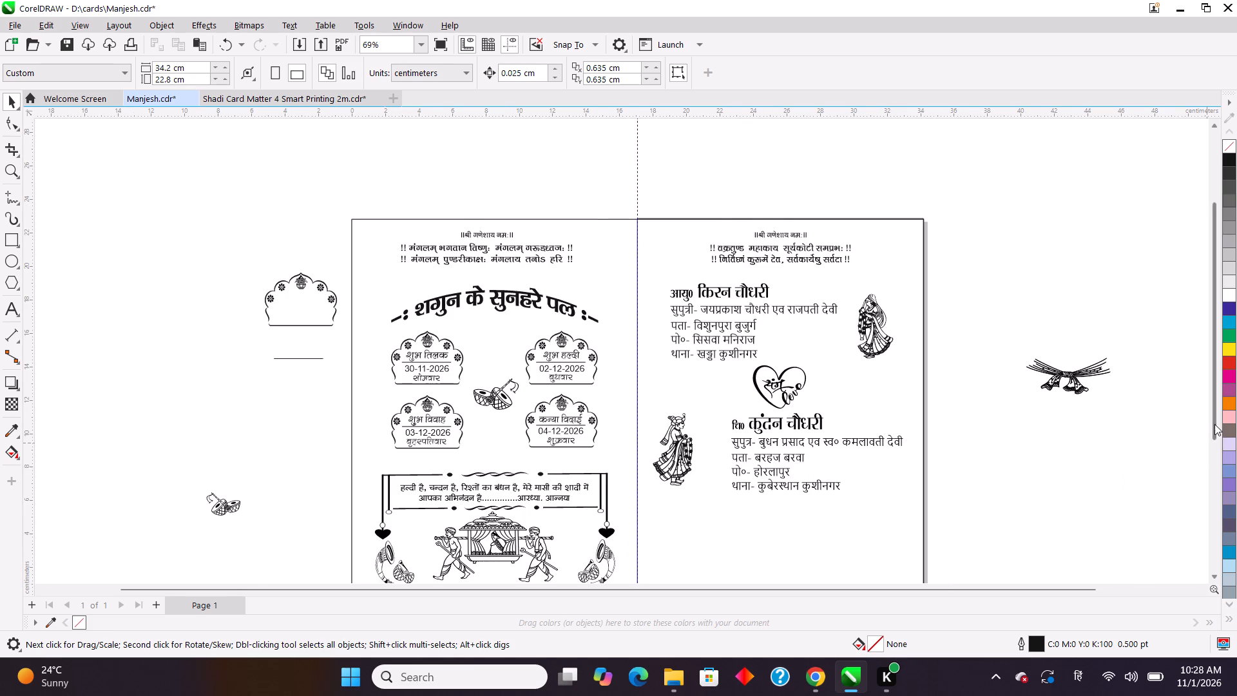
{"action": "left_click_drag", "start_coordinate": [1211, 422], "coordinate": [1213, 450]}
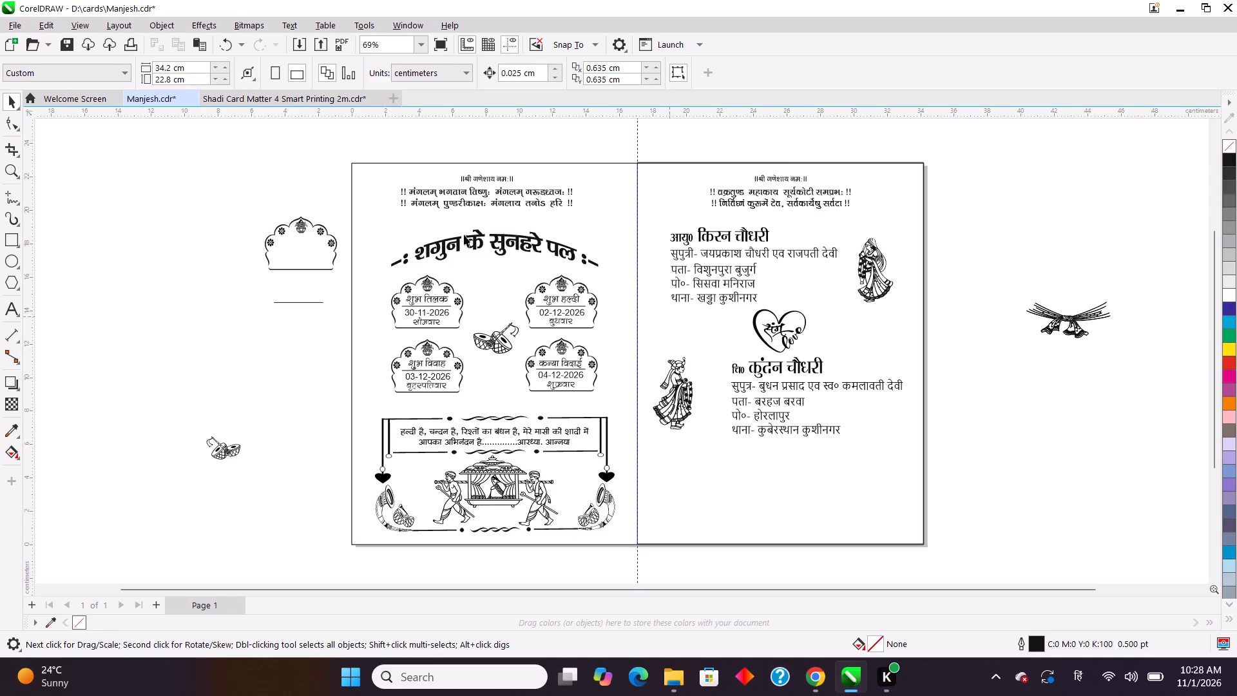
{"action": "left_click", "coordinate": [279, 99]}
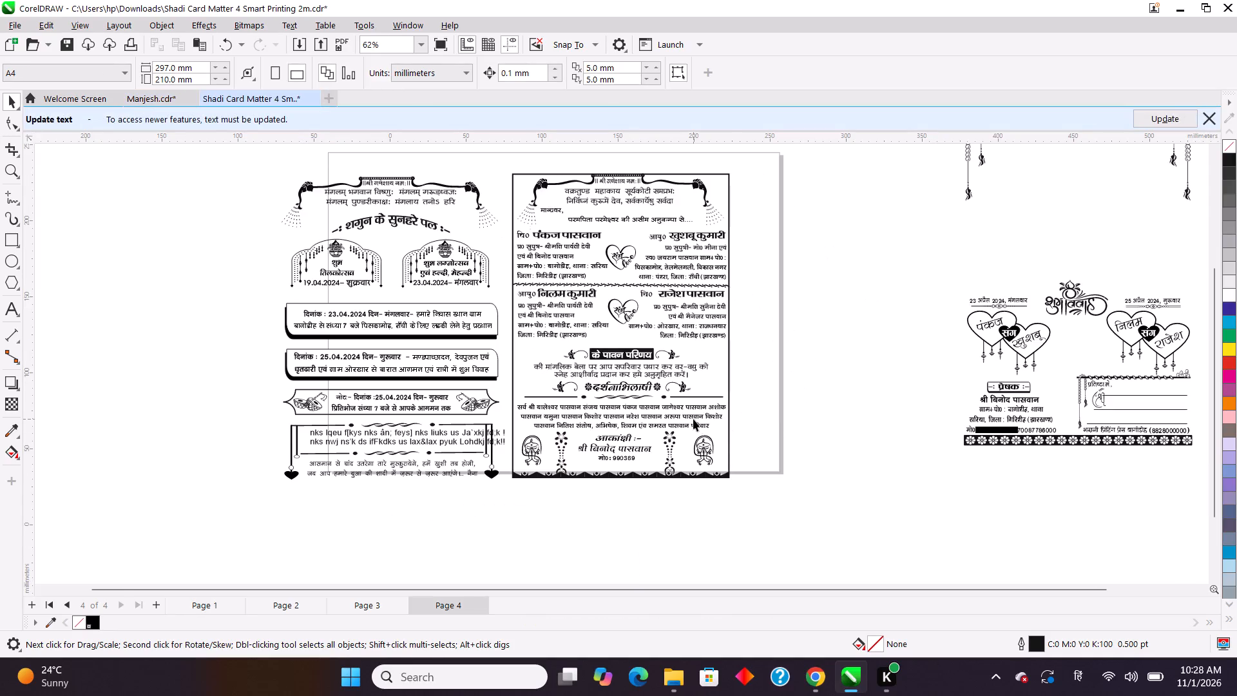
{"action": "scroll", "coordinate": [697, 396], "scroll_direction": "up", "scroll_amount": 5}
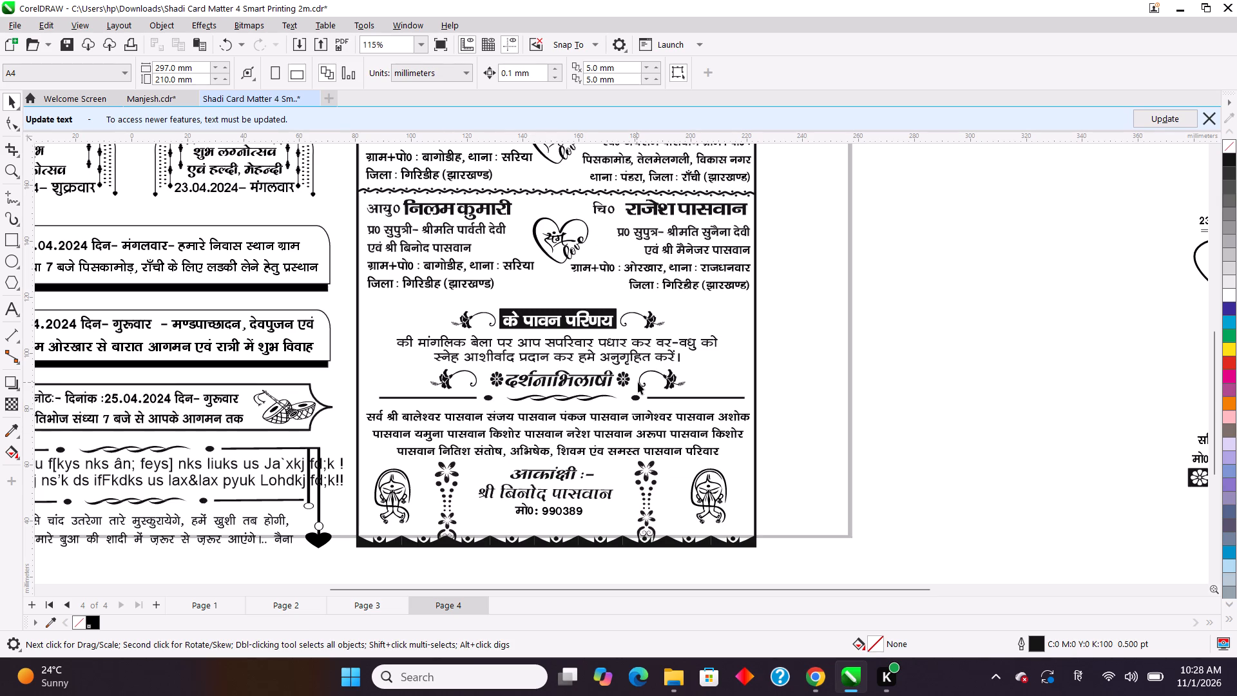
{"action": "left_click", "coordinate": [543, 383]}
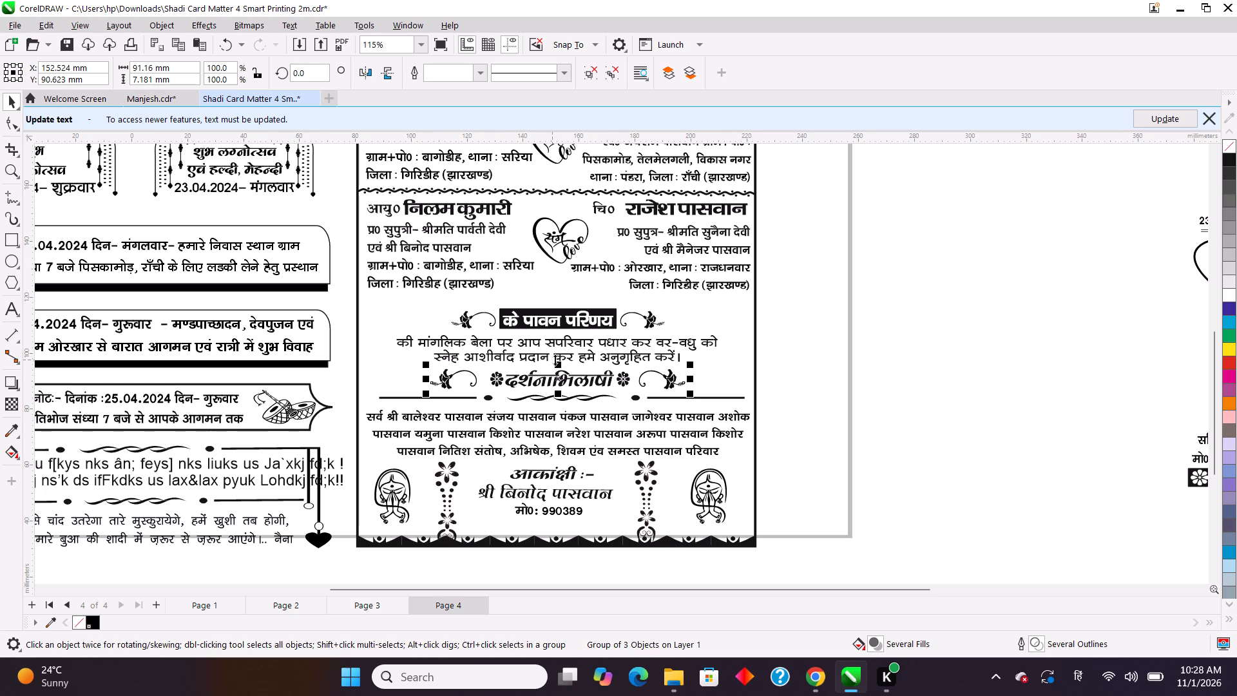
{"action": "left_click", "coordinate": [909, 391]}
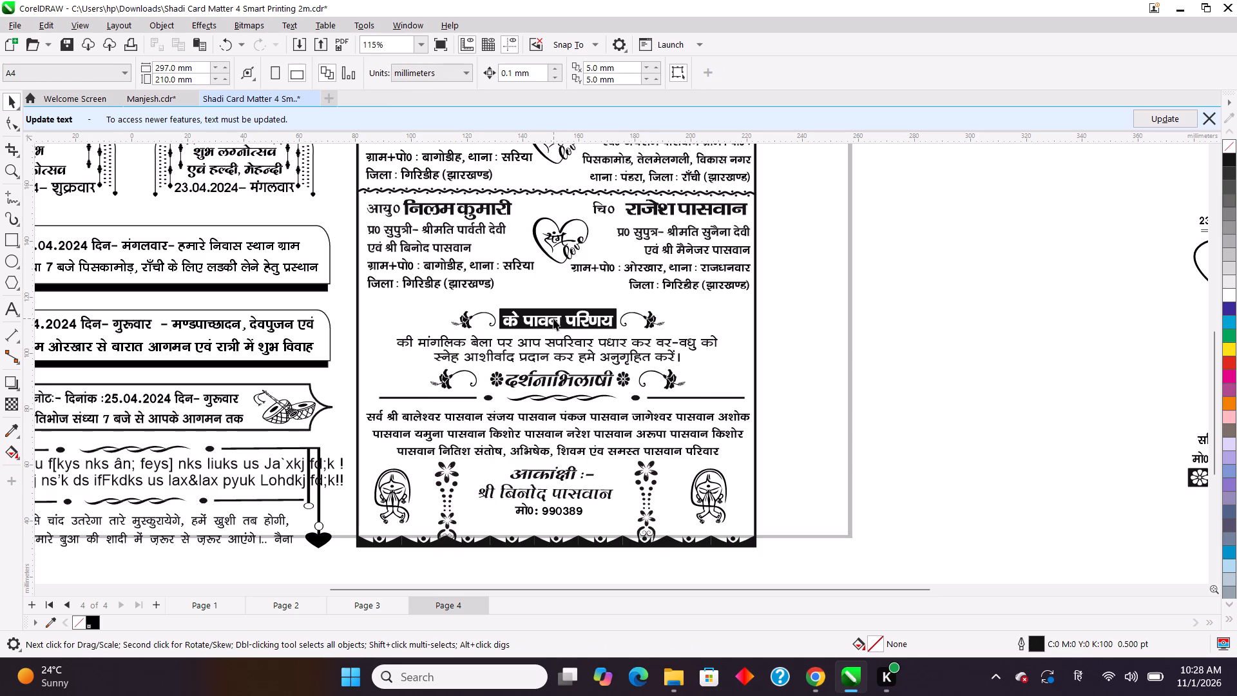
{"action": "left_click", "coordinate": [552, 318]}
{"action": "right_click", "coordinate": [552, 318]}
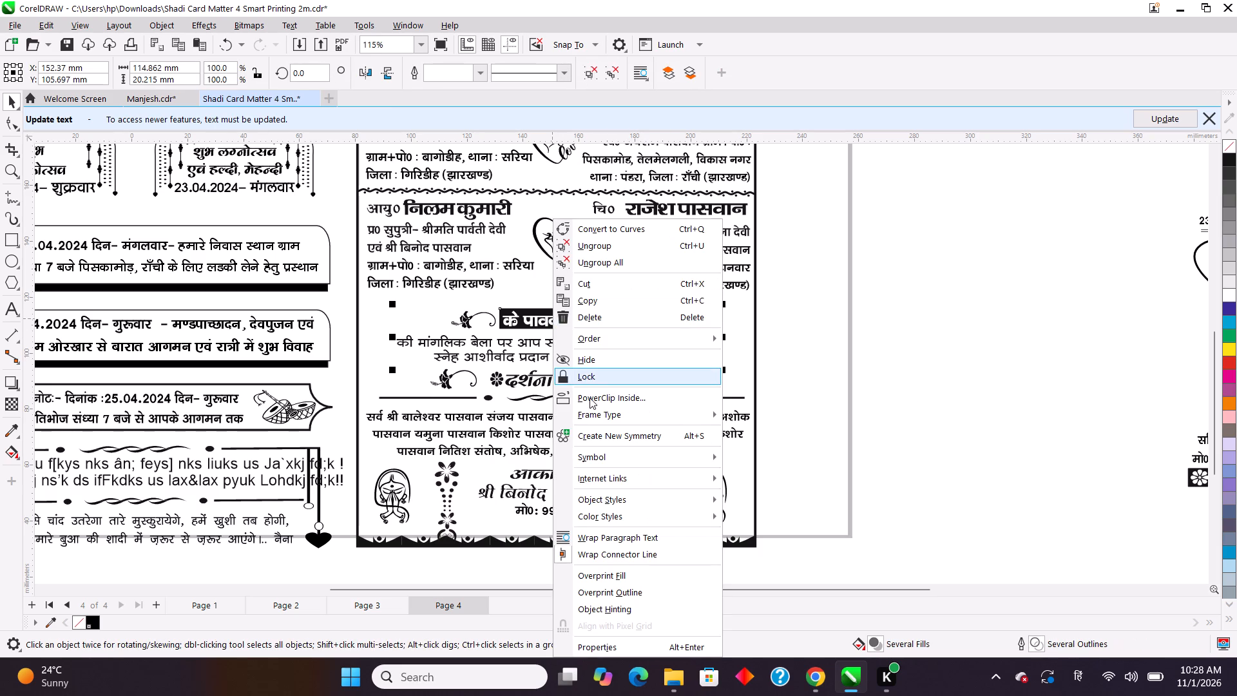
{"action": "left_click", "coordinate": [596, 299]}
Paste the "के पावन परिणय" group into the wedding card and place it just below the groom's address.
{"action": "left_click", "coordinate": [145, 93]}
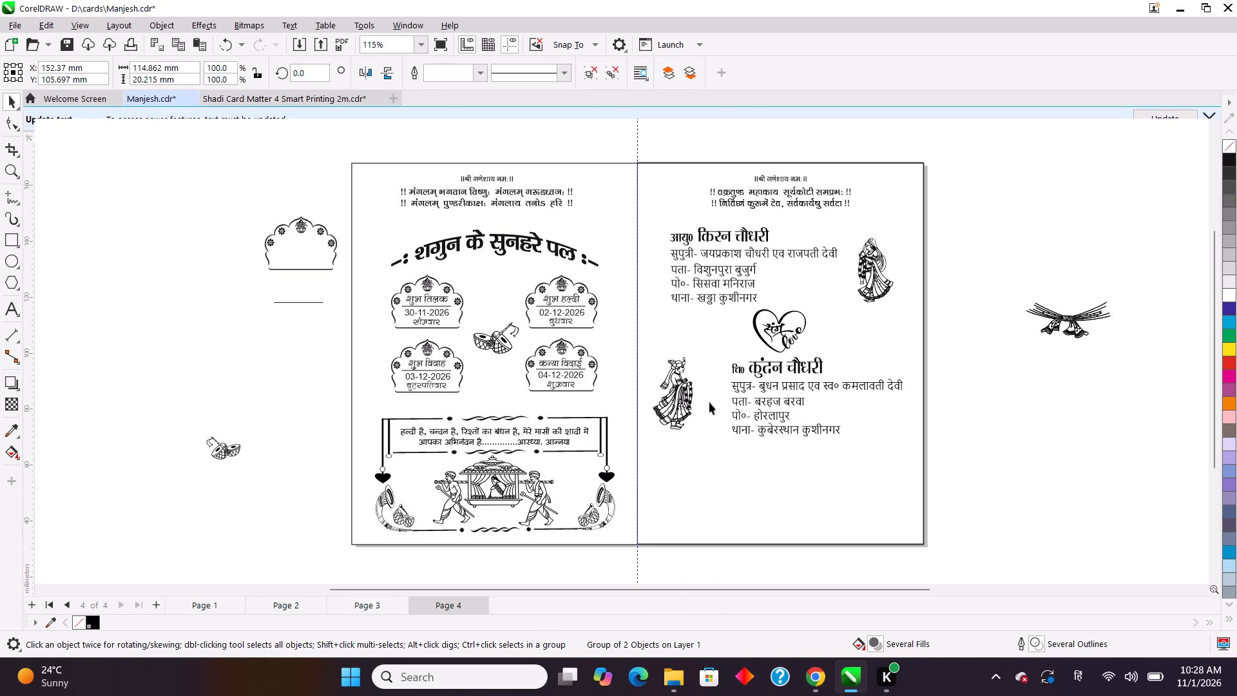
{"action": "right_click", "coordinate": [160, 299]}
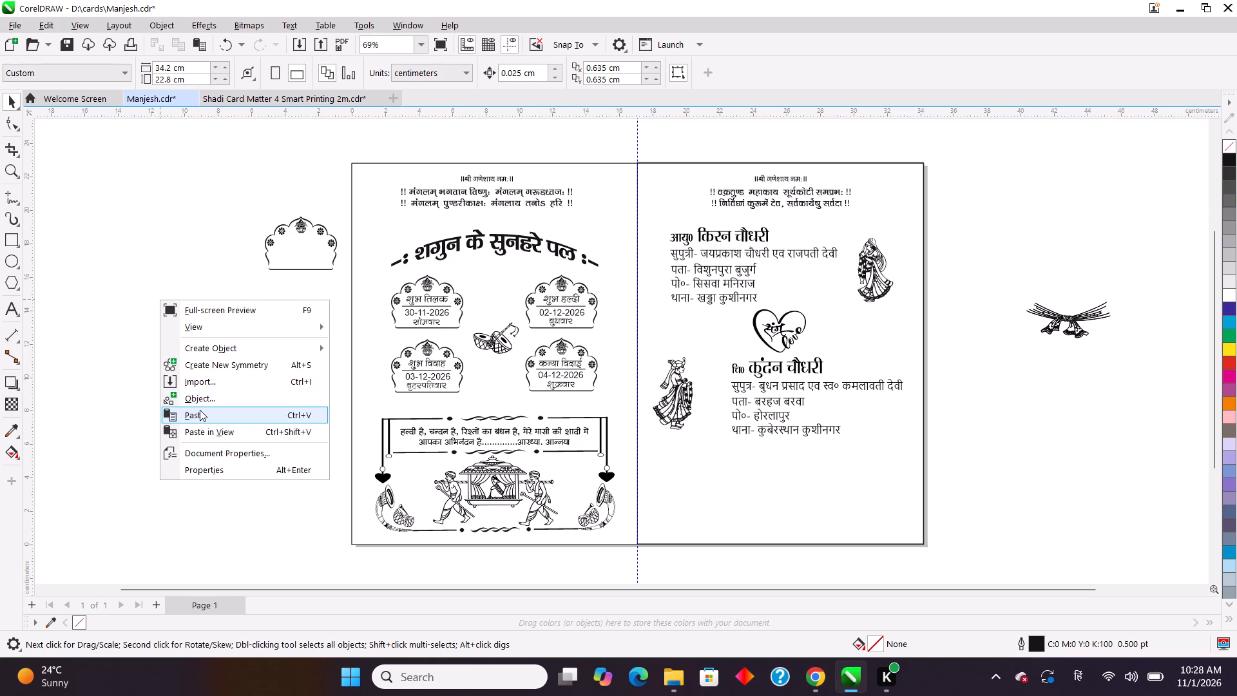
{"action": "left_click", "coordinate": [200, 410]}
{"action": "left_click_drag", "start_coordinate": [709, 404], "coordinate": [718, 411]}
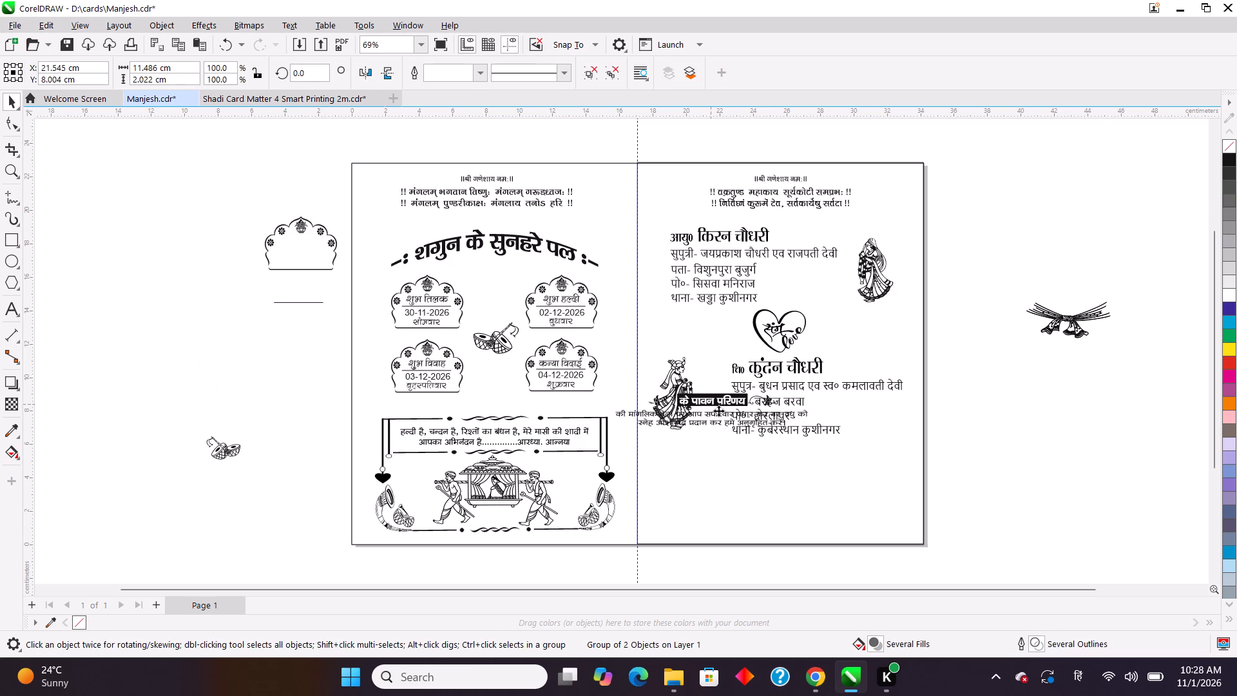
{"action": "left_click_drag", "start_coordinate": [718, 411], "coordinate": [760, 450]}
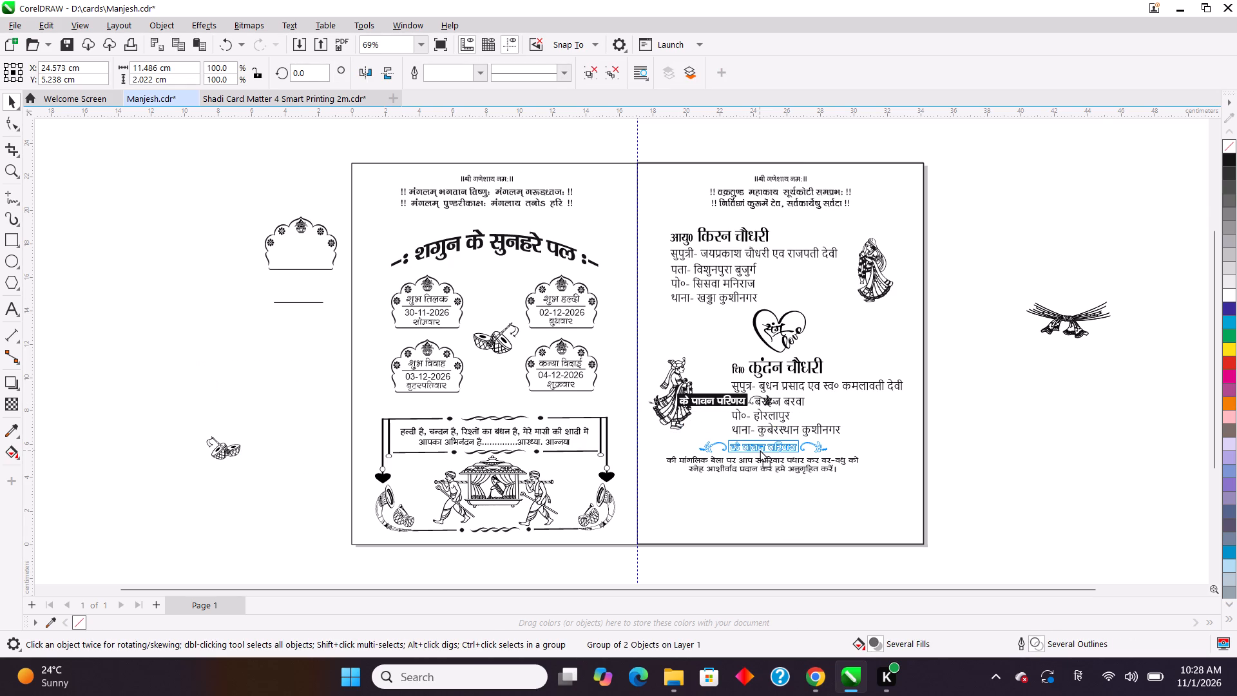
{"action": "left_click_drag", "start_coordinate": [760, 450], "coordinate": [765, 450]}
{"action": "left_click", "coordinate": [995, 470]}
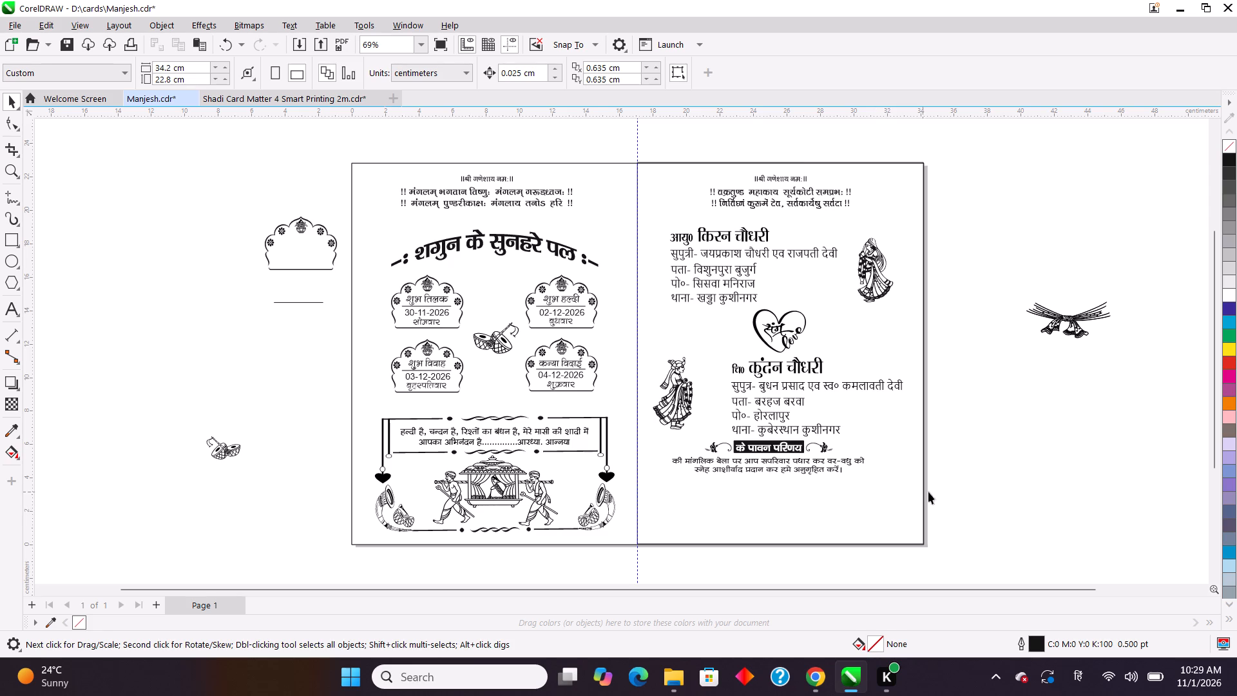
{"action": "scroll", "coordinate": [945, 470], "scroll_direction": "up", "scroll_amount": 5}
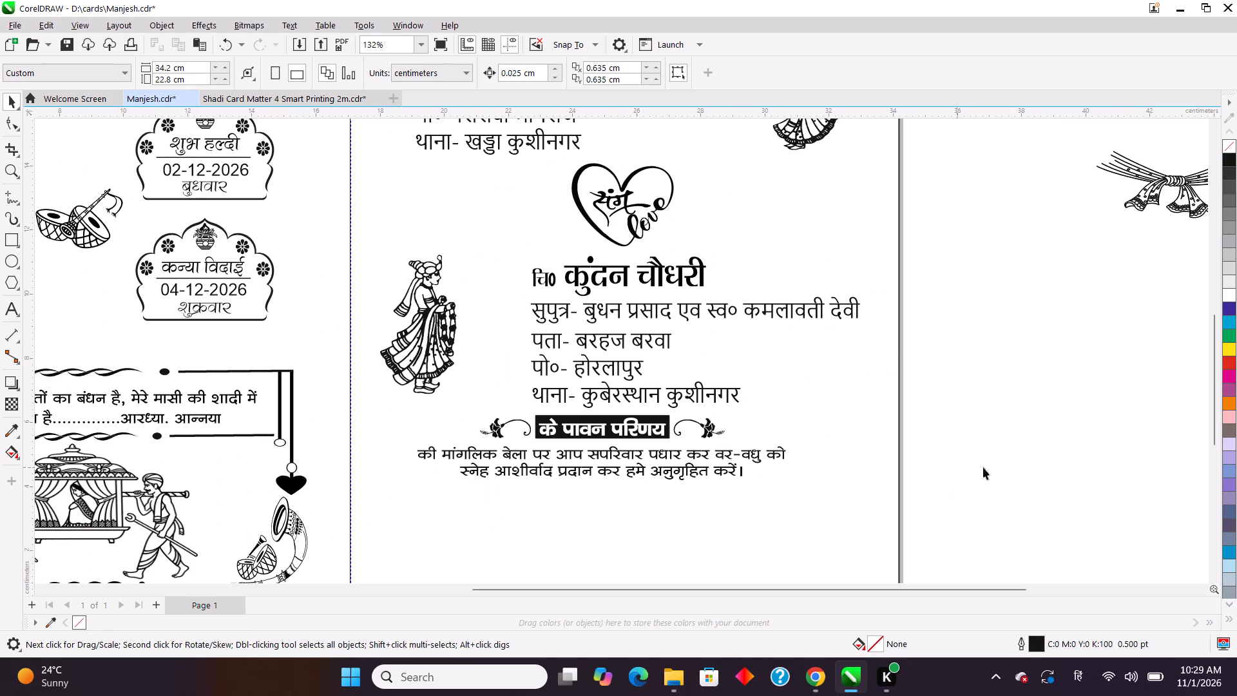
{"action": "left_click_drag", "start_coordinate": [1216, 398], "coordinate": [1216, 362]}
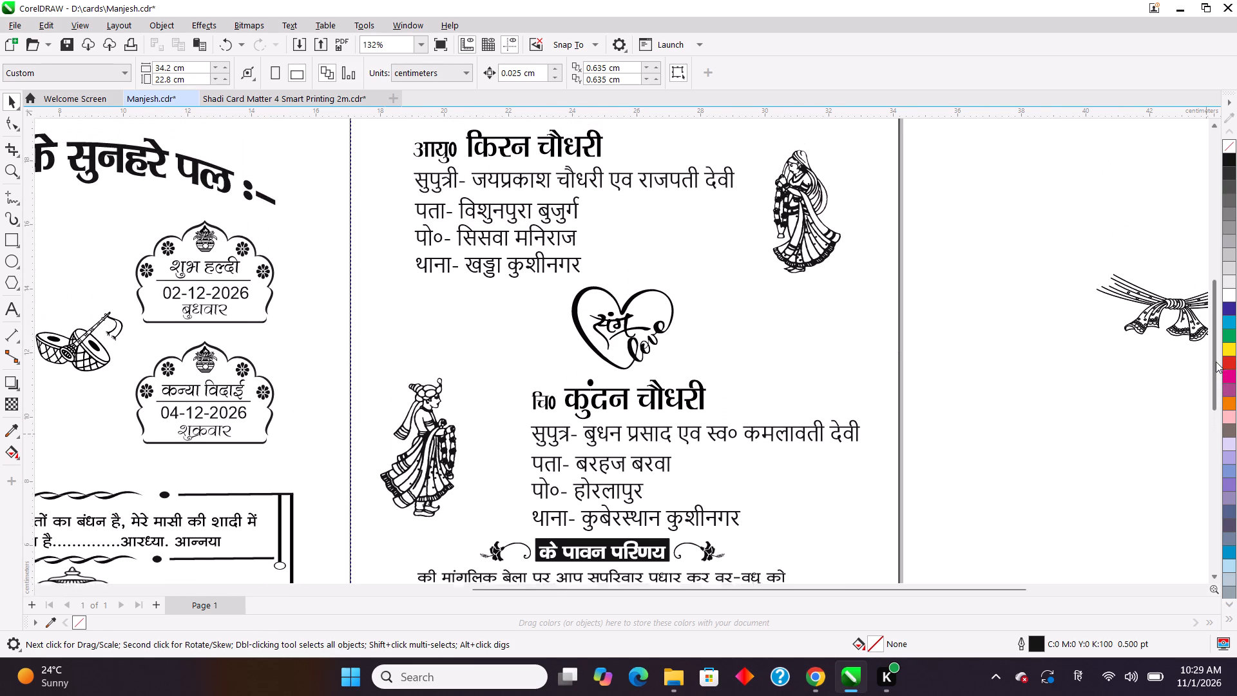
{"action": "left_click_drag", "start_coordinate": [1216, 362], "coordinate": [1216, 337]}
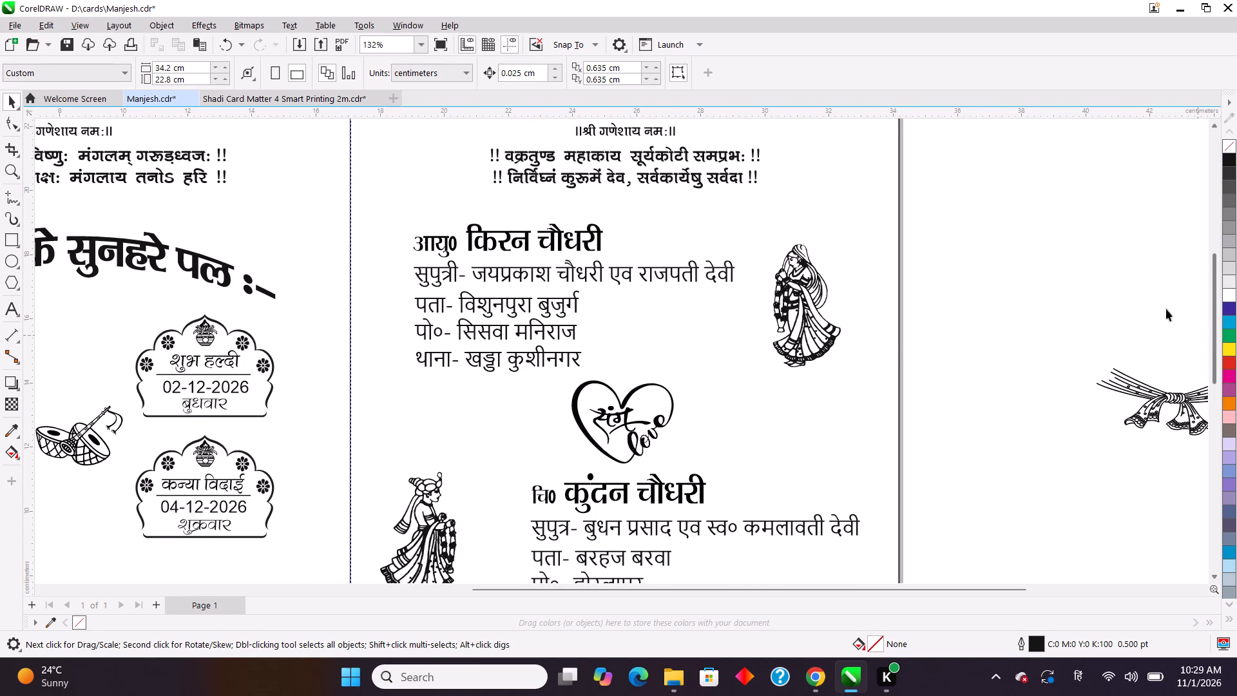
Nudge the bride's details together with her figure about 0.3 cm to the left and 0.5 cm up.
{"action": "left_click_drag", "start_coordinate": [978, 187], "coordinate": [407, 381]}
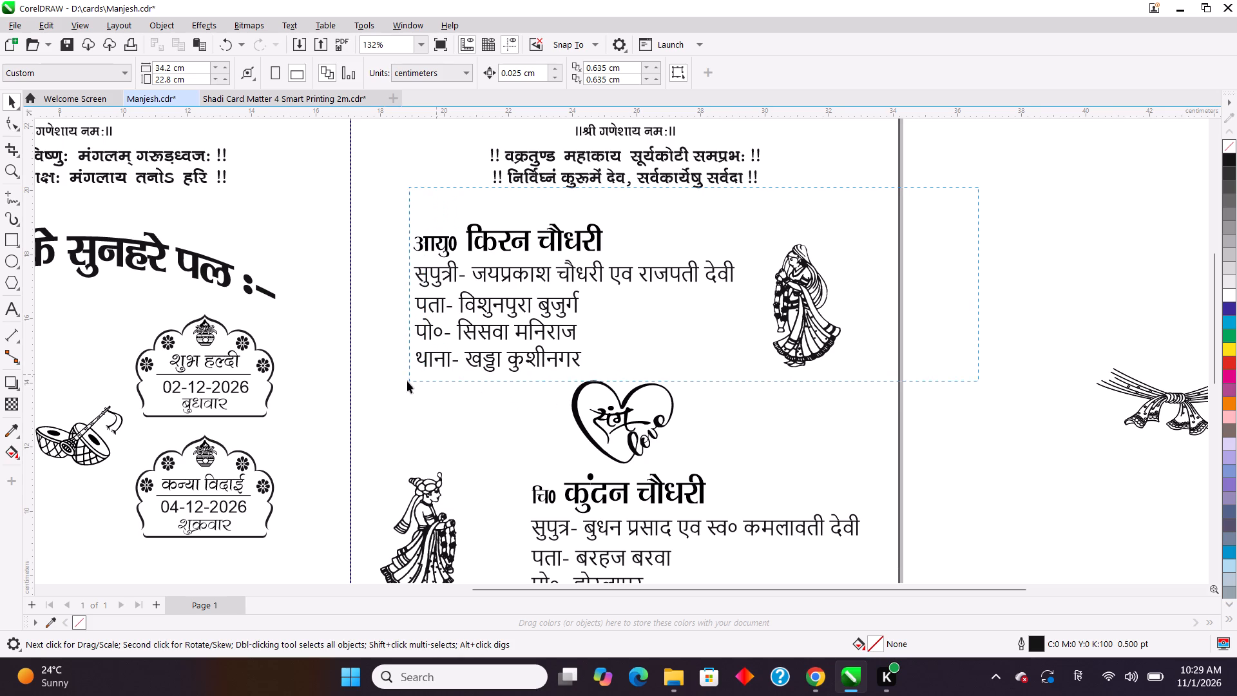
{"action": "left_click_drag", "start_coordinate": [407, 381], "coordinate": [396, 384]}
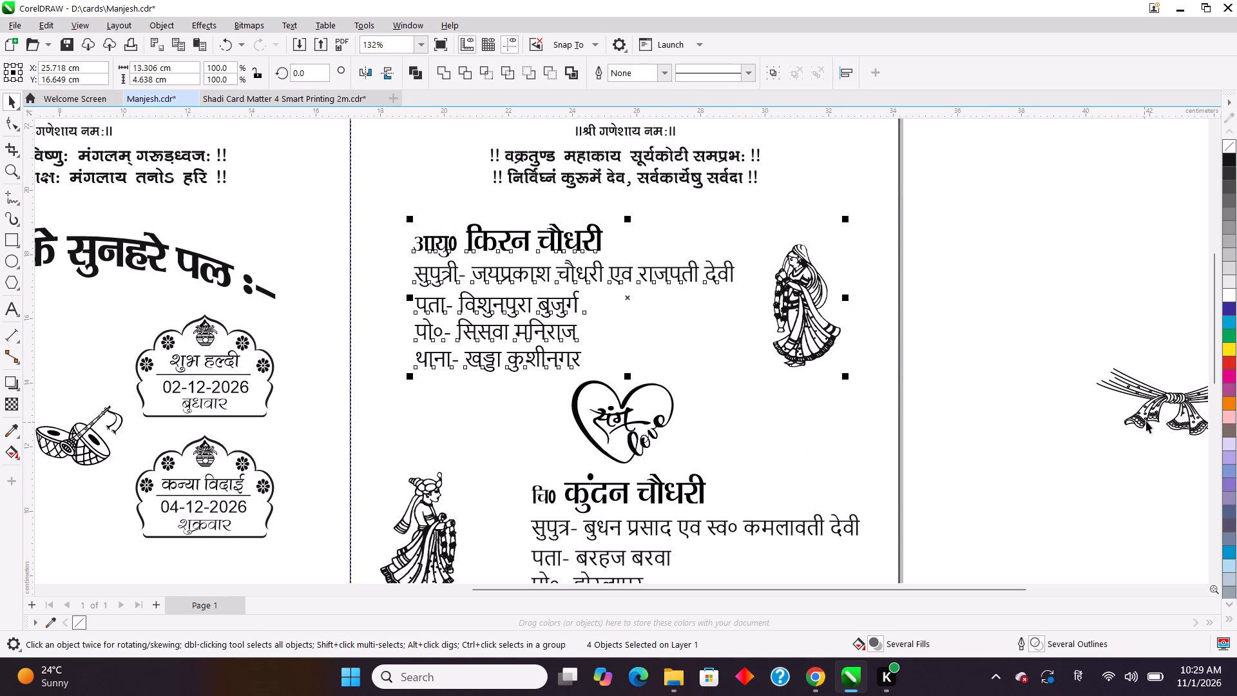
{"action": "key", "text": "Left"}
{"action": "key", "text": "Left"}
{"action": "key", "text": "Left"}
{"action": "key", "text": "Left"}
{"action": "key", "text": "Left"}
{"action": "key", "text": "Left"}
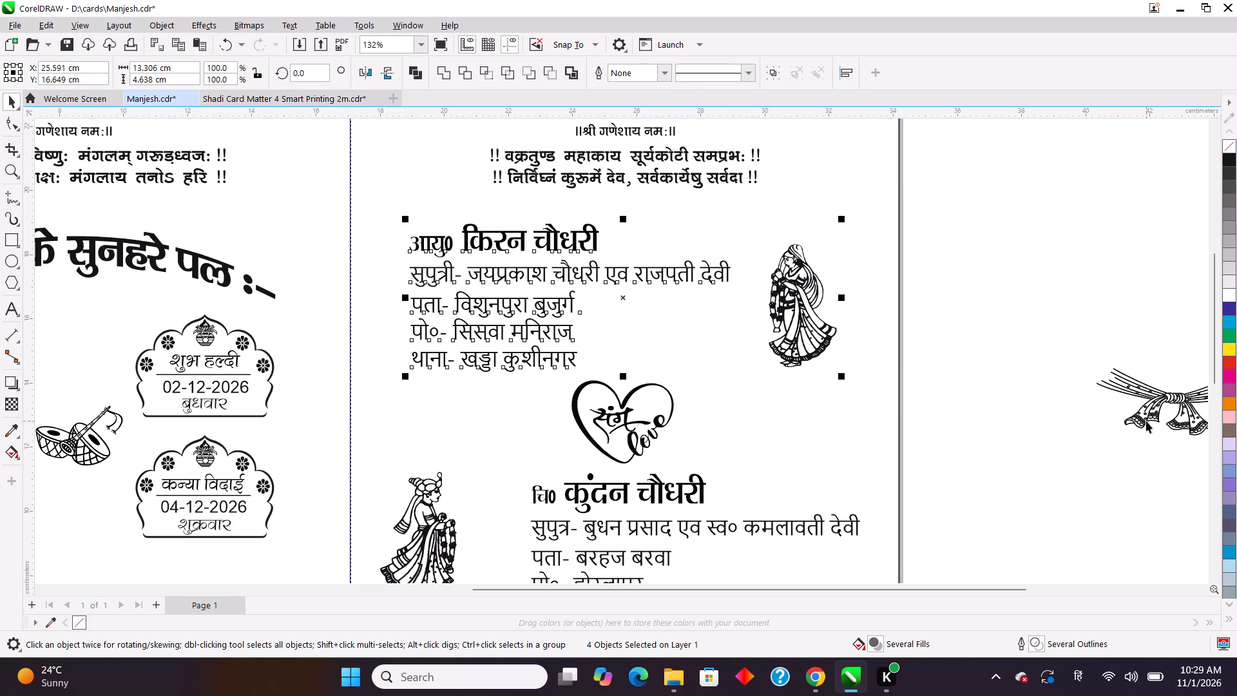
{"action": "key", "text": "Left"}
{"action": "key", "text": "Up"}
{"action": "key", "text": "Up"}
{"action": "key", "text": "Up"}
{"action": "key", "text": "Up"}
{"action": "key", "text": "Up"}
{"action": "key", "text": "Up"}
{"action": "key", "text": "Up"}
{"action": "key", "text": "Up"}
{"action": "key", "text": "Up"}
{"action": "key", "text": "Up"}
{"action": "key", "text": "Up"}
{"action": "key", "text": "Up"}
{"action": "key", "text": "Up"}
{"action": "key", "text": "Up"}
{"action": "key", "text": "Up"}
{"action": "key", "text": "Up"}
{"action": "key", "text": "Up"}
{"action": "key", "text": "Up"}
{"action": "key", "text": "Up"}
{"action": "key", "text": "Up"}
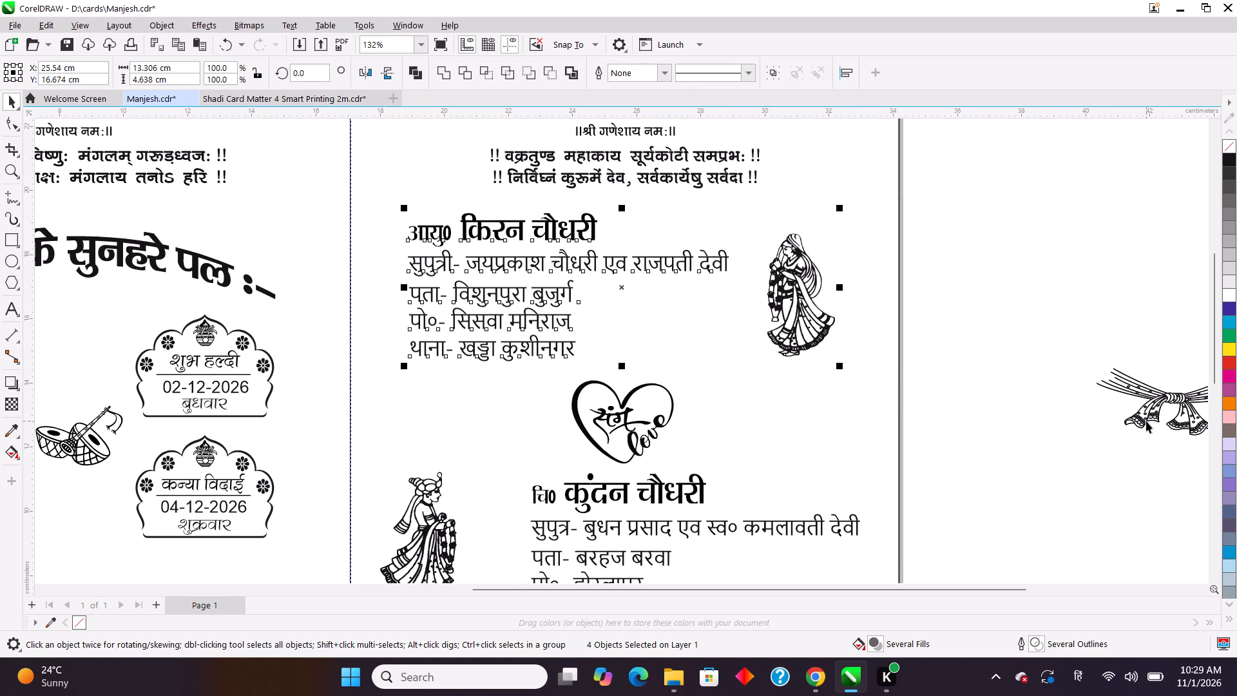
{"action": "key", "text": "Left"}
{"action": "key", "text": "Left"}
{"action": "key", "text": "Left"}
{"action": "key", "text": "Left"}
{"action": "key", "text": "Left"}
{"action": "key", "text": "Left"}
{"action": "key", "text": "Left"}
{"action": "key", "text": "Left"}
{"action": "key", "text": "Left"}
{"action": "key", "text": "Left"}
{"action": "key", "text": "Left"}
{"action": "key", "text": "Left"}
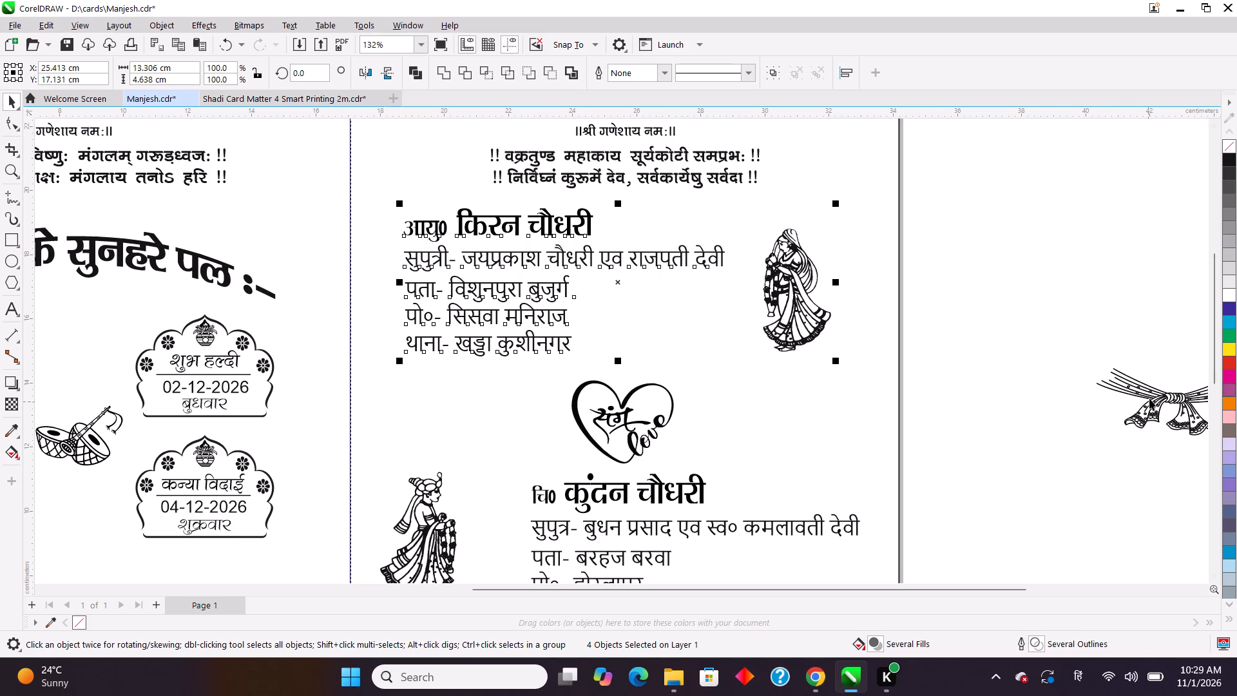
{"action": "scroll", "coordinate": [1146, 398], "scroll_direction": "down", "scroll_amount": 2}
{"action": "left_click", "coordinate": [1098, 454]}
Nudge the heart ornament between the bride's and groom's details about 0.4 cm up.
{"action": "scroll", "coordinate": [1099, 456], "scroll_direction": "down", "scroll_amount": 1}
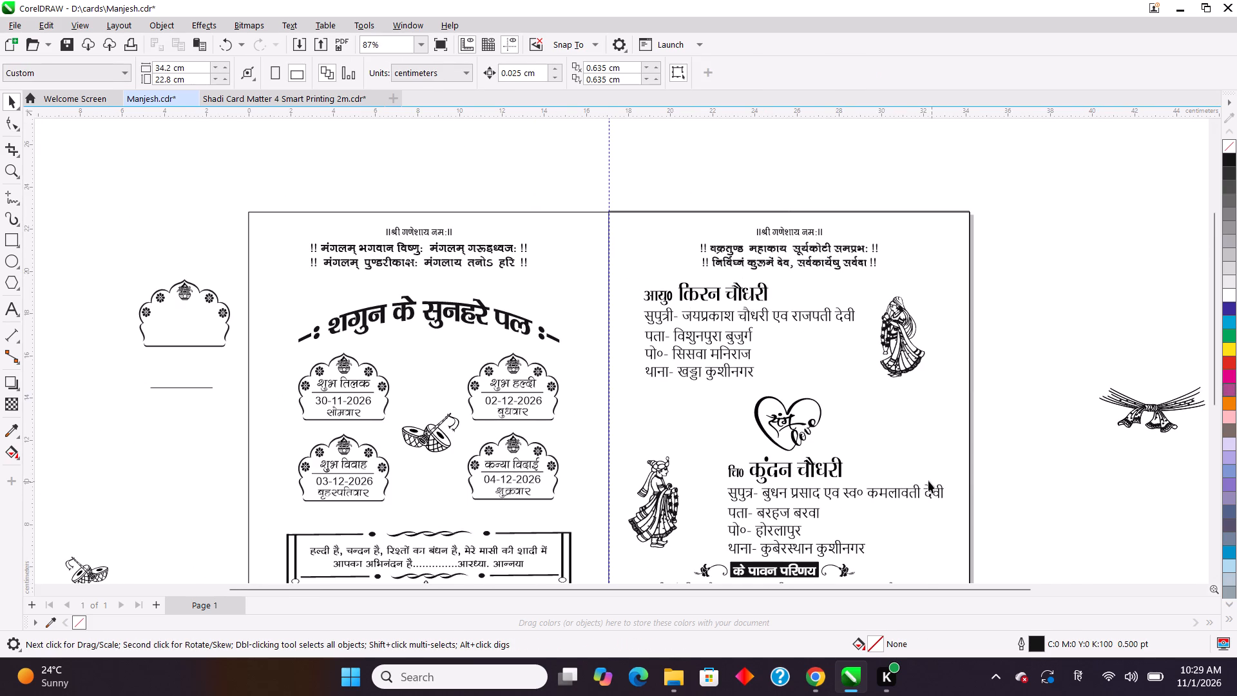
{"action": "left_click", "coordinate": [776, 421]}
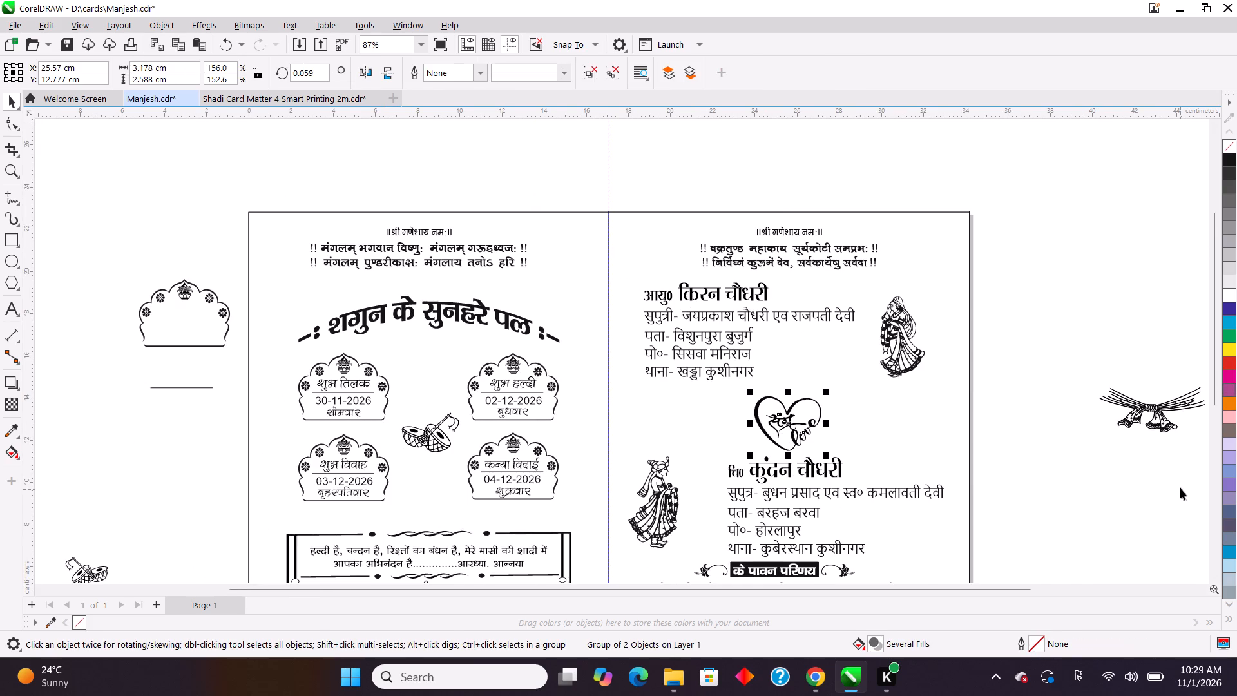
{"action": "key", "text": "Up"}
{"action": "key", "text": "Up"}
{"action": "key", "text": "Up"}
{"action": "key", "text": "Up"}
{"action": "key", "text": "Up"}
{"action": "key", "text": "Up"}
{"action": "key", "text": "Up"}
{"action": "key", "text": "Up"}
{"action": "key", "text": "Up"}
{"action": "key", "text": "Up"}
{"action": "key", "text": "Up"}
{"action": "key", "text": "Up"}
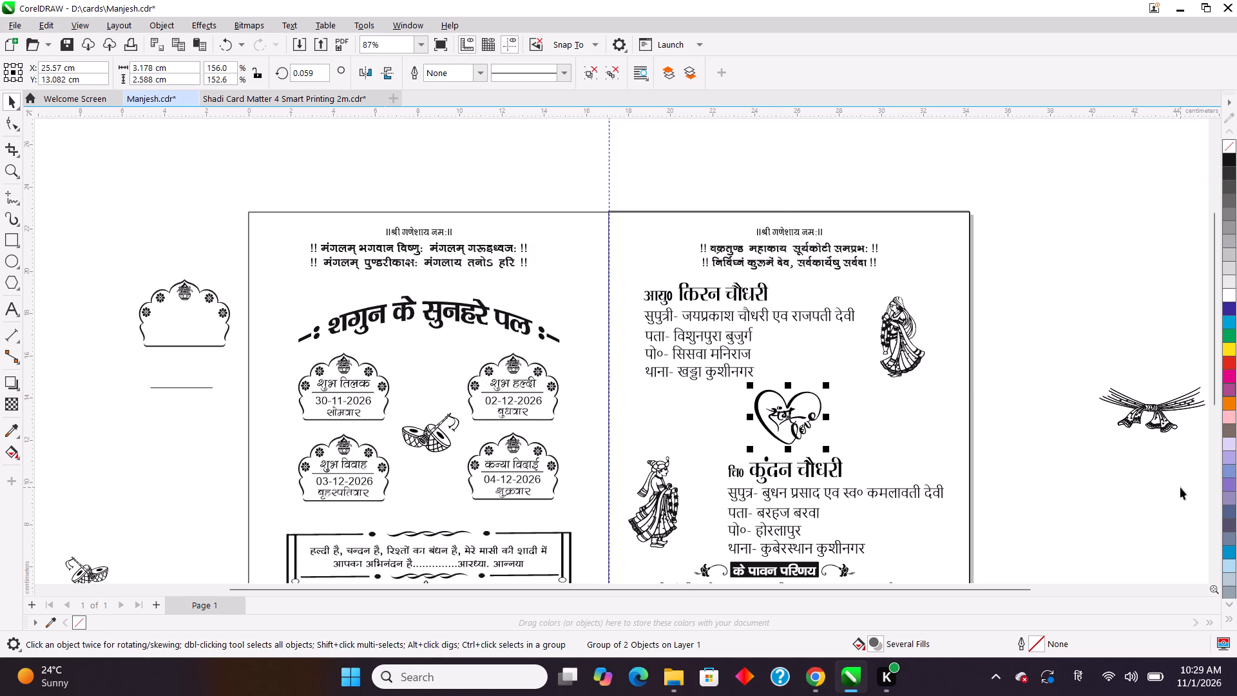
{"action": "key", "text": "Up"}
{"action": "key", "text": "Up"}
{"action": "key", "text": "Up"}
{"action": "left_click", "coordinate": [1070, 464]}
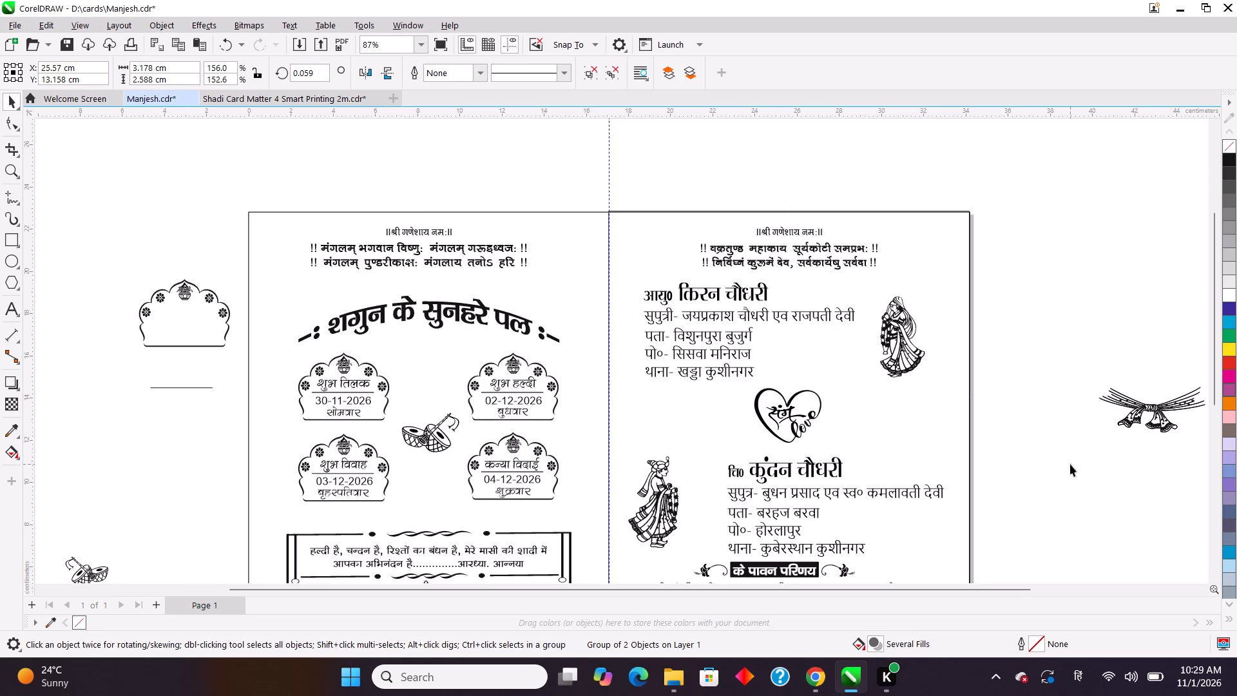
Nudge the groom's details together with the figure beside them slightly up towards the heart ornament.
{"action": "scroll", "coordinate": [1056, 446], "scroll_direction": "down", "scroll_amount": 2}
{"action": "left_click_drag", "start_coordinate": [1038, 438], "coordinate": [724, 534]}
{"action": "key", "text": "Up"}
{"action": "key", "text": "Up"}
{"action": "key", "text": "Up"}
{"action": "key", "text": "Up"}
{"action": "key", "text": "Up"}
{"action": "key", "text": "Up"}
{"action": "key", "text": "Up"}
{"action": "key", "text": "Up"}
{"action": "key", "text": "Up"}
{"action": "key", "text": "Up"}
{"action": "key", "text": "Up"}
{"action": "key", "text": "Up"}
{"action": "key", "text": "Up"}
{"action": "key", "text": "Up"}
{"action": "key", "text": "Up"}
{"action": "key", "text": "Up"}
{"action": "key", "text": "Up"}
{"action": "key", "text": "Up"}
{"action": "key", "text": "Up"}
{"action": "key", "text": "Up"}
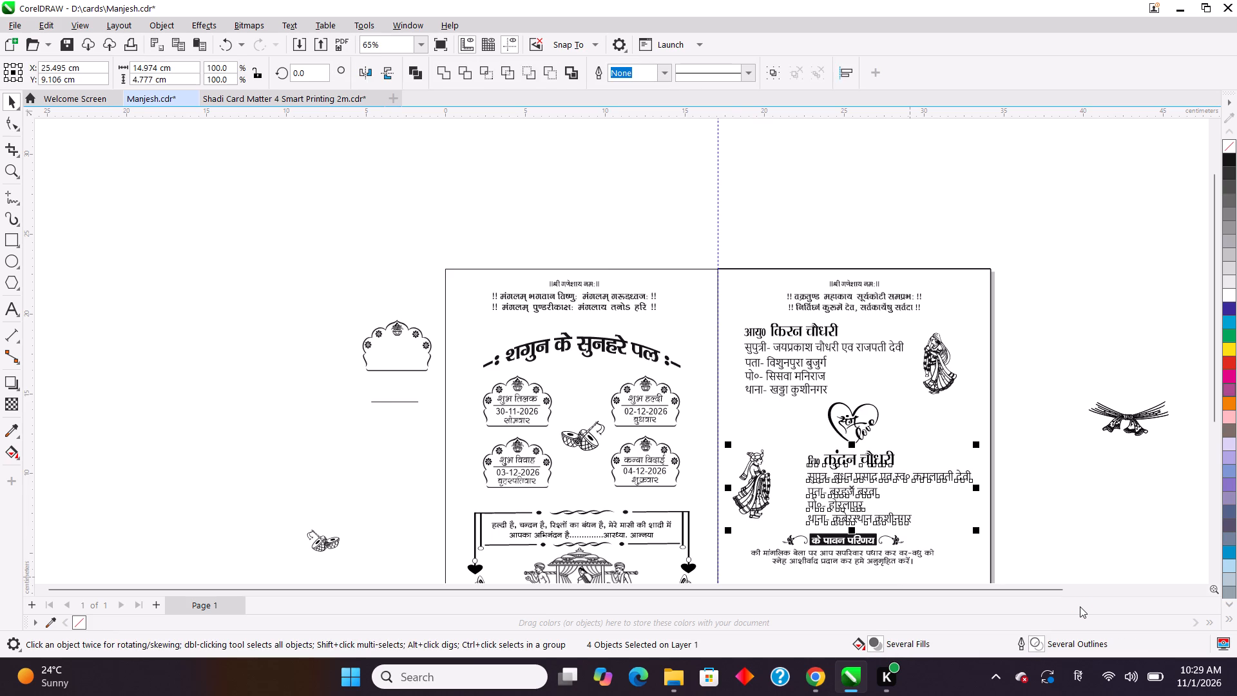
{"action": "key", "text": "Up"}
{"action": "key", "text": "Up"}
{"action": "left_click", "coordinate": [1064, 534]}
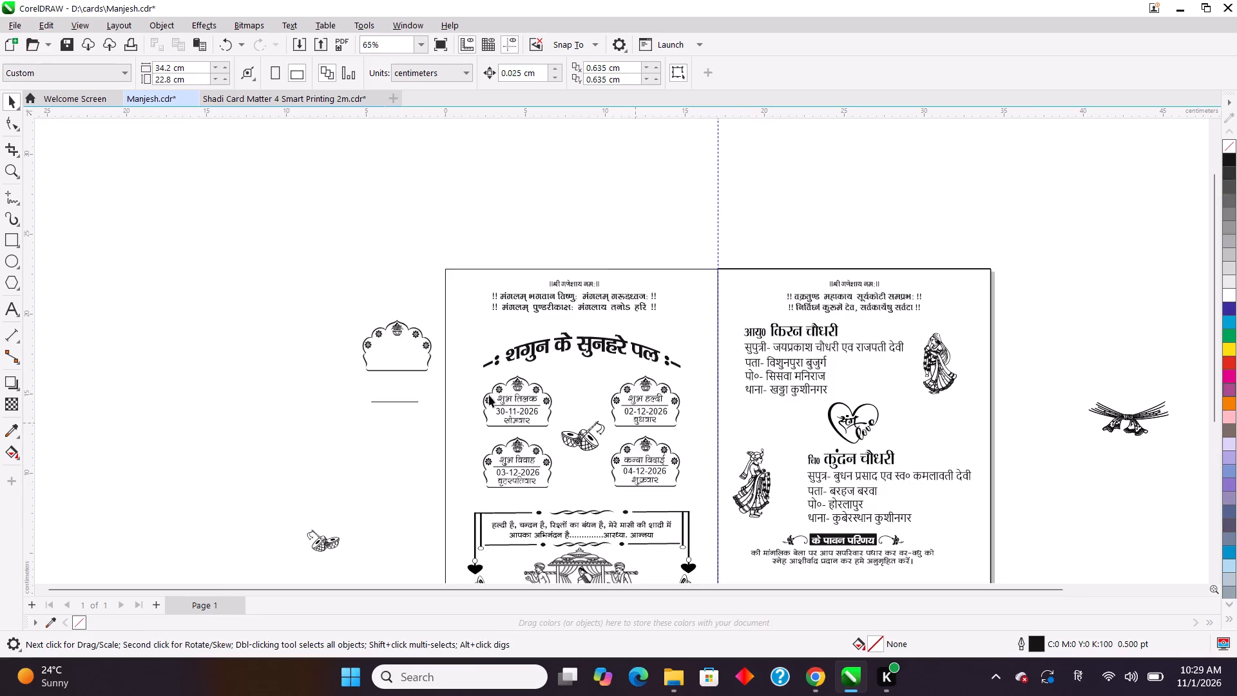
Delete the spare empty arch frame and the loose line beneath it from outside the left-hand page.
{"action": "left_click_drag", "start_coordinate": [258, 277], "coordinate": [432, 433]}
{"action": "key", "text": "BackSpace"}
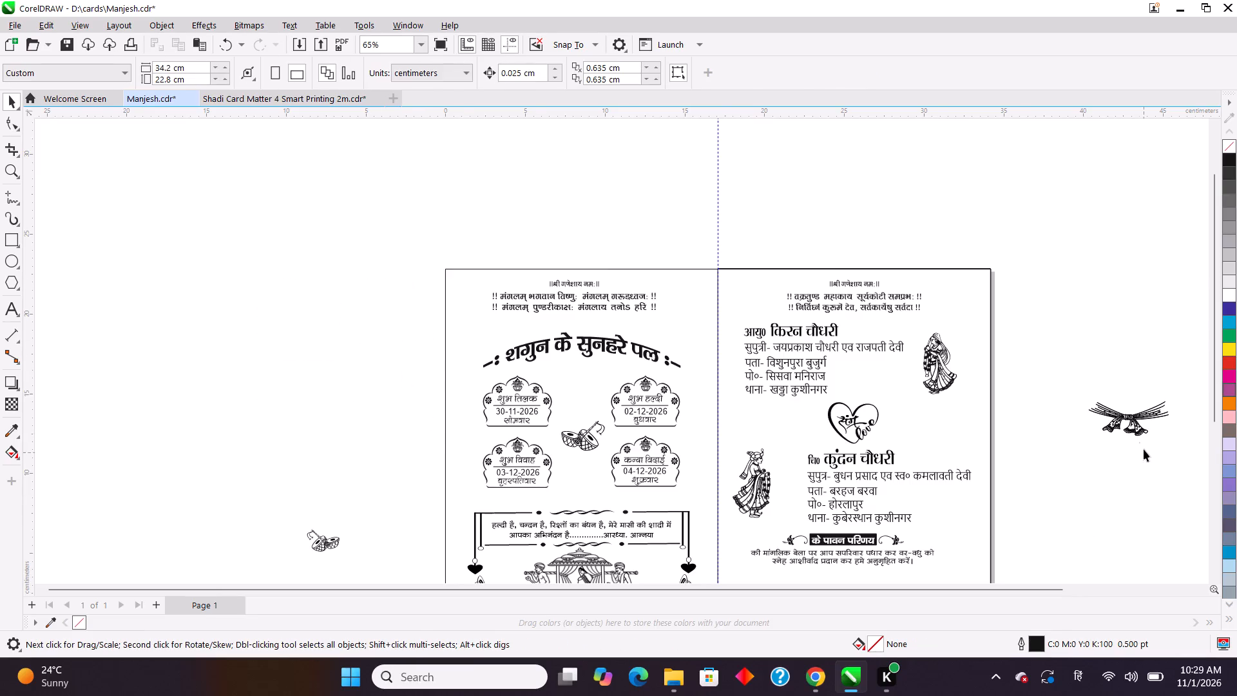
Move the hanging-bells ornament to the empty area beside the left-hand page, at about X -12.1 cm, Y 20.4 cm.
{"action": "left_click", "coordinate": [1129, 414]}
{"action": "left_click_drag", "start_coordinate": [1129, 413], "coordinate": [1064, 374]}
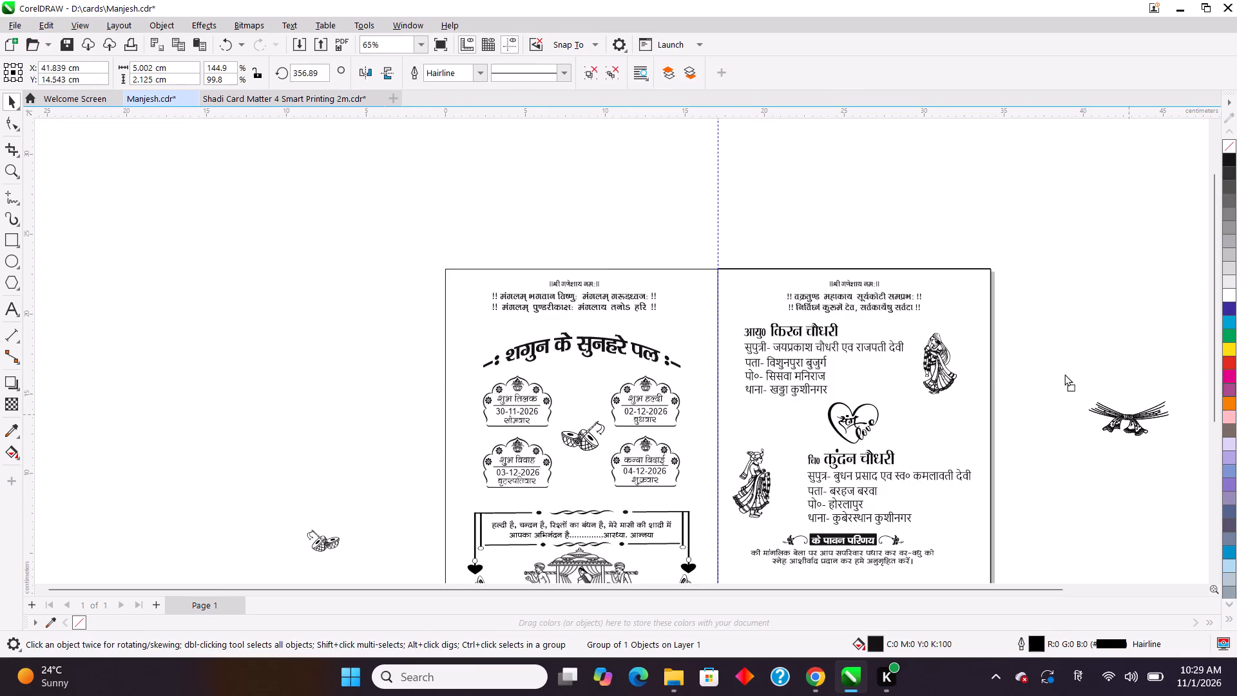
{"action": "left_click_drag", "start_coordinate": [1064, 374], "coordinate": [252, 304]}
Centre the "के पावन परिणय" group horizontally on the right-hand page's border frame.
{"action": "scroll", "coordinate": [277, 323], "scroll_direction": "down", "scroll_amount": 3}
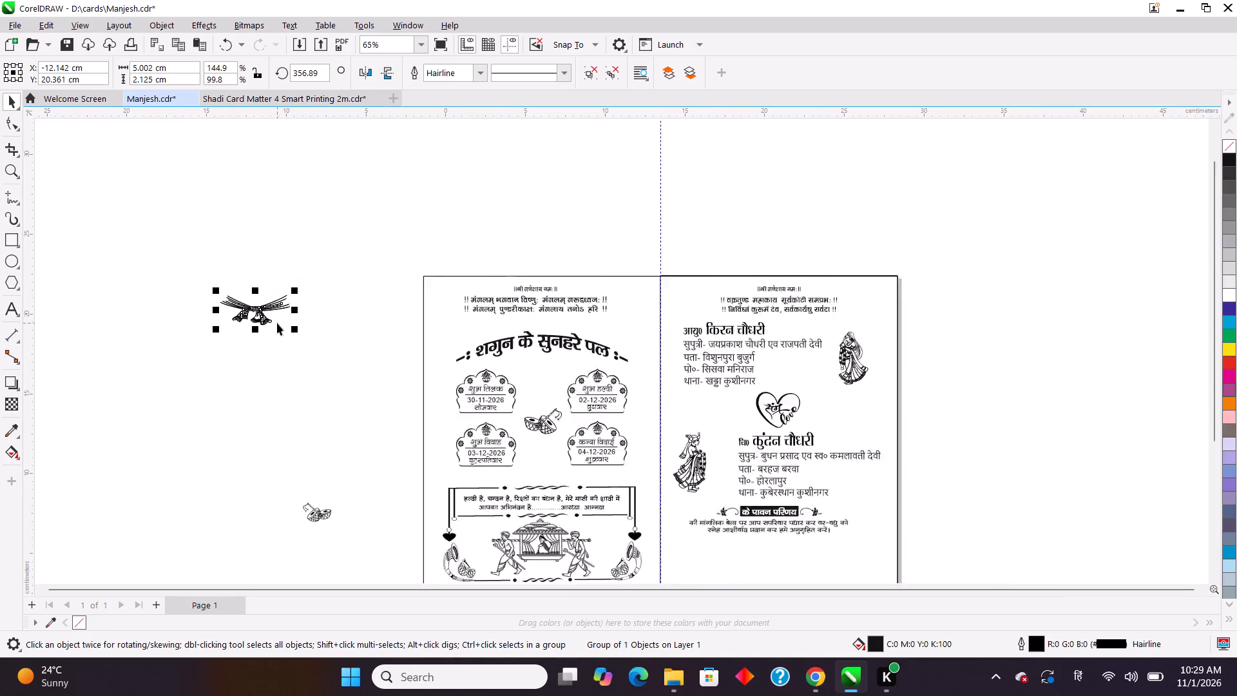
{"action": "scroll", "coordinate": [285, 329], "scroll_direction": "up", "scroll_amount": 2}
{"action": "scroll", "coordinate": [285, 329], "scroll_direction": "down", "scroll_amount": 2}
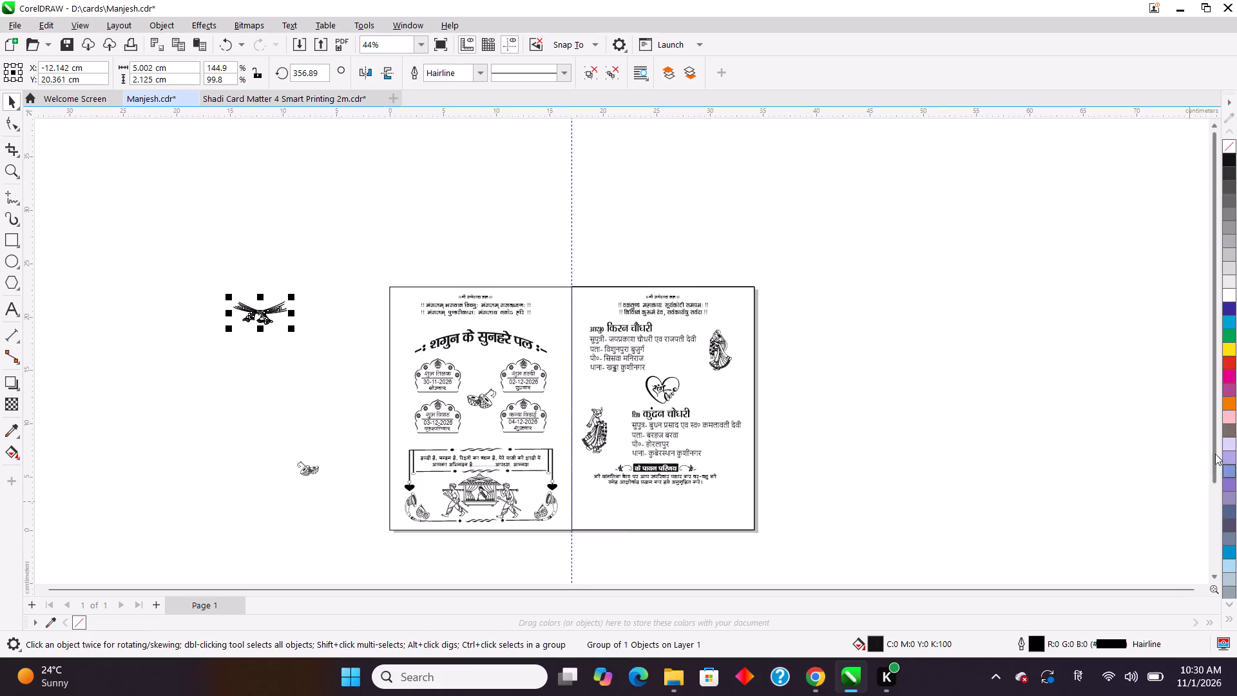
{"action": "left_click_drag", "start_coordinate": [1215, 454], "coordinate": [1222, 496]}
{"action": "scroll", "coordinate": [881, 448], "scroll_direction": "up", "scroll_amount": 3}
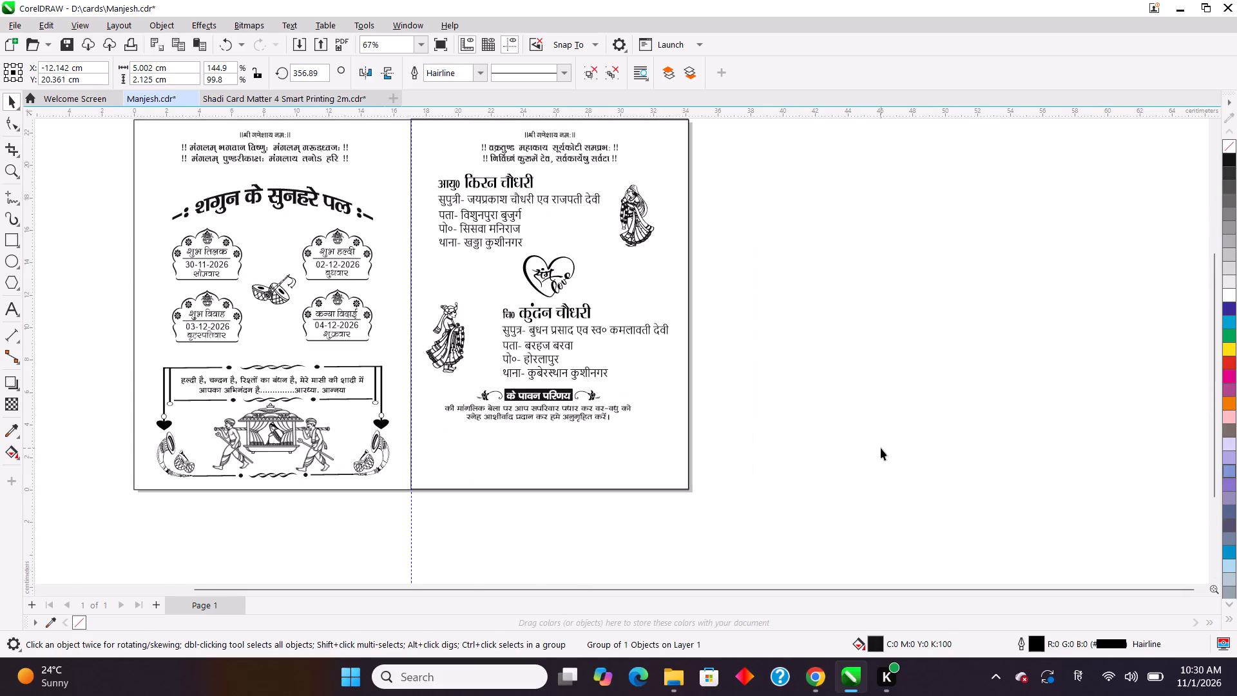
{"action": "left_click", "coordinate": [867, 429]}
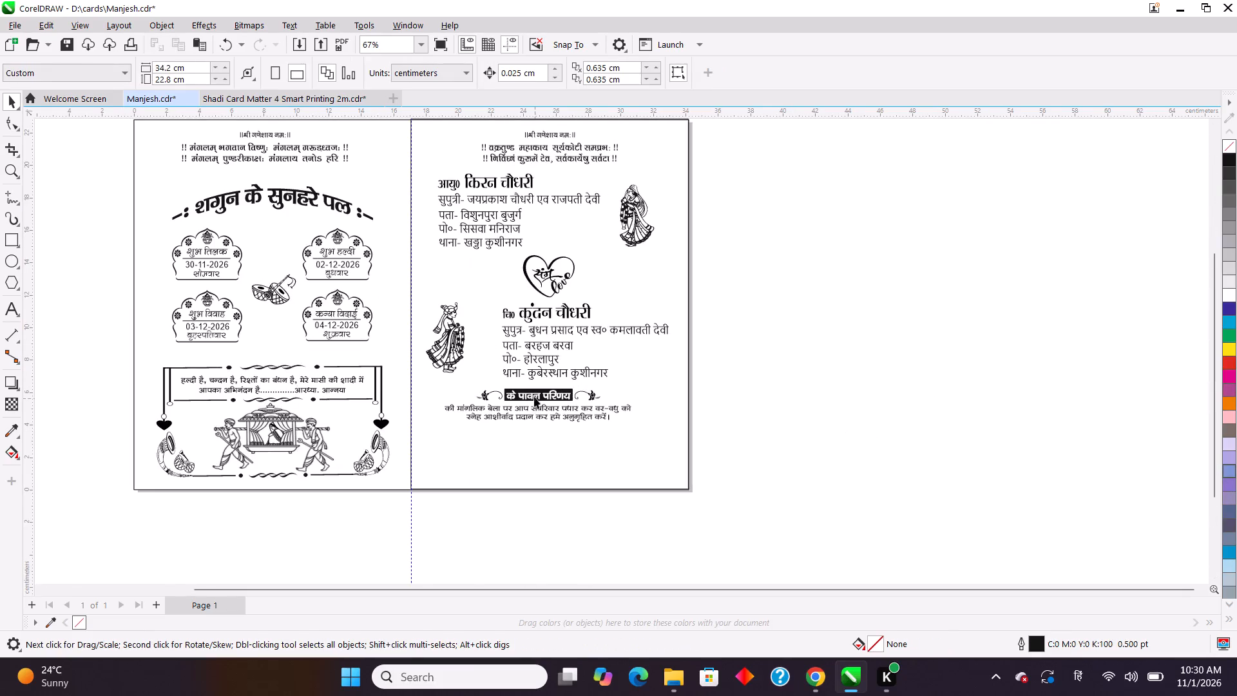
{"action": "left_click", "coordinate": [532, 394]}
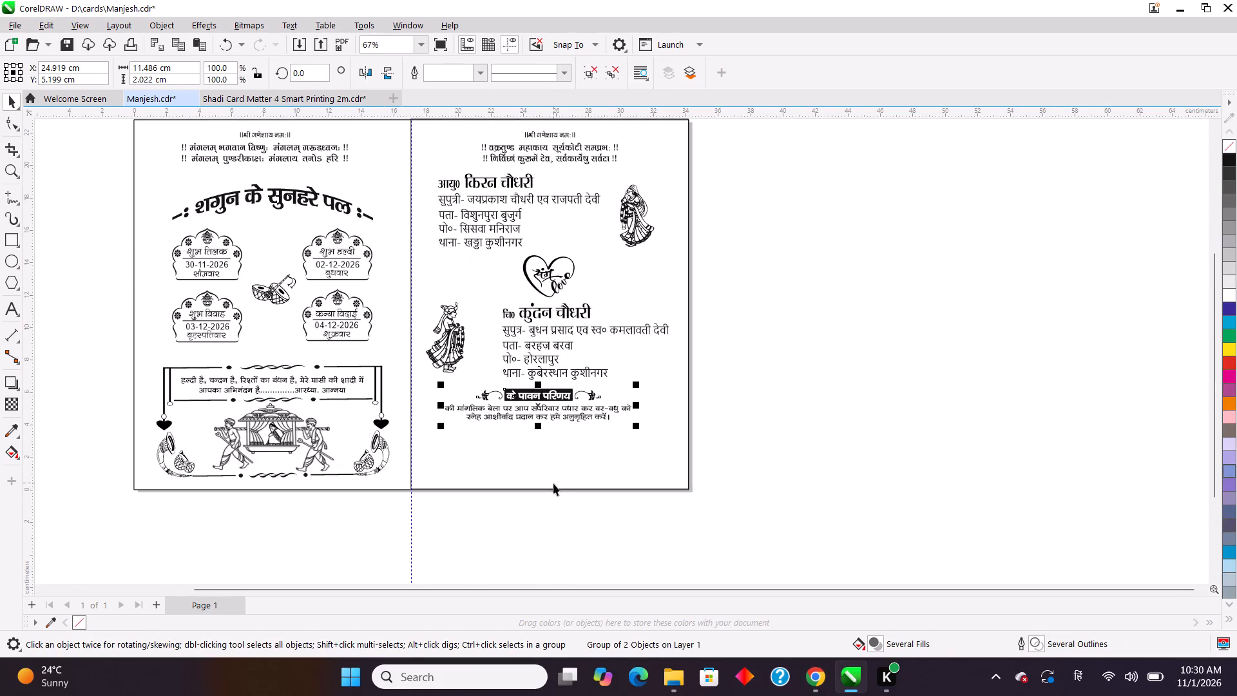
{"action": "left_click", "coordinate": [553, 488], "text": "shift"}
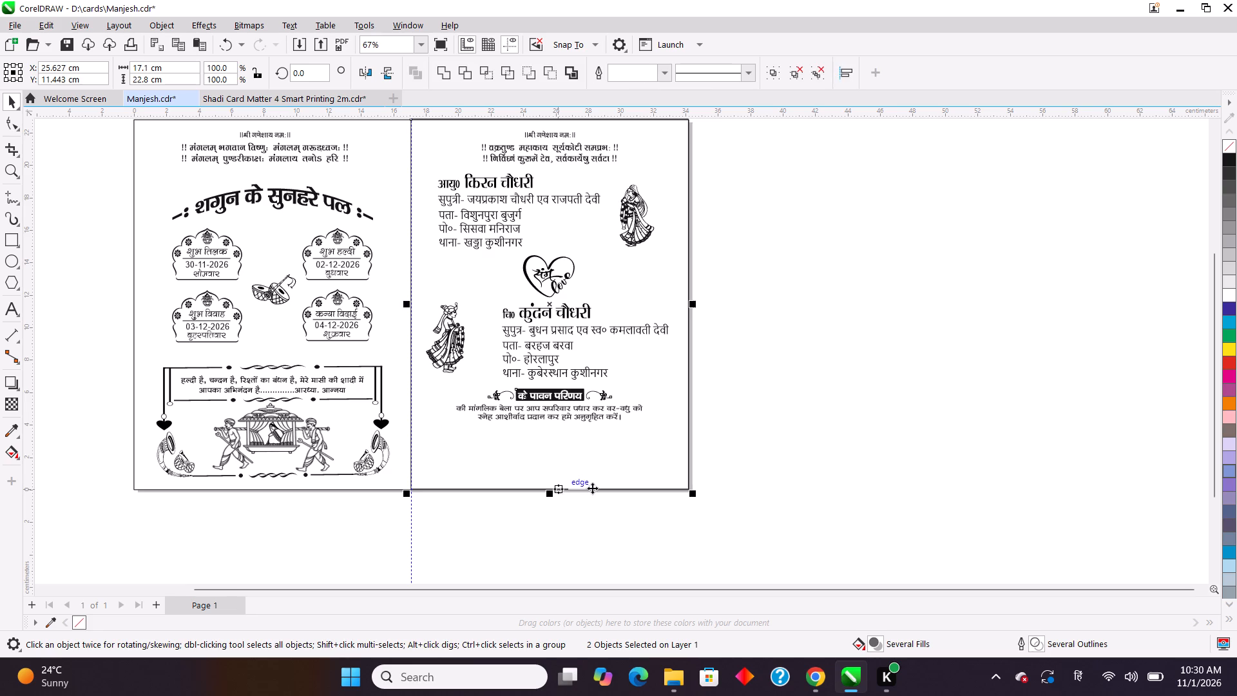
{"action": "left_click", "coordinate": [864, 389]}
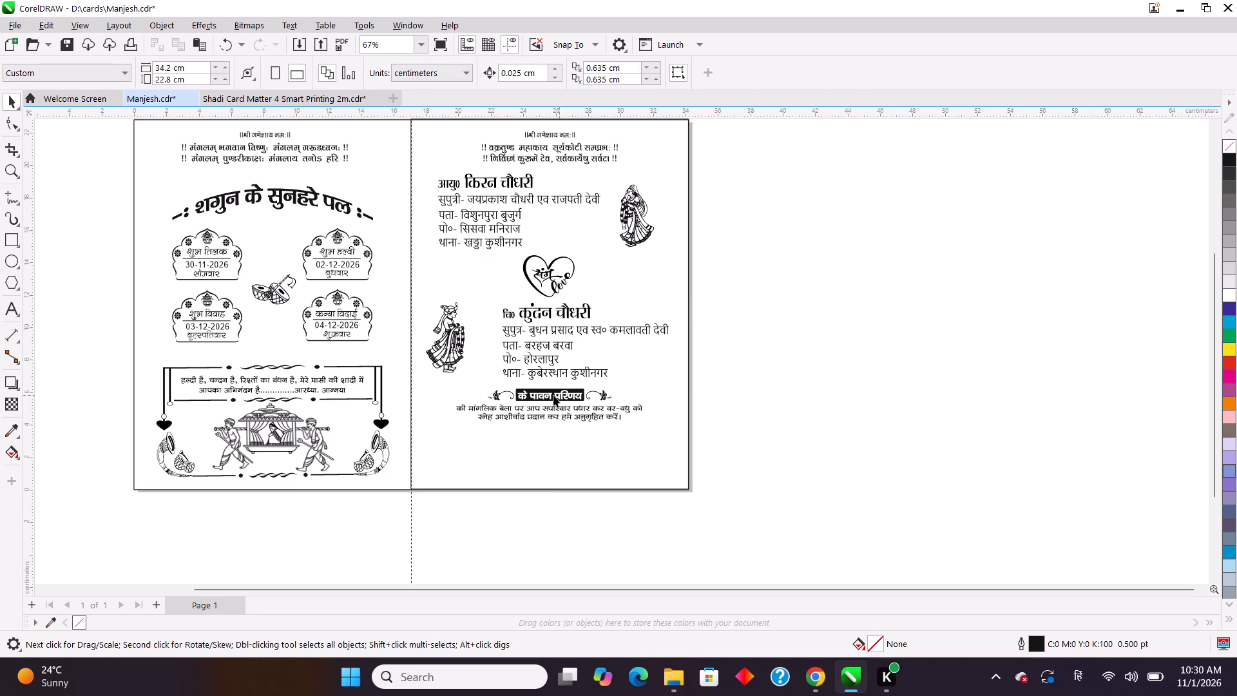
Nudge the "के पावन परिणय" group up by 0.025 cm.
{"action": "left_click", "coordinate": [553, 395]}
{"action": "key", "text": "Up"}
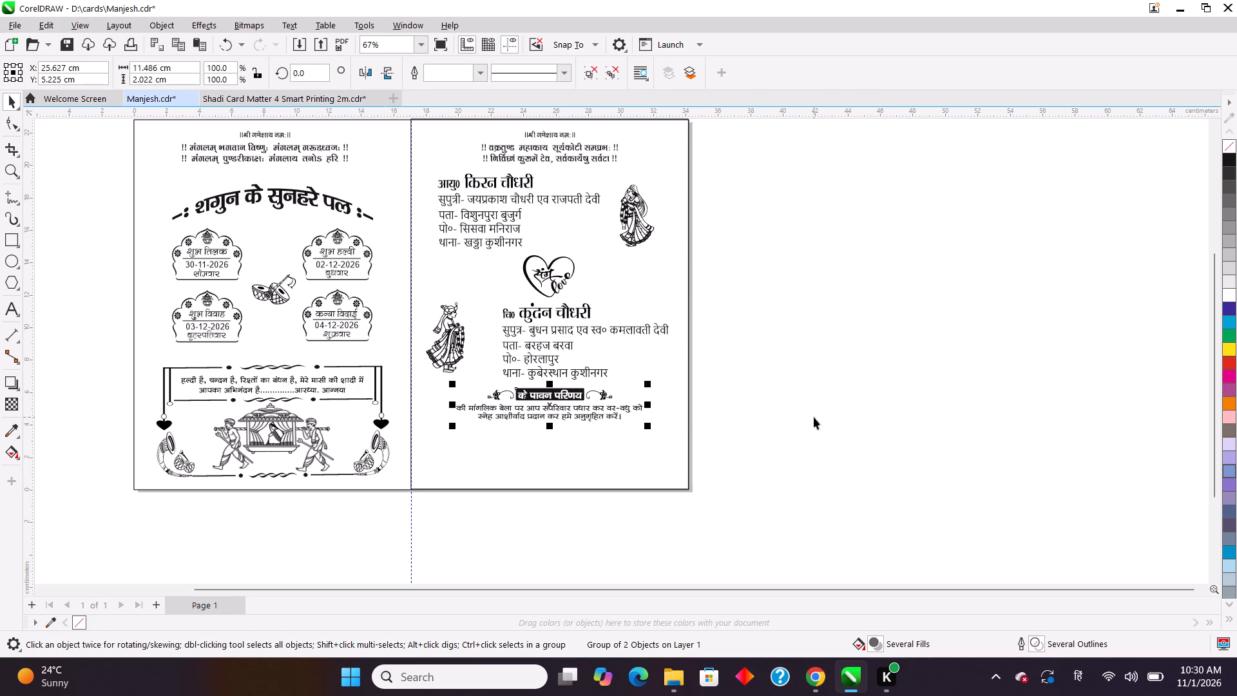
{"action": "left_click", "coordinate": [872, 389]}
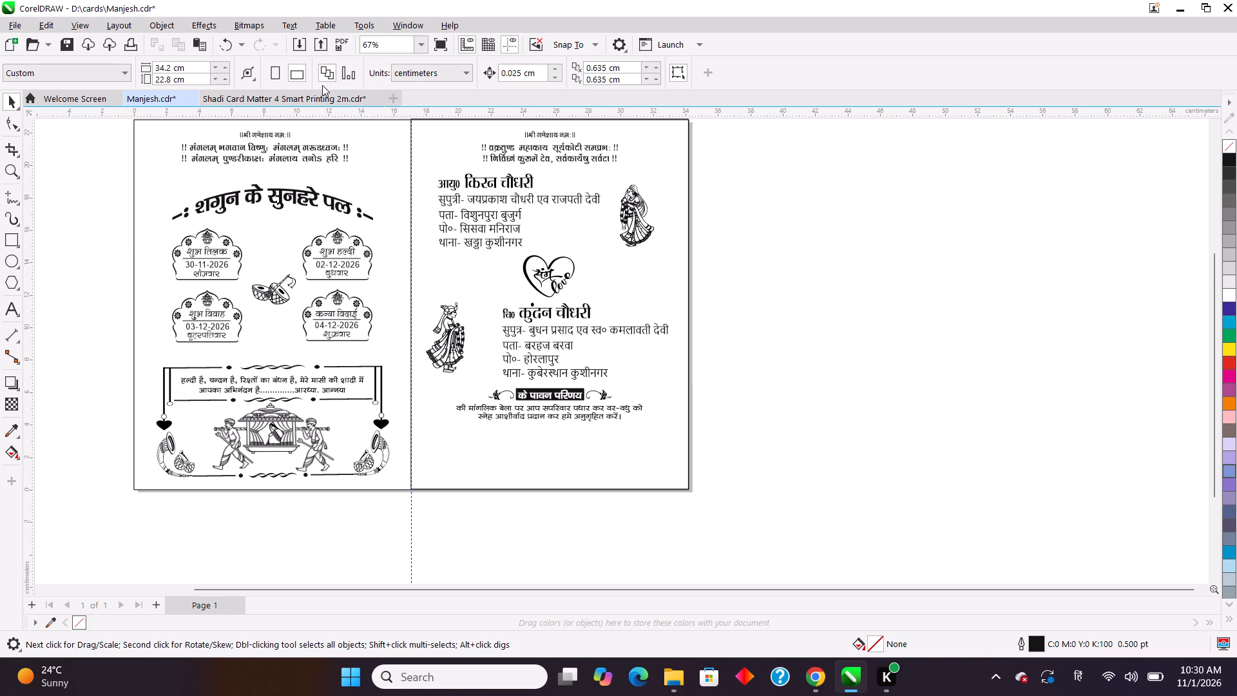
Copy the "दर्शनाभिलाषी" heading group from page 4 of the Shadi Card Matter 4 file.
{"action": "left_click", "coordinate": [304, 102]}
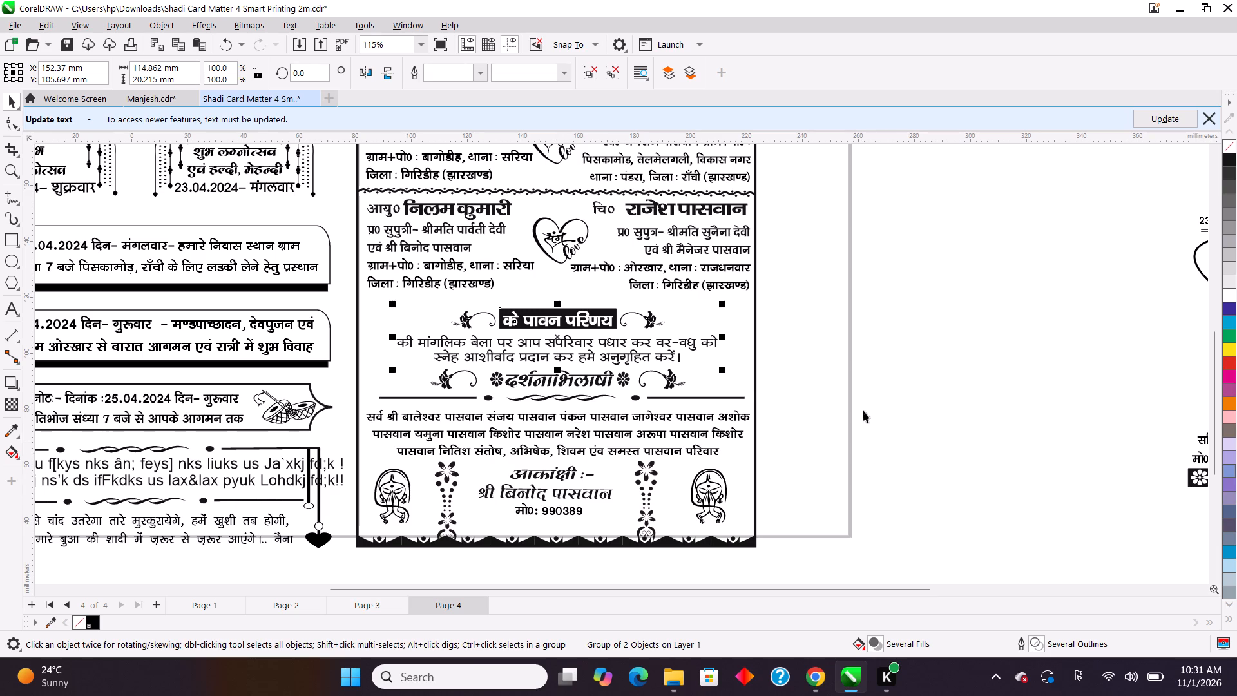
{"action": "left_click", "coordinate": [911, 359]}
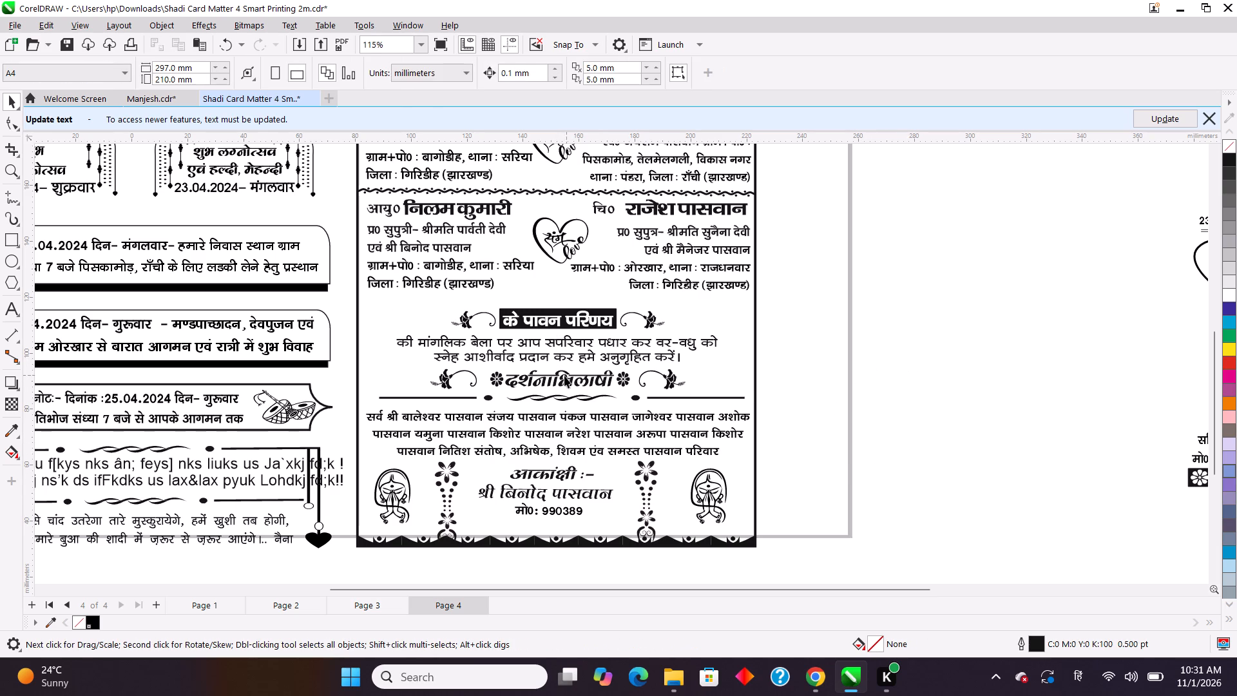
{"action": "left_click", "coordinate": [556, 379]}
{"action": "right_click", "coordinate": [556, 379]}
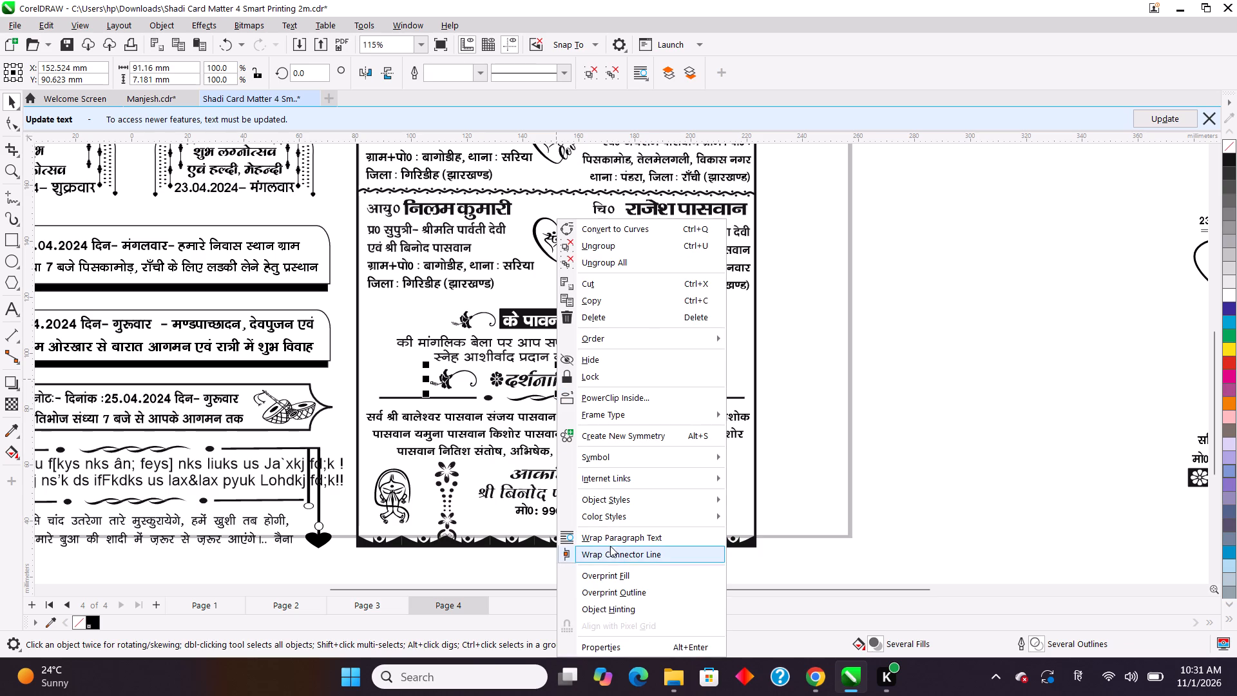
{"action": "left_click", "coordinate": [597, 302]}
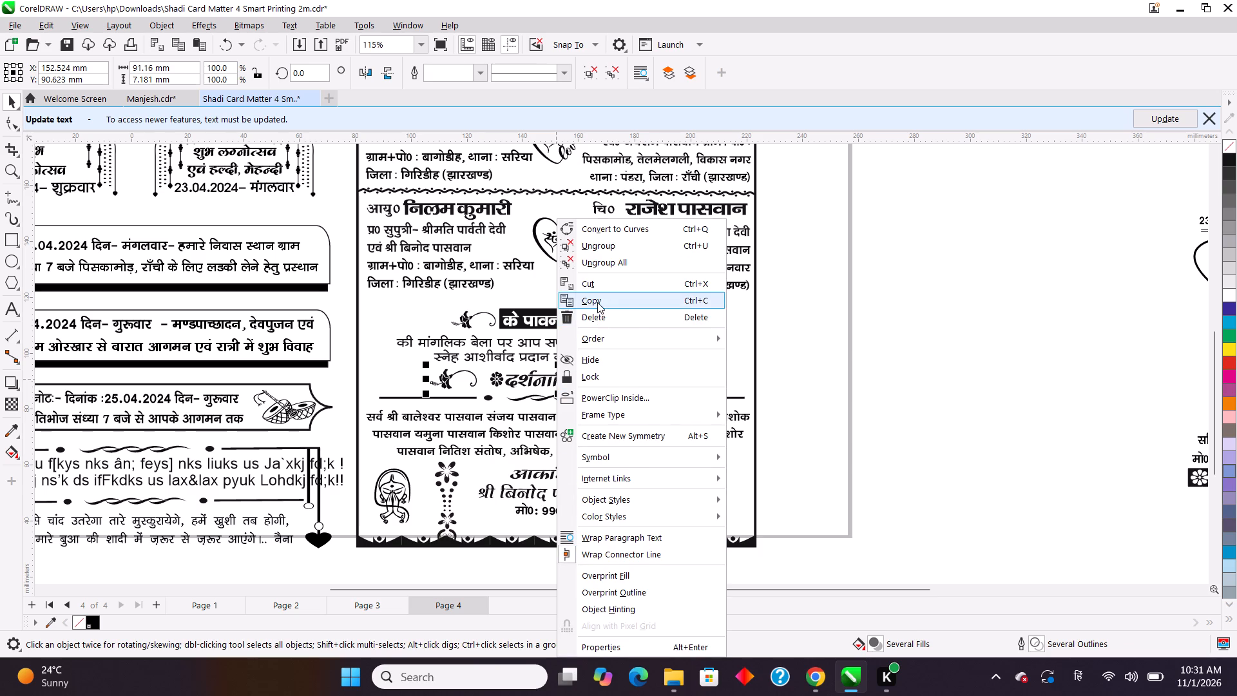
Paste the "दर्शनाभिलाषी" heading into the wedding card and park it outside the right-hand page at about X 45.9 cm, Y 3.4 cm.
{"action": "left_click", "coordinate": [163, 101]}
{"action": "right_click", "coordinate": [912, 348]}
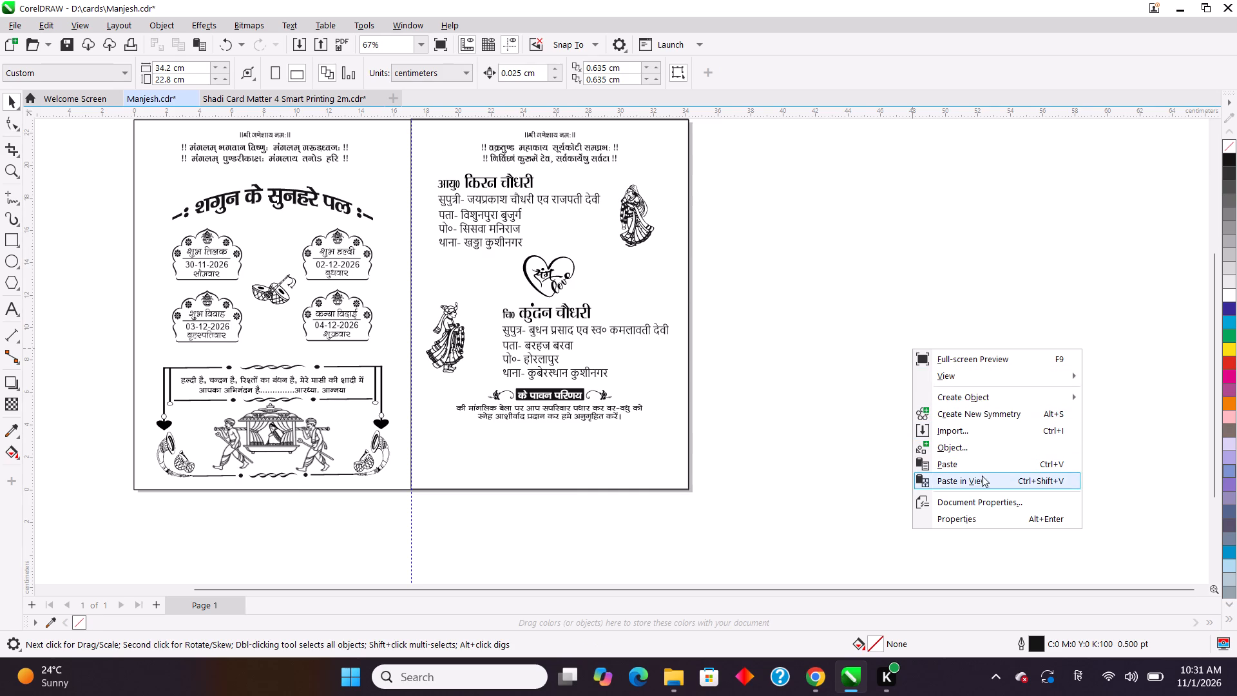
{"action": "left_click", "coordinate": [965, 462]}
{"action": "left_click_drag", "start_coordinate": [486, 383], "coordinate": [606, 437]}
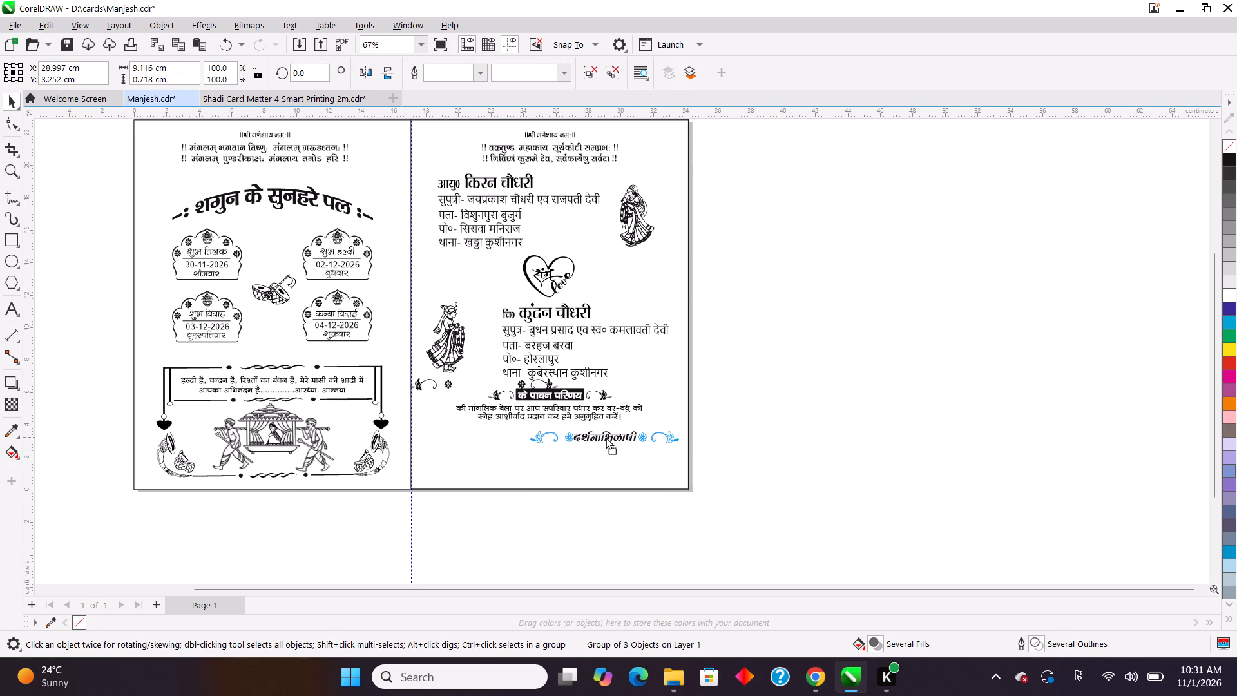
{"action": "left_click_drag", "start_coordinate": [606, 437], "coordinate": [604, 437]}
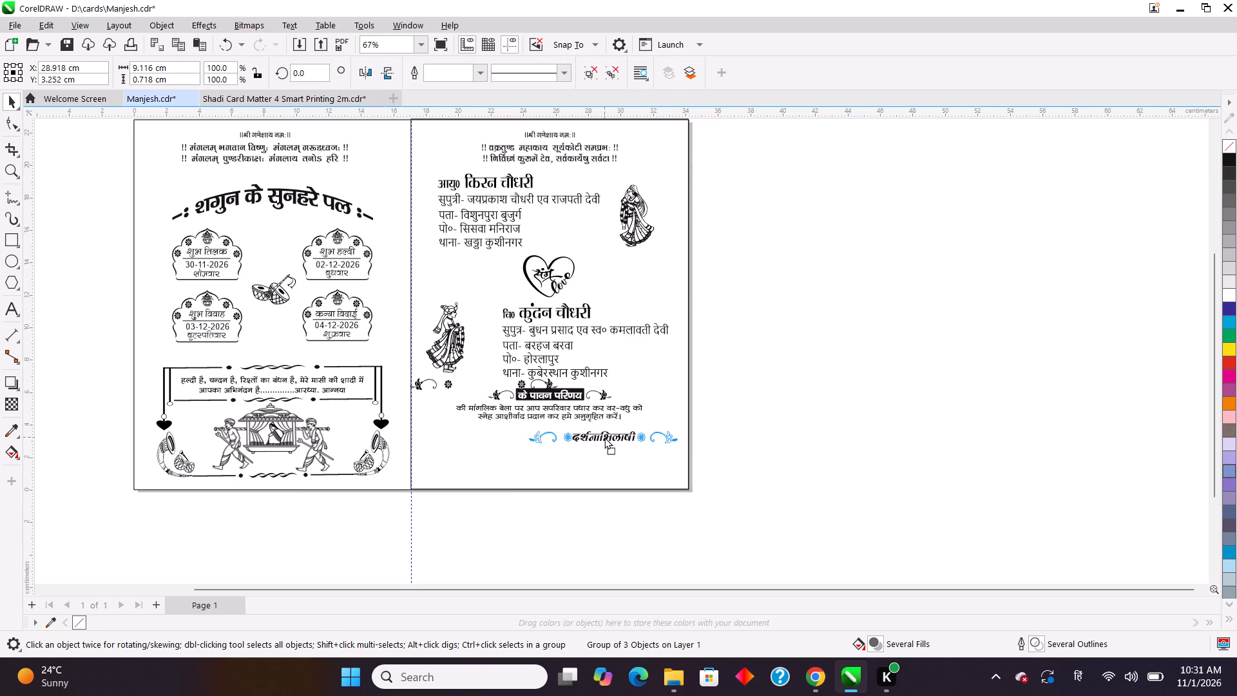
{"action": "left_click_drag", "start_coordinate": [604, 437], "coordinate": [880, 434]}
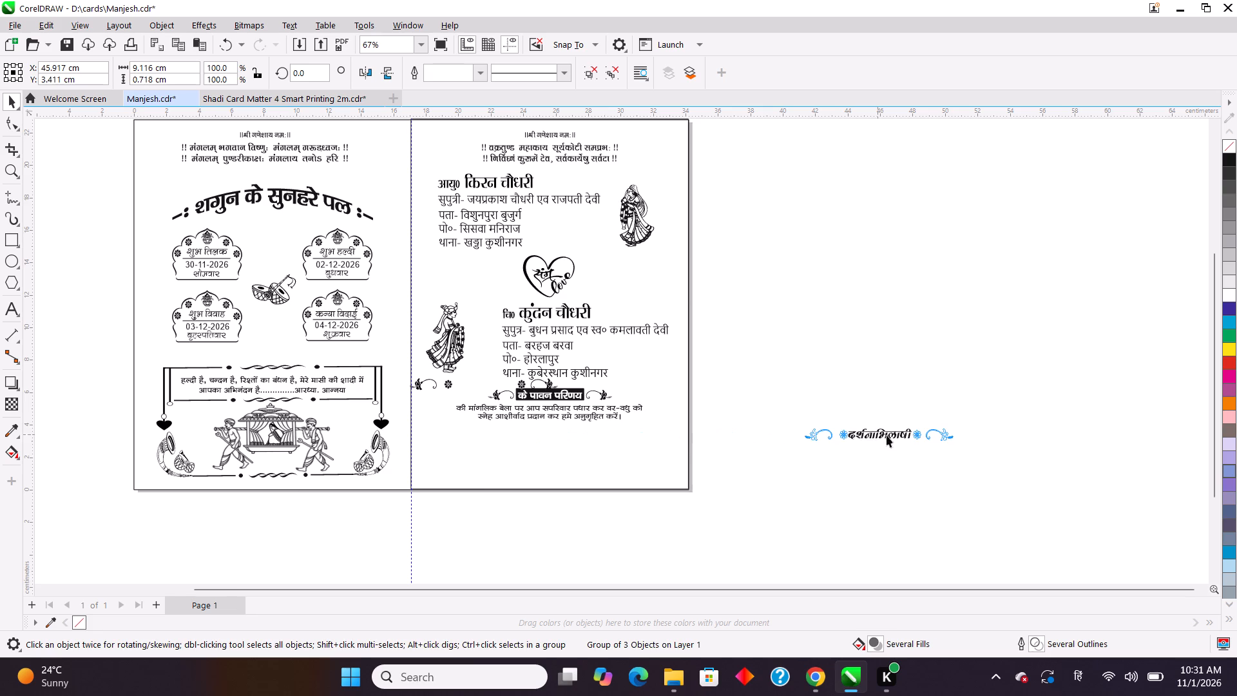
Ungroup the "दर्शनाभिलाषी" heading and delete the floral flourishes at both of its ends.
{"action": "left_click", "coordinate": [588, 76]}
{"action": "left_click", "coordinate": [883, 256]}
{"action": "left_click", "coordinate": [813, 434]}
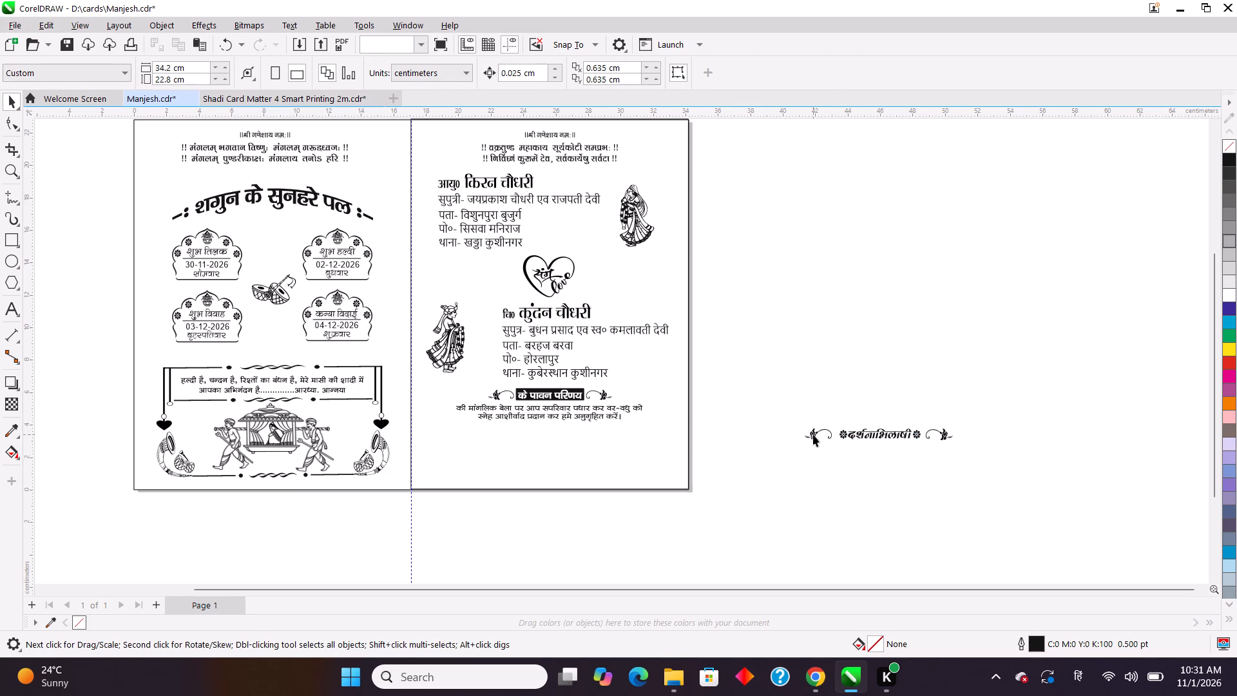
{"action": "key", "text": "BackSpace"}
{"action": "left_click", "coordinate": [942, 430]}
{"action": "key", "text": "BackSpace"}
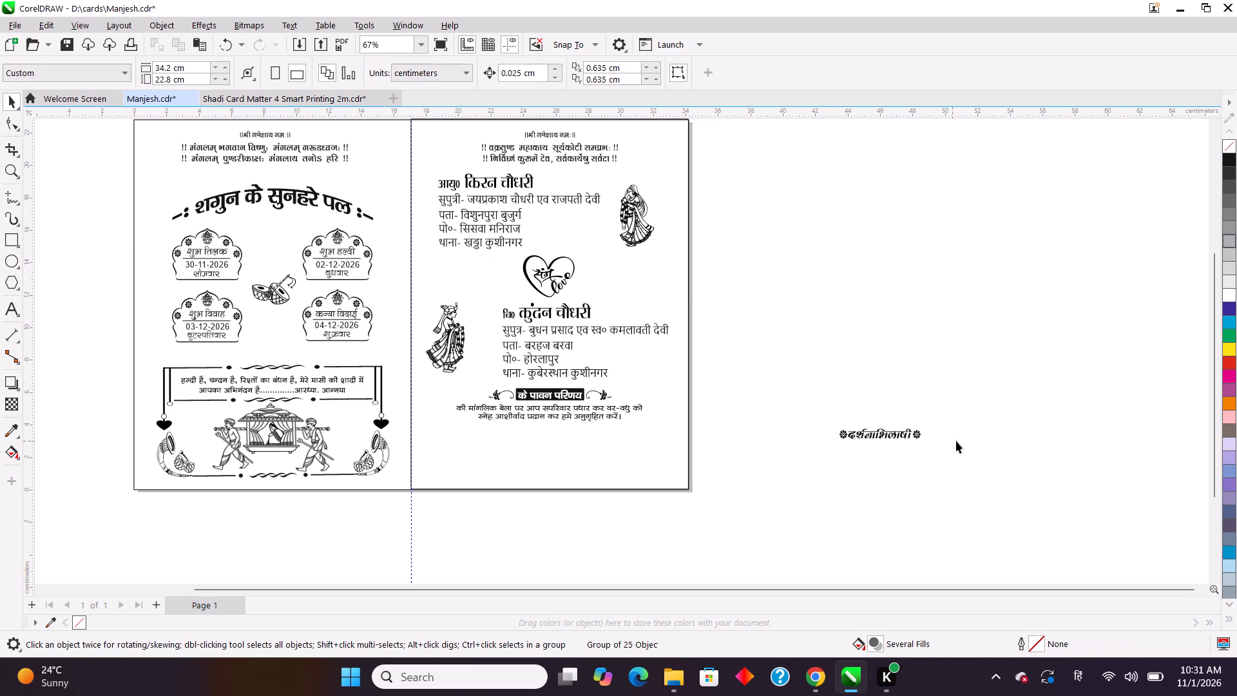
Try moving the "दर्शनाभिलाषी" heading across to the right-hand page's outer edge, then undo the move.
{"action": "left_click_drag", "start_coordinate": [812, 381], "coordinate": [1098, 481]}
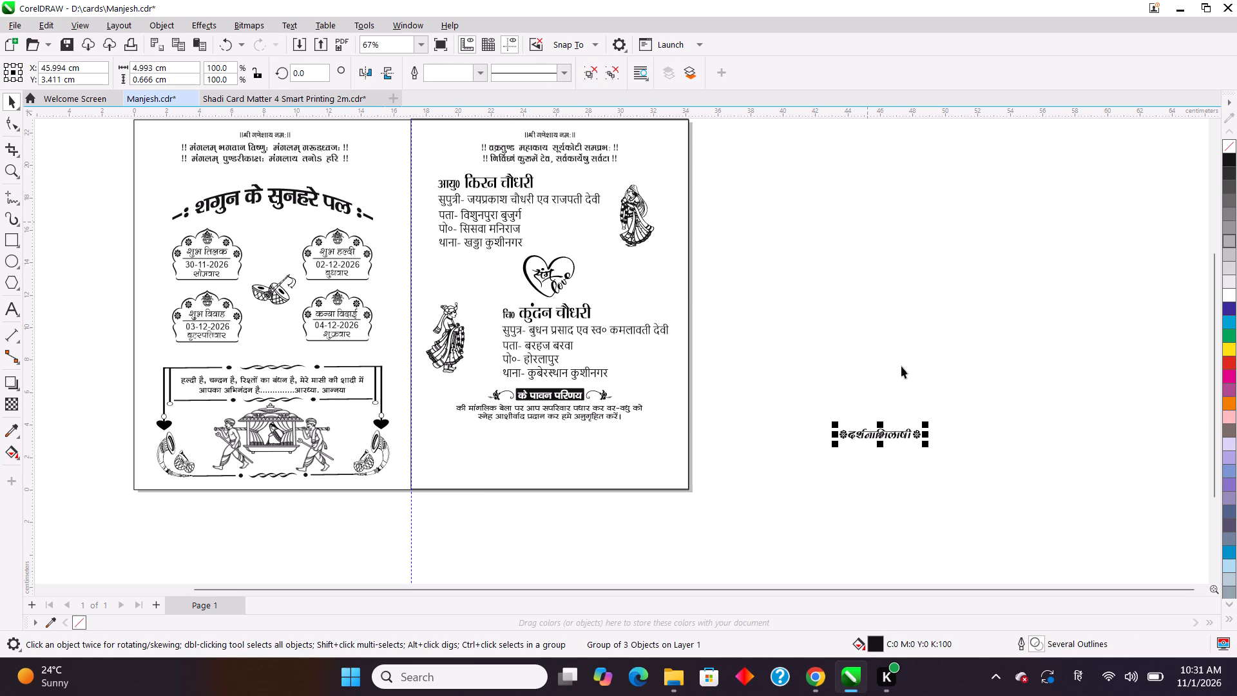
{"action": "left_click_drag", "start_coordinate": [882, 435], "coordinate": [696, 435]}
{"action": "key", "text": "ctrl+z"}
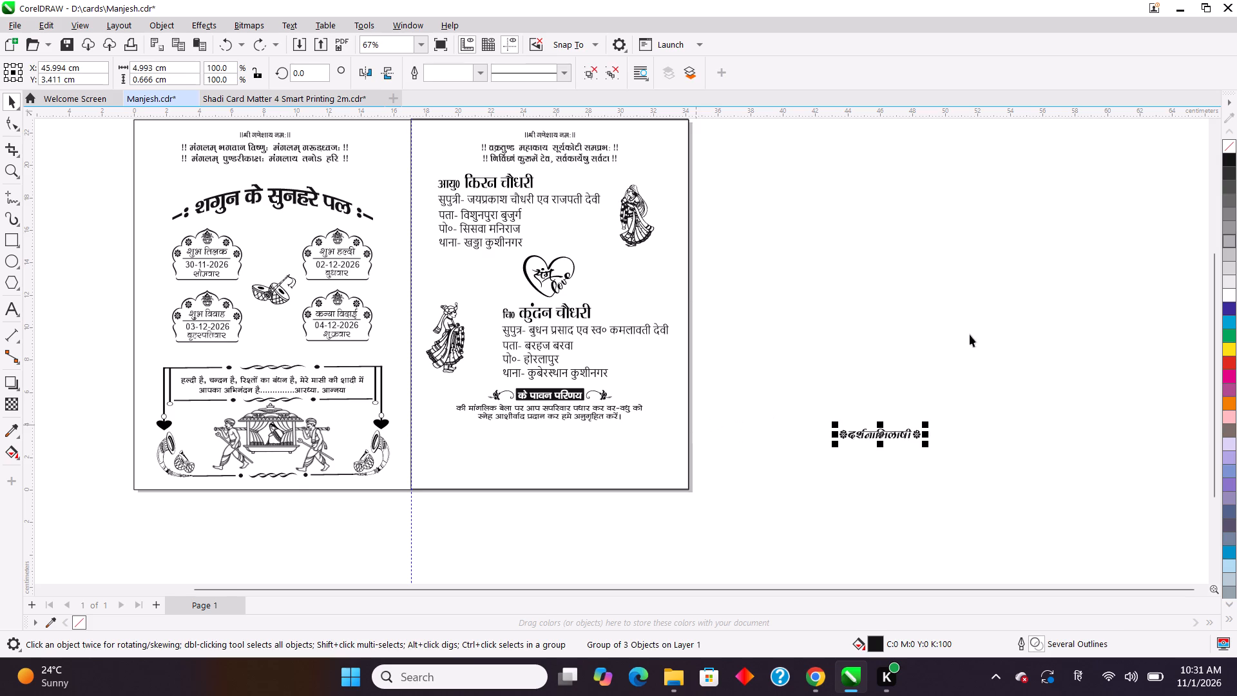
Move the "दर्शनाभिलाषी" heading group onto the right-hand page, below the invitation text, at about X 28.4 cm, Y 2.9 cm.
{"action": "left_click", "coordinate": [970, 334]}
{"action": "left_click_drag", "start_coordinate": [797, 394], "coordinate": [1073, 474]}
{"action": "left_click", "coordinate": [1028, 461]}
{"action": "left_click", "coordinate": [878, 434]}
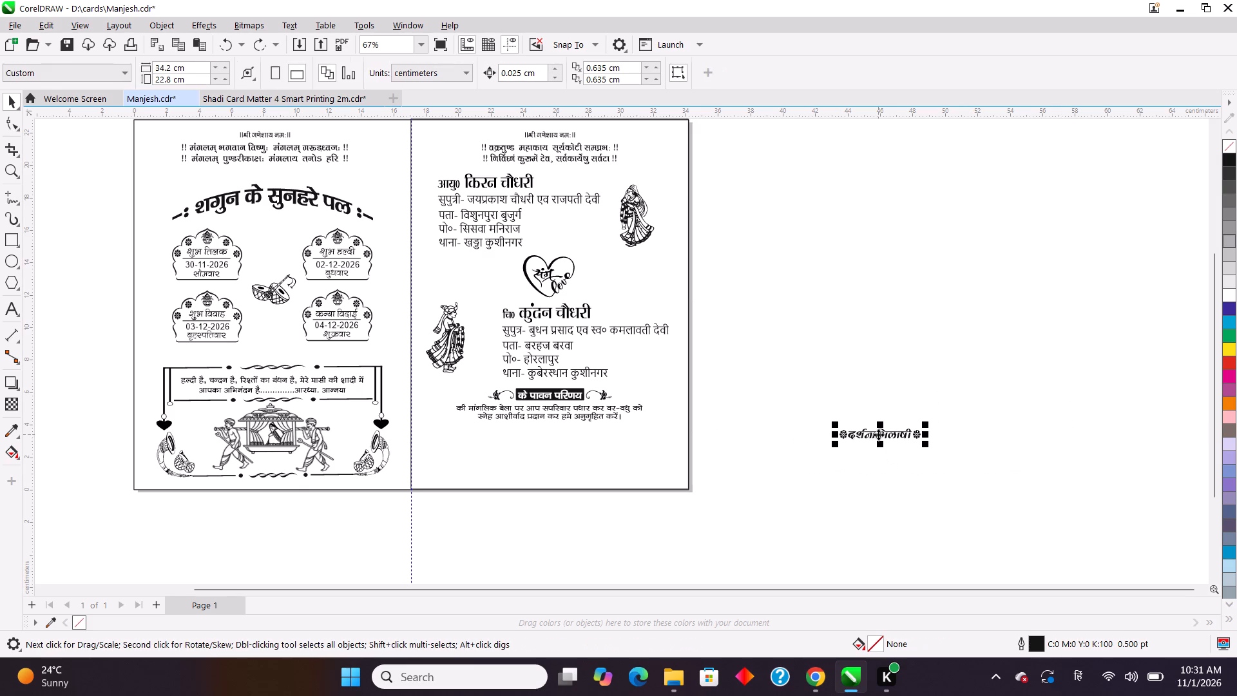
{"action": "left_click_drag", "start_coordinate": [878, 432], "coordinate": [886, 447]}
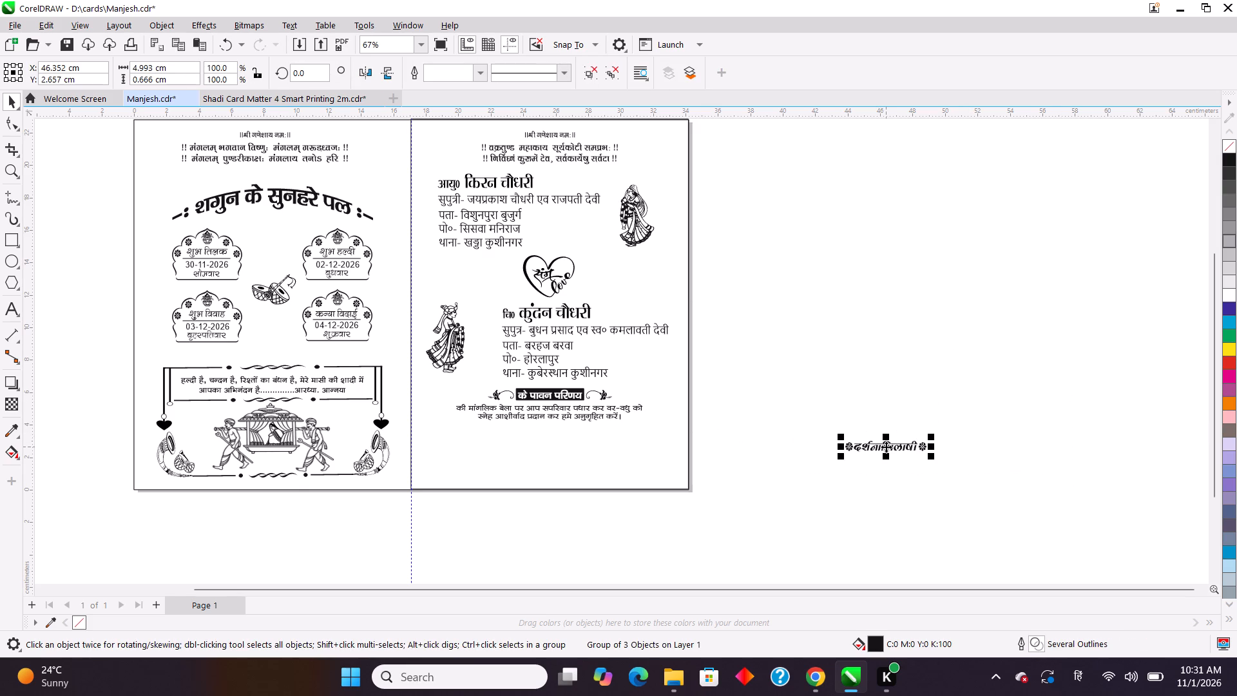
{"action": "left_click_drag", "start_coordinate": [886, 447], "coordinate": [619, 433]}
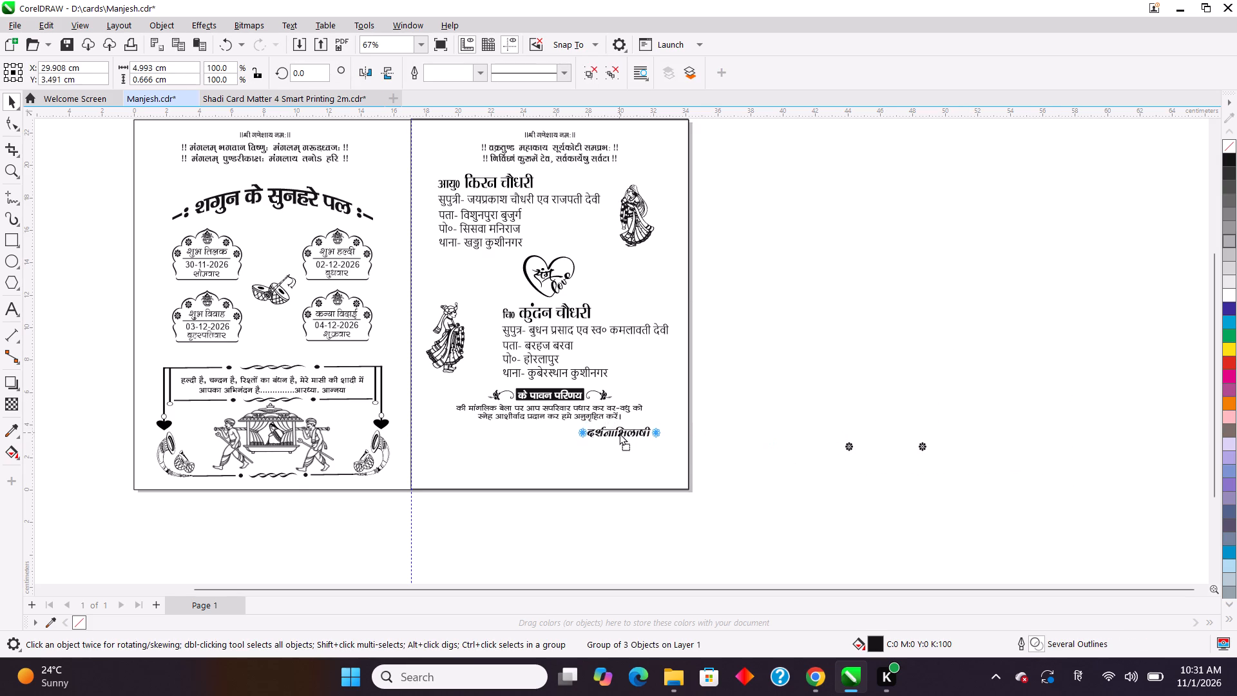
{"action": "left_click_drag", "start_coordinate": [619, 433], "coordinate": [595, 443]}
{"action": "left_click", "coordinate": [779, 501]}
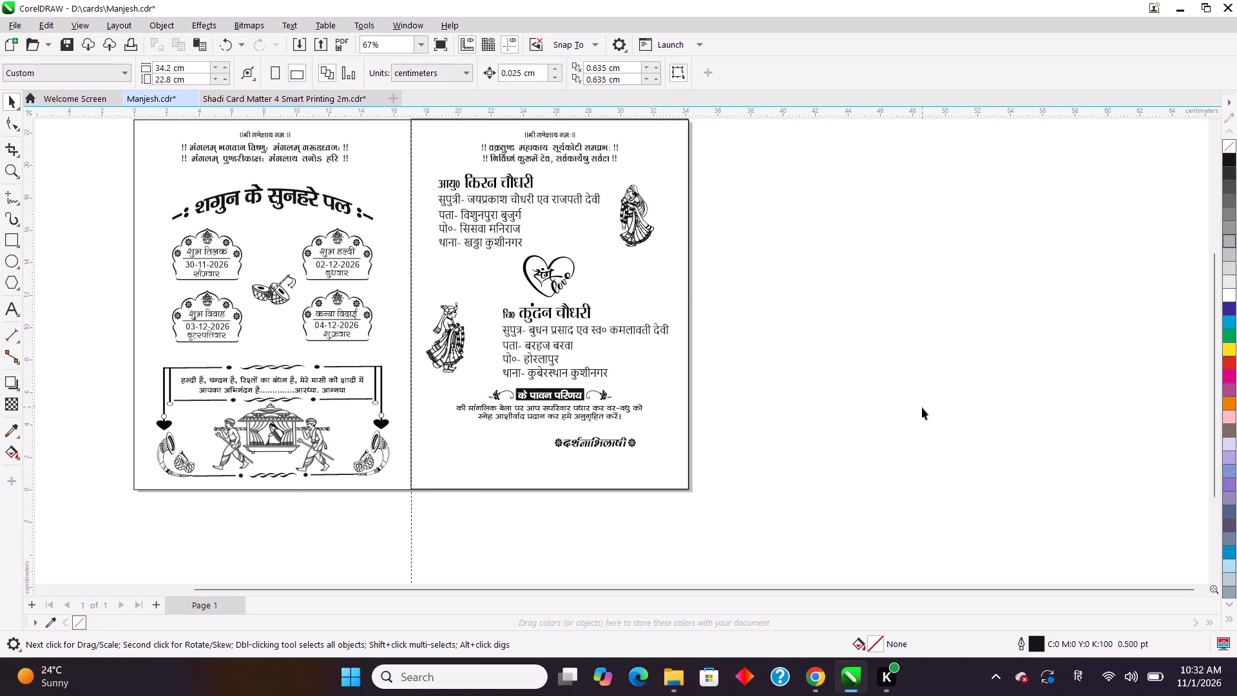
Duplicate the "दर्शनाभिलाषी" heading group and park the copy outside the right-hand page at about X 39.9 cm, Y 3.5 cm.
{"action": "scroll", "coordinate": [559, 430], "scroll_direction": "up", "scroll_amount": 6}
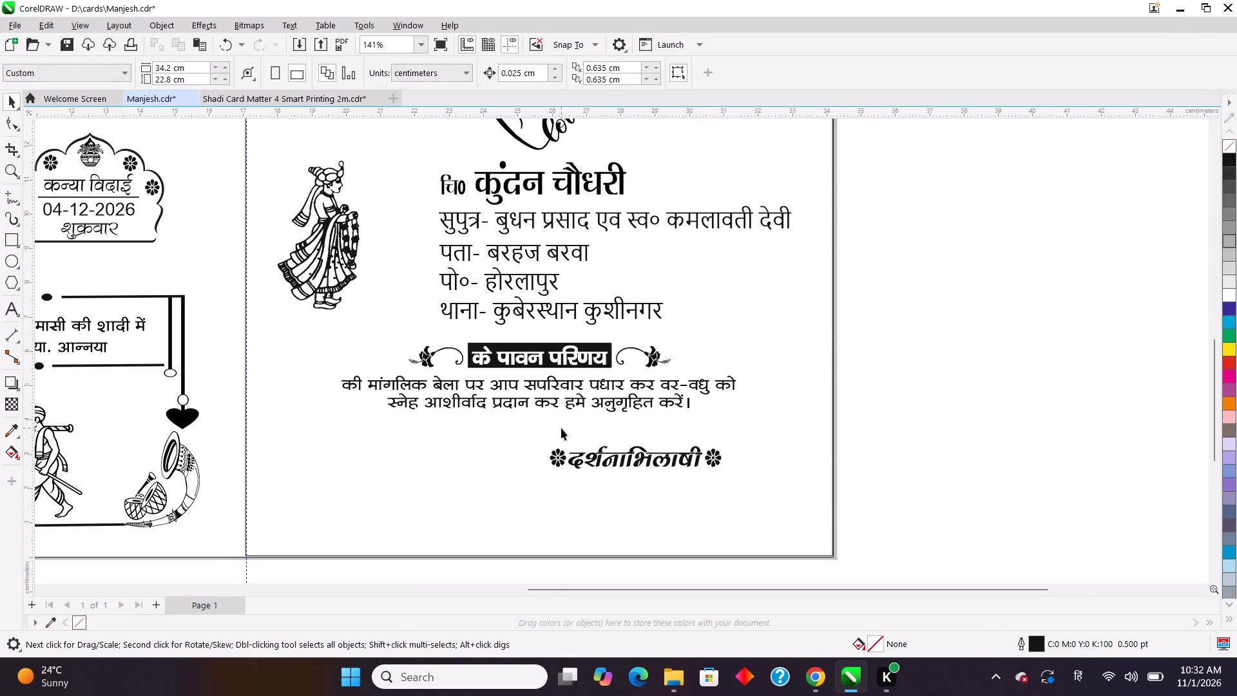
{"action": "scroll", "coordinate": [561, 428], "scroll_direction": "up", "scroll_amount": 5}
{"action": "scroll", "coordinate": [562, 427], "scroll_direction": "down", "scroll_amount": 6}
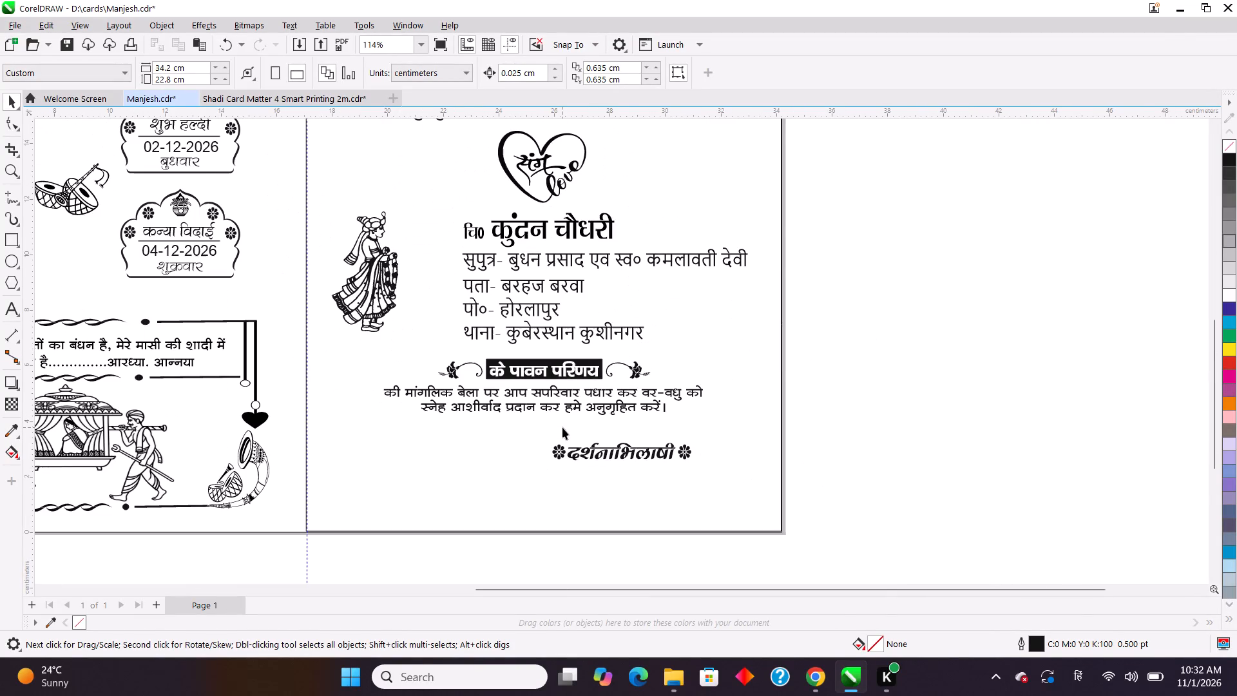
{"action": "left_click", "coordinate": [620, 453]}
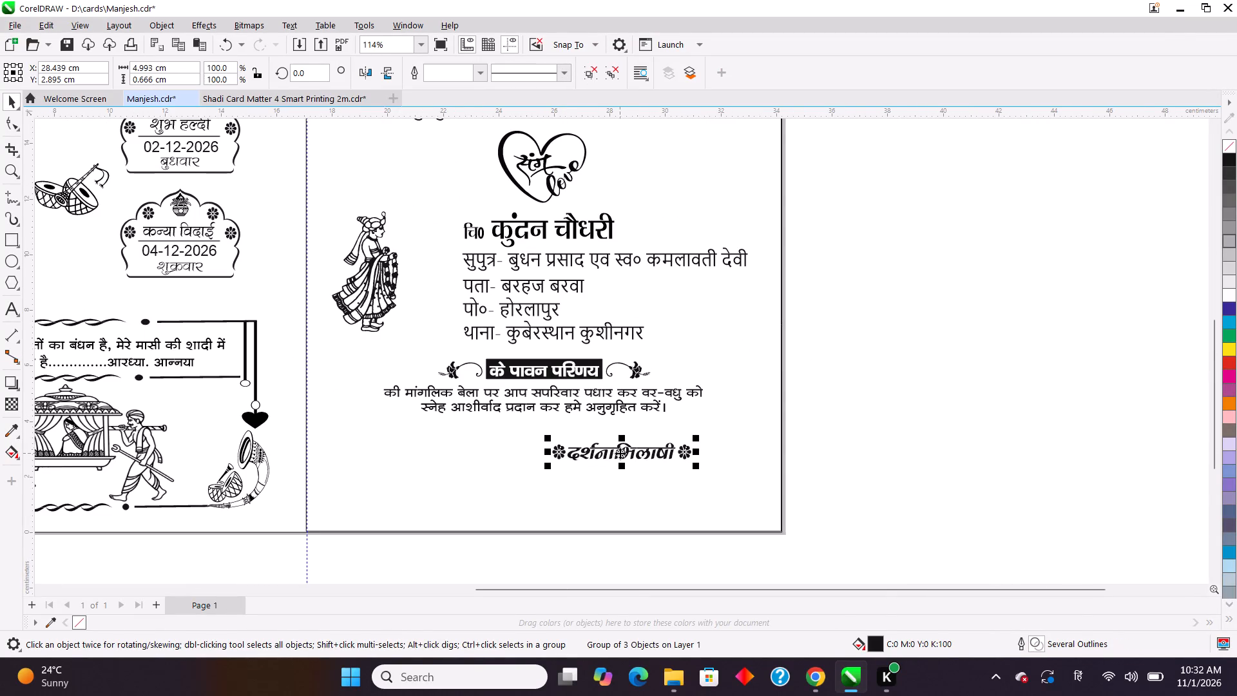
{"action": "key", "text": "plus"}
{"action": "left_click_drag", "start_coordinate": [618, 451], "coordinate": [718, 449]}
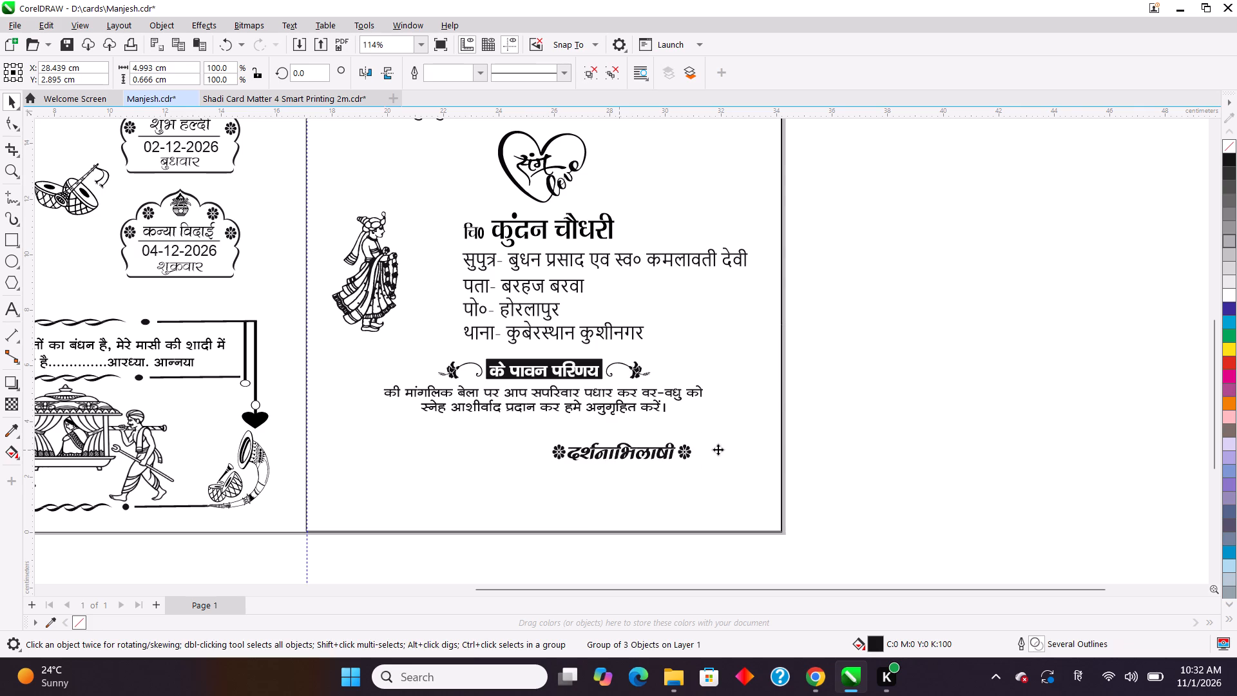
{"action": "left_click_drag", "start_coordinate": [718, 449], "coordinate": [940, 435]}
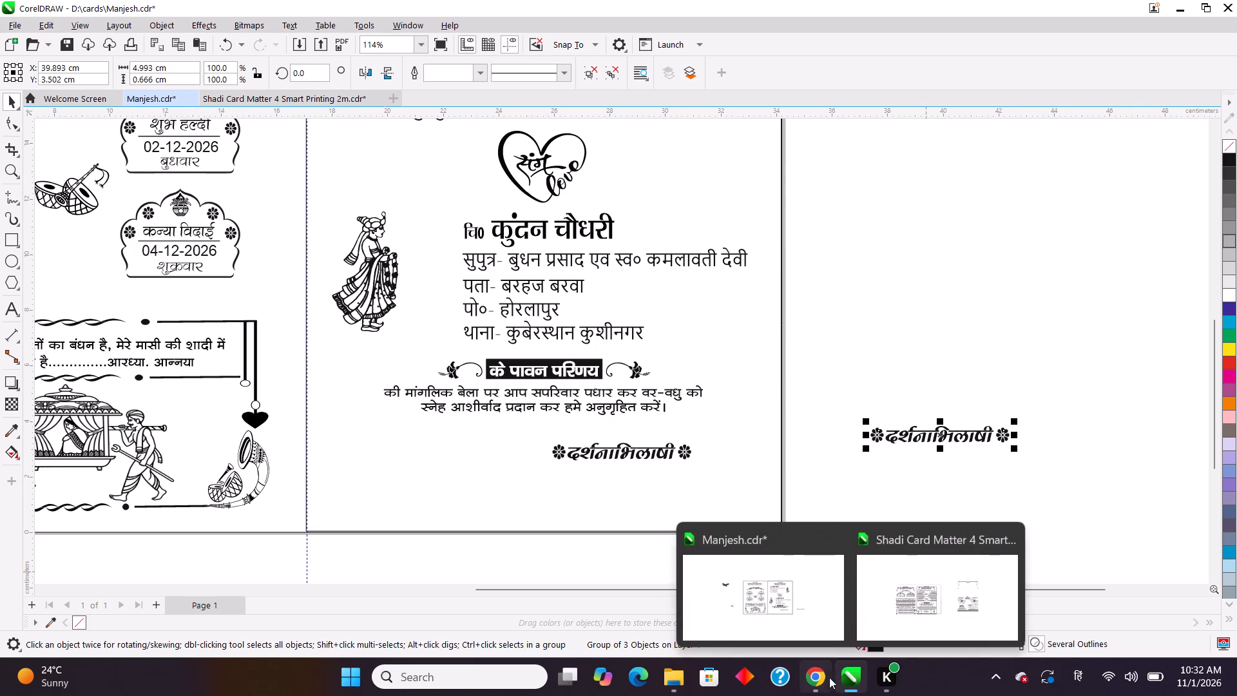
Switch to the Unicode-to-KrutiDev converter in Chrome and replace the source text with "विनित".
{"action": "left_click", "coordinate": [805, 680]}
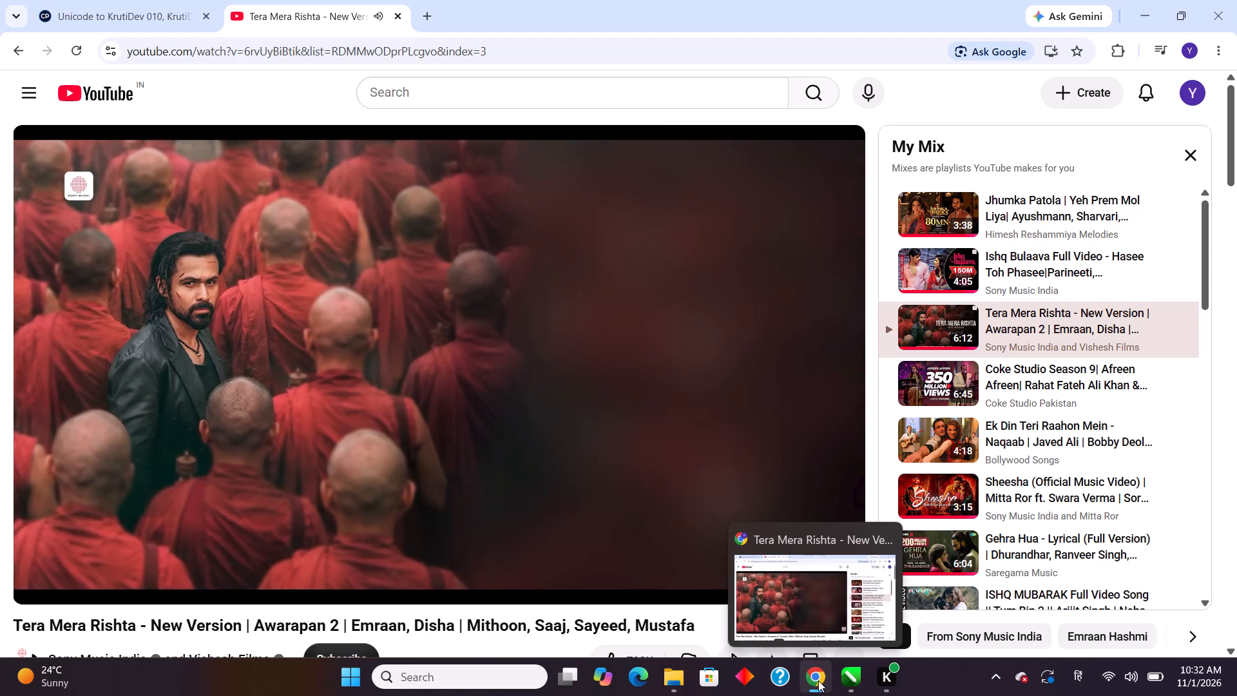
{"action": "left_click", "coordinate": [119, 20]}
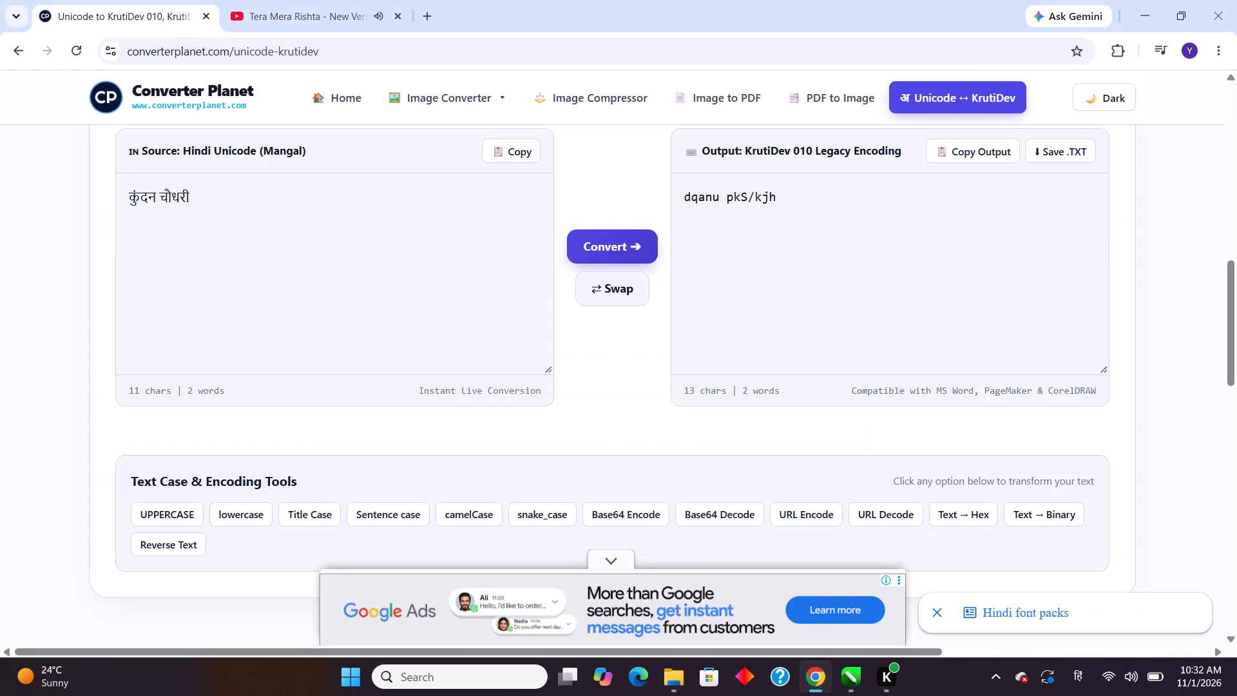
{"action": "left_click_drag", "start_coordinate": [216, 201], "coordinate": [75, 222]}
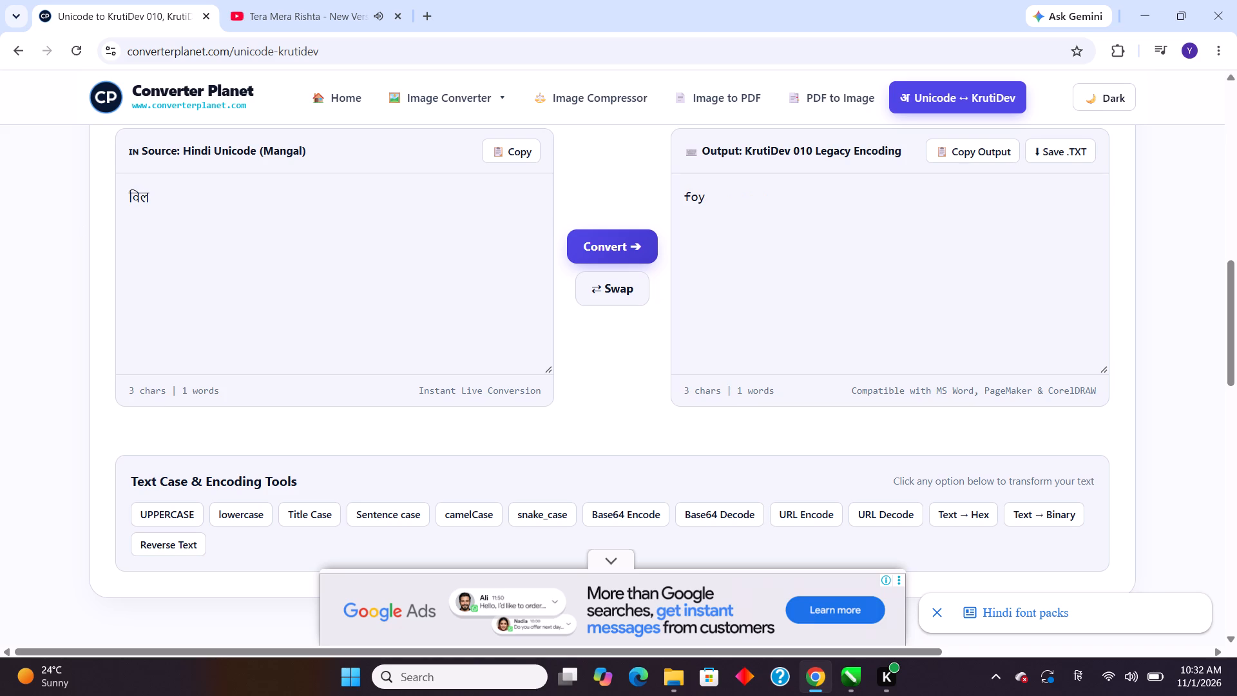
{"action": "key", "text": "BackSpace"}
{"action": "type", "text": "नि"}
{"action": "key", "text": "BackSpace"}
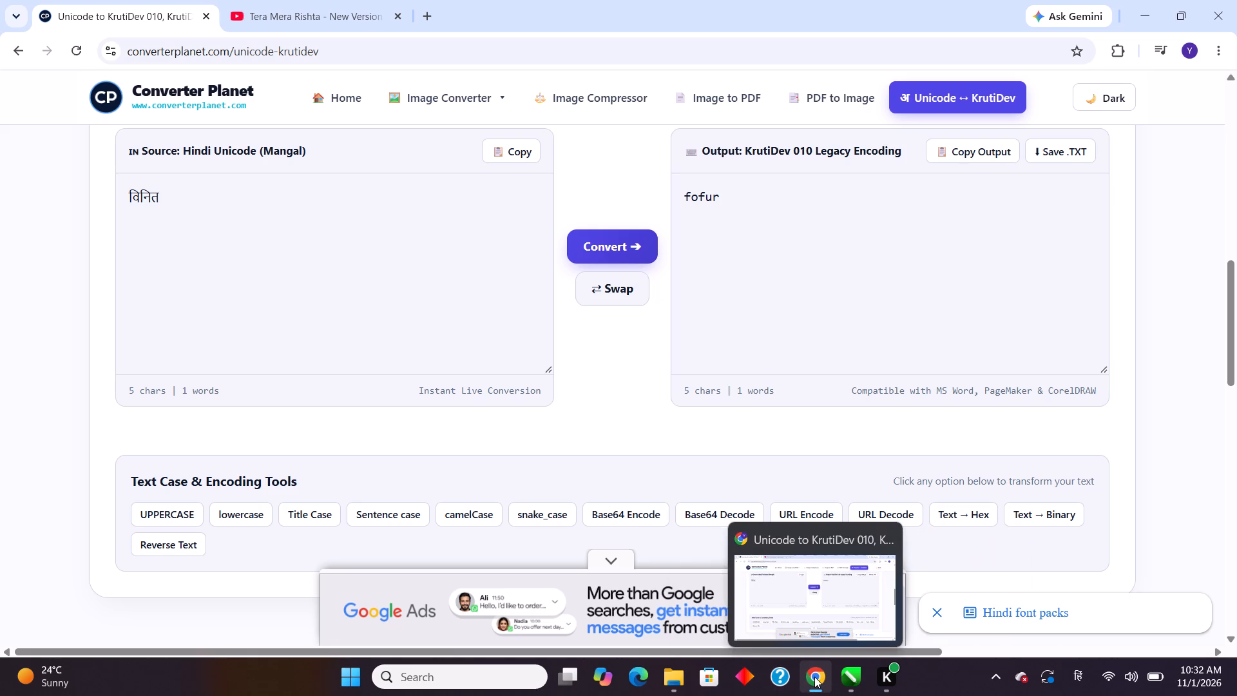
Return to CorelDRAW and examine the closing-section headings on all four pages of the Shadi Card Matter 4 file.
{"action": "left_click", "coordinate": [849, 675]}
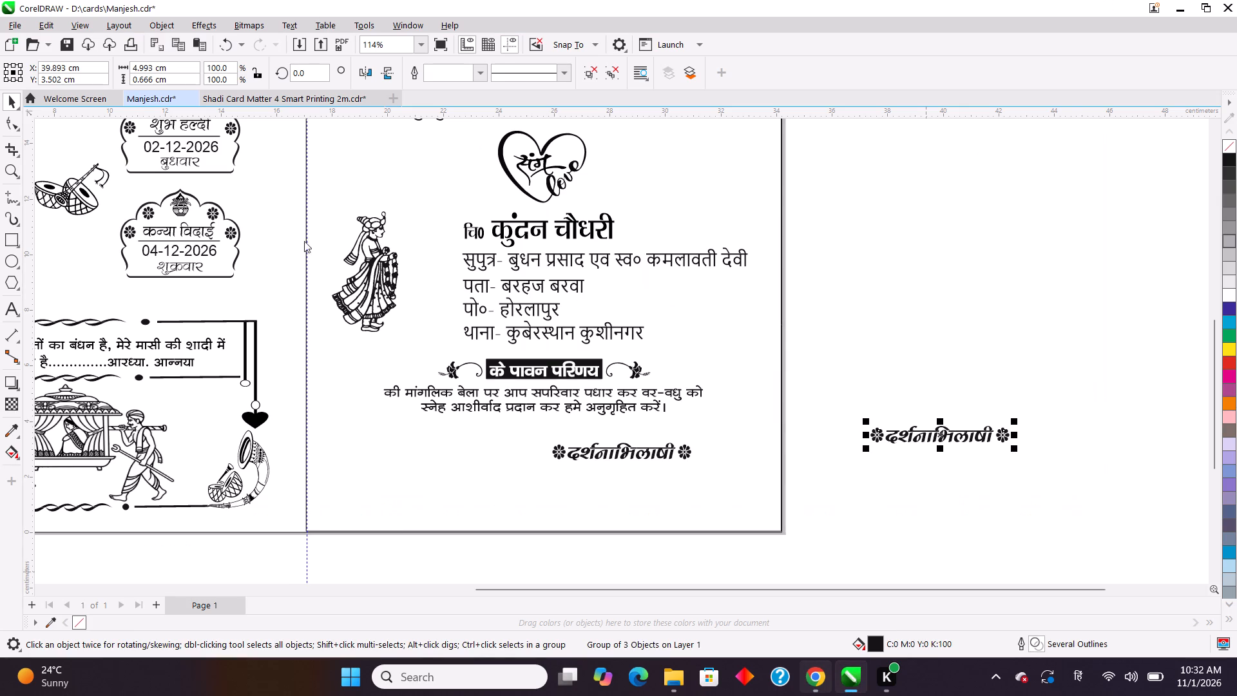
{"action": "left_click", "coordinate": [262, 97]}
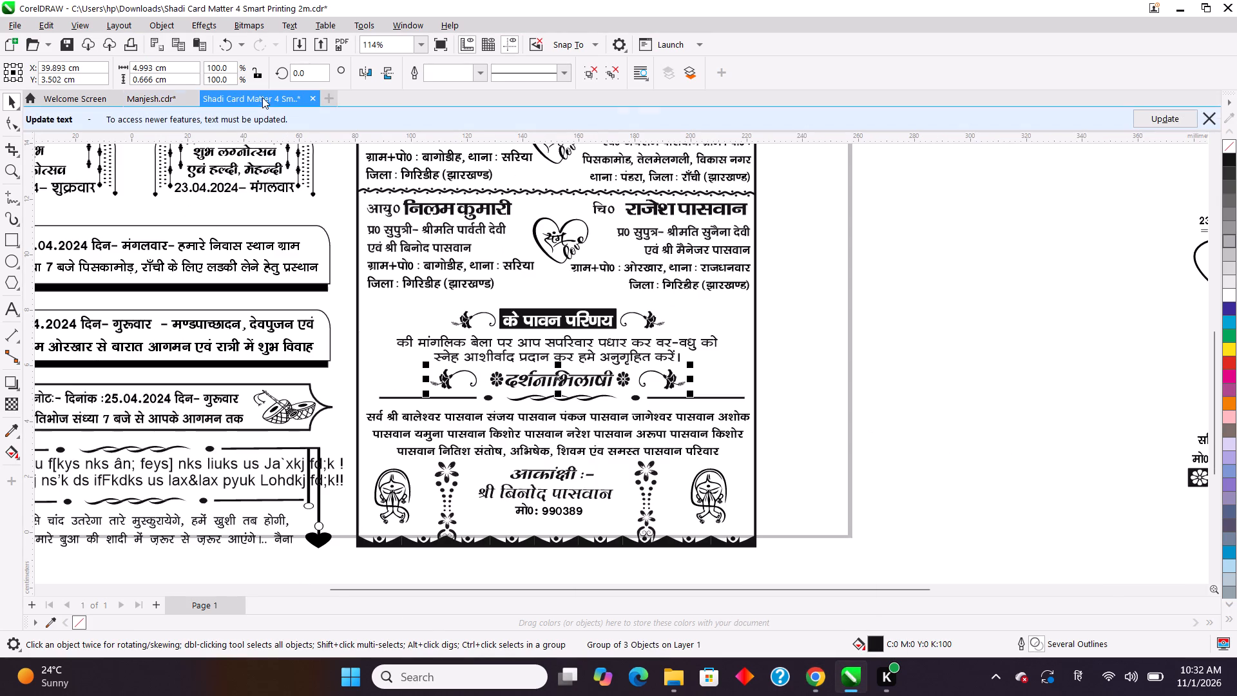
{"action": "left_click", "coordinate": [553, 474]}
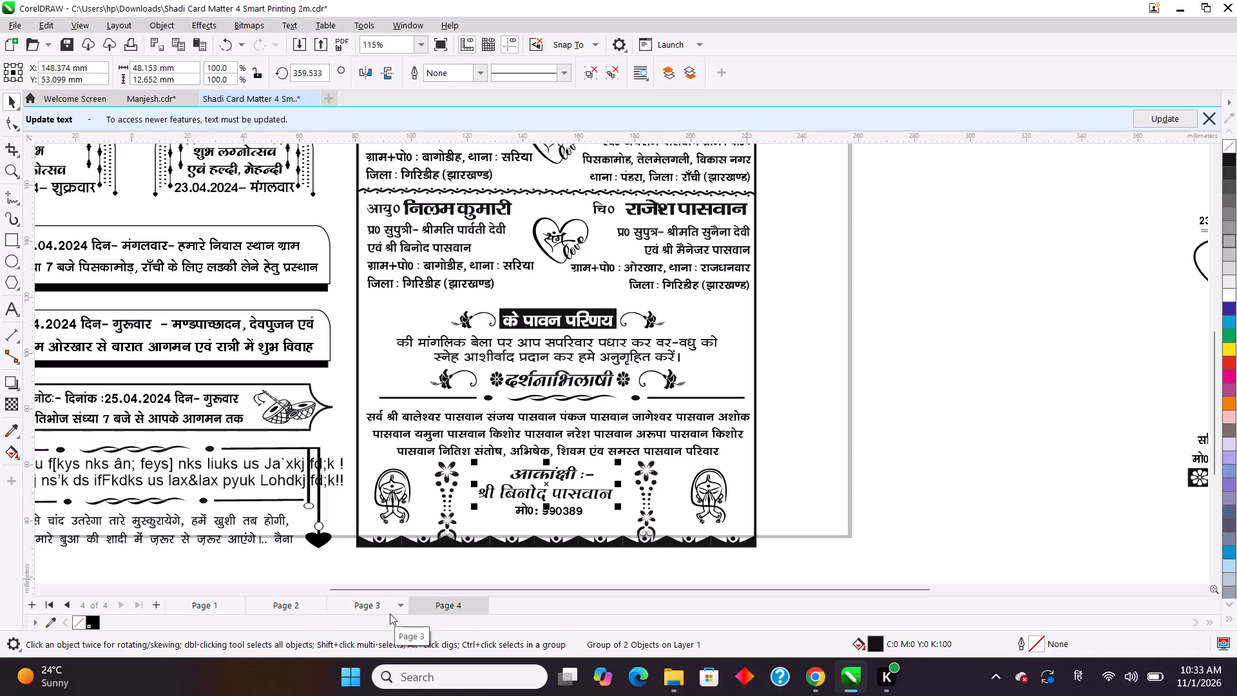
{"action": "left_click", "coordinate": [372, 603]}
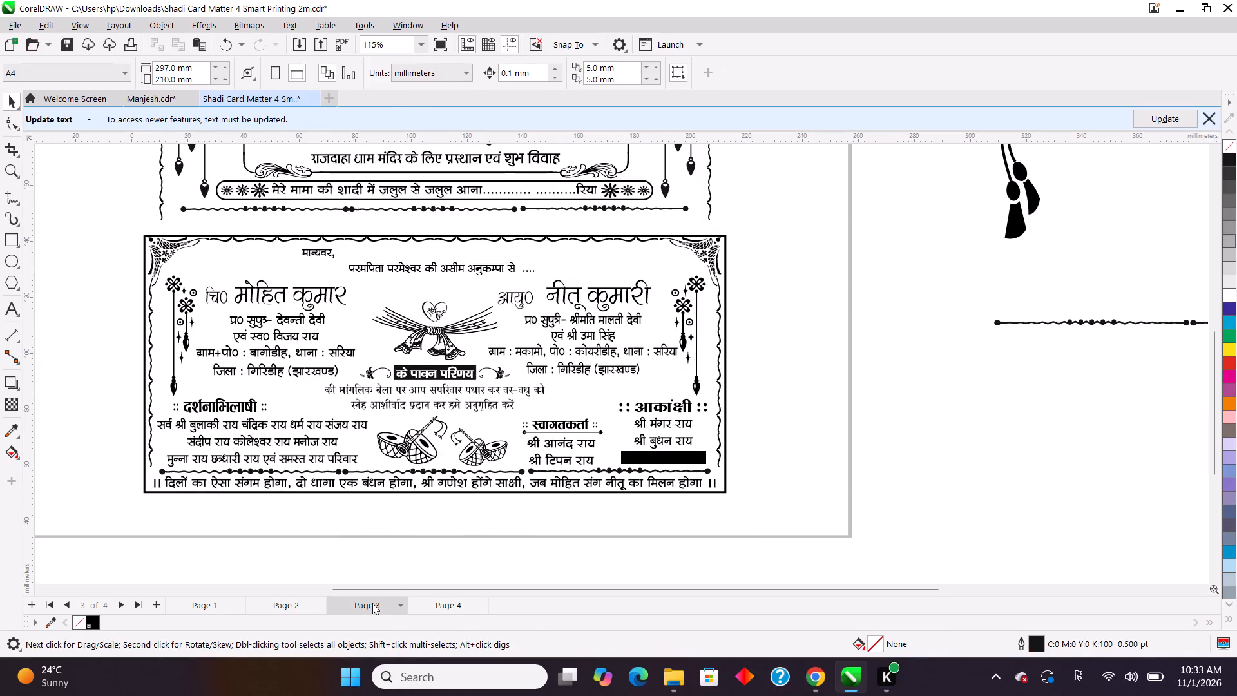
{"action": "left_click", "coordinate": [286, 610]}
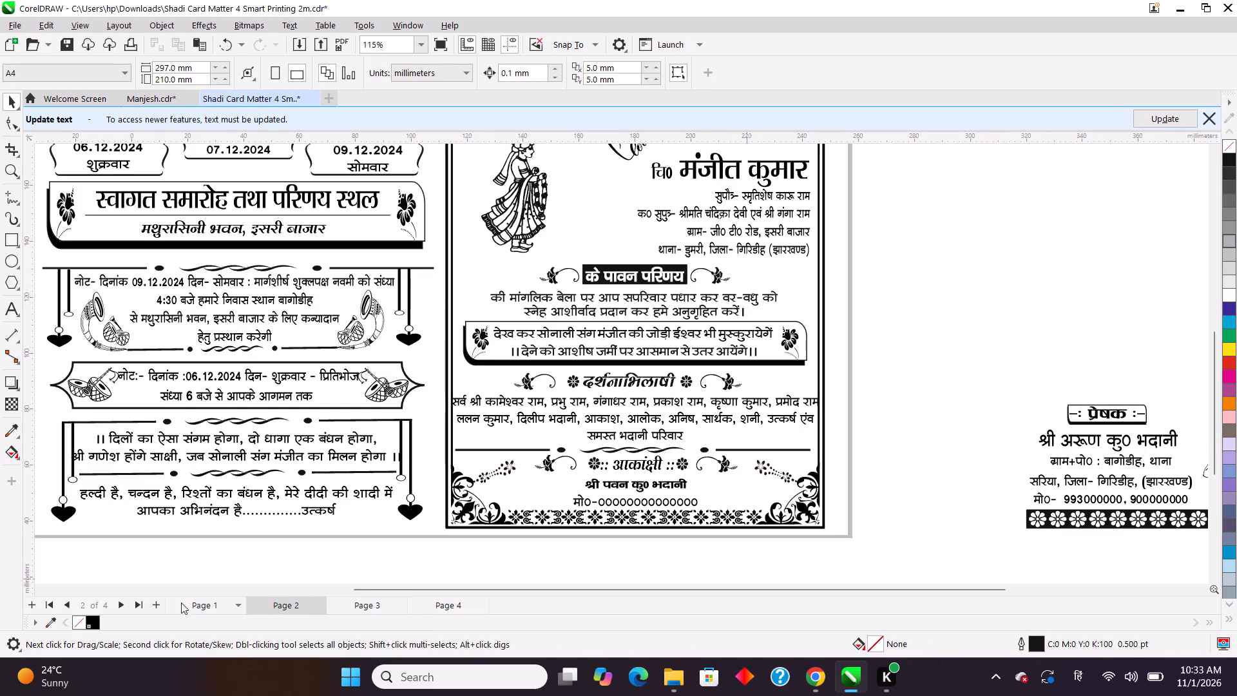
{"action": "left_click", "coordinate": [197, 606]}
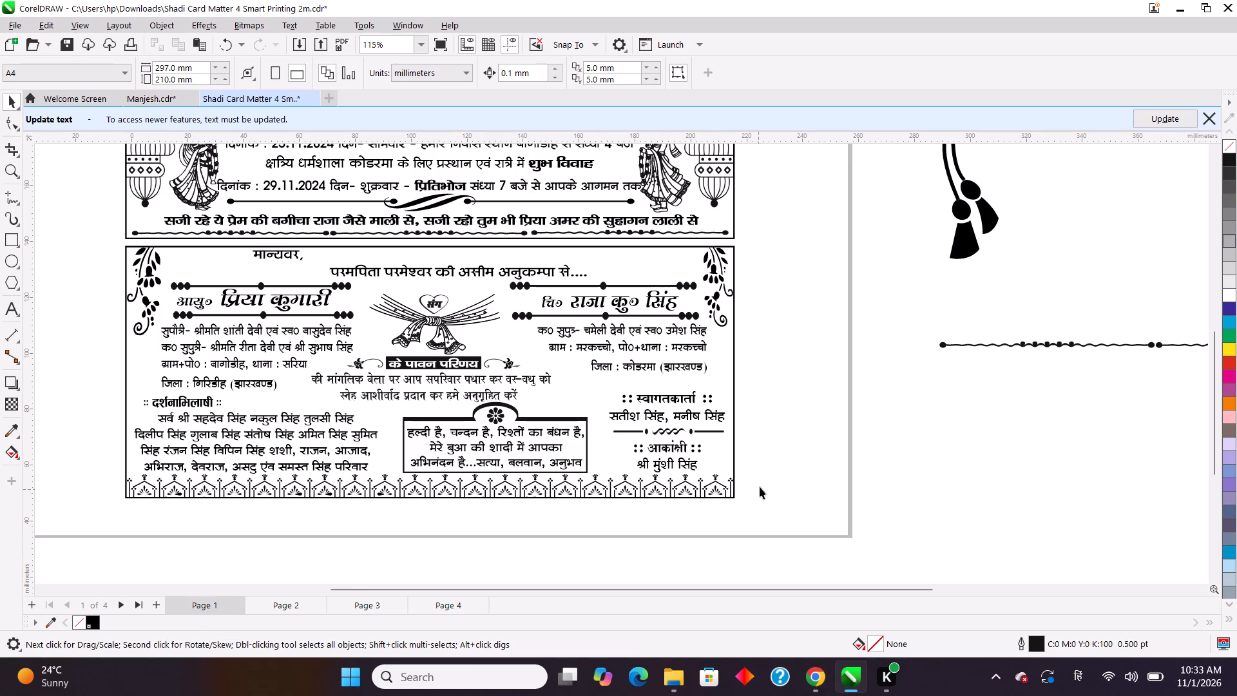
{"action": "left_click", "coordinate": [279, 612]}
{"action": "left_click", "coordinate": [378, 608]}
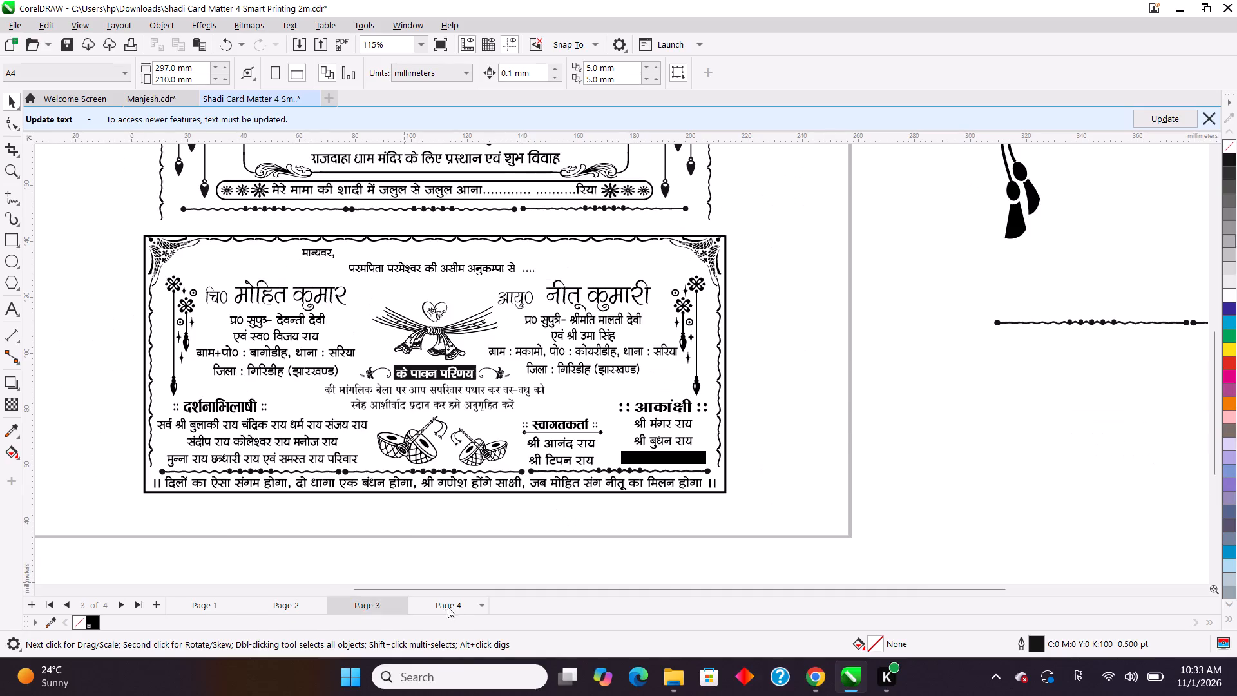
{"action": "left_click", "coordinate": [466, 607]}
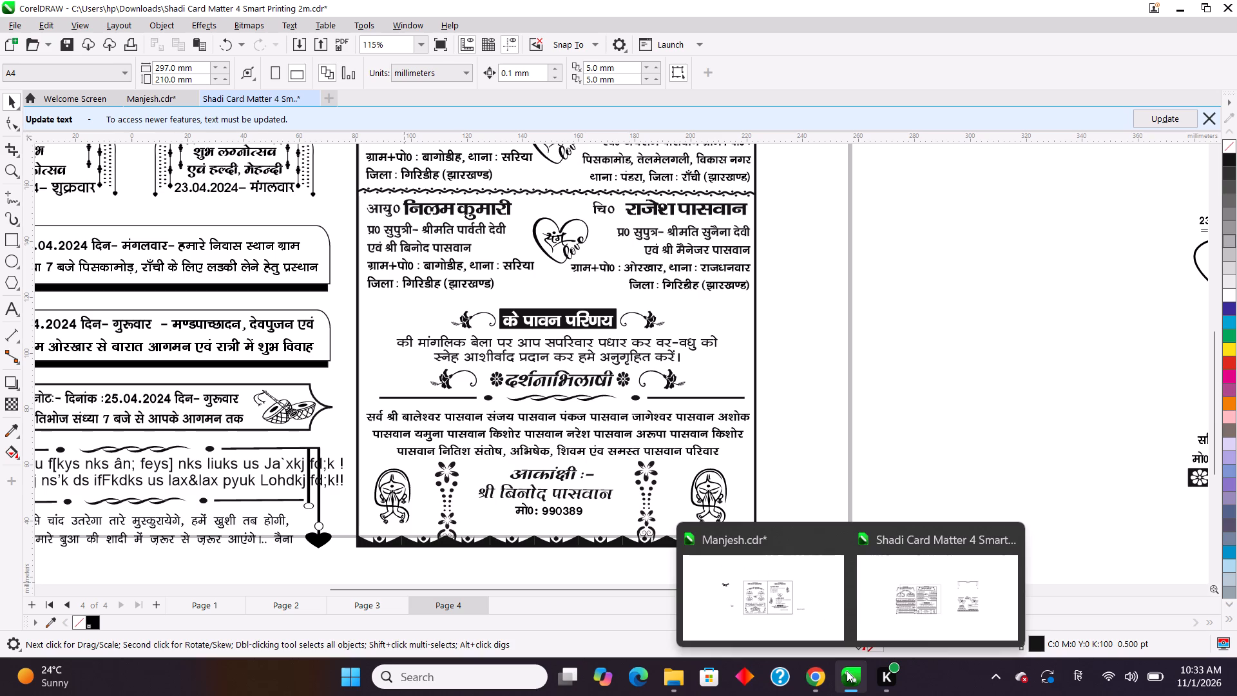
Copy the "आकांक्षी :-" text from page 4 of the Shadi Card Matter 4 file and paste it over the duplicated heading's text in the wedding card.
{"action": "left_click", "coordinate": [14, 313]}
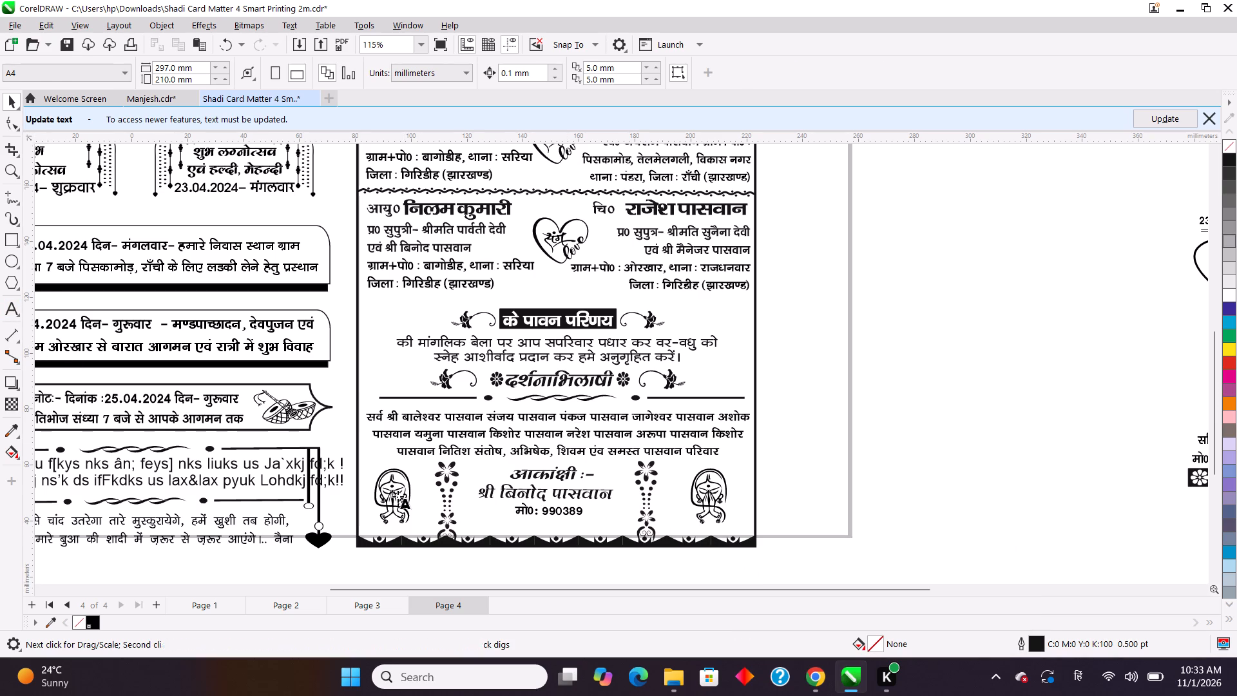
{"action": "left_click_drag", "start_coordinate": [516, 472], "coordinate": [573, 473]}
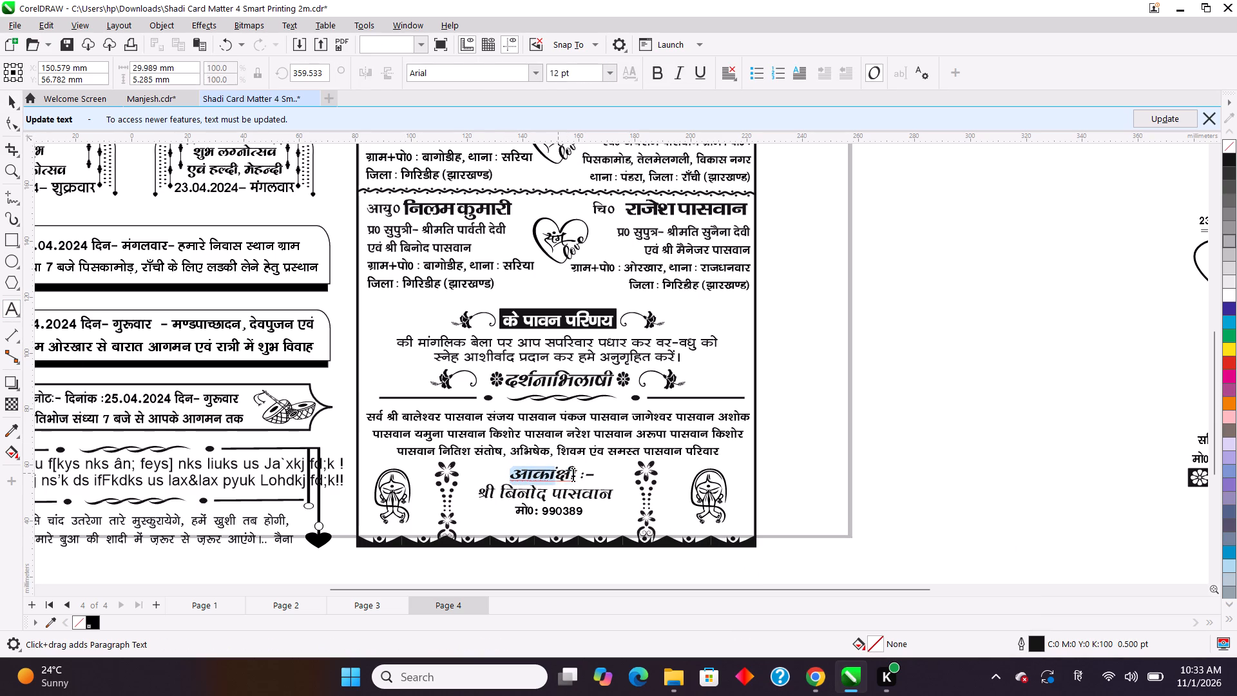
{"action": "left_click_drag", "start_coordinate": [573, 473], "coordinate": [600, 474]}
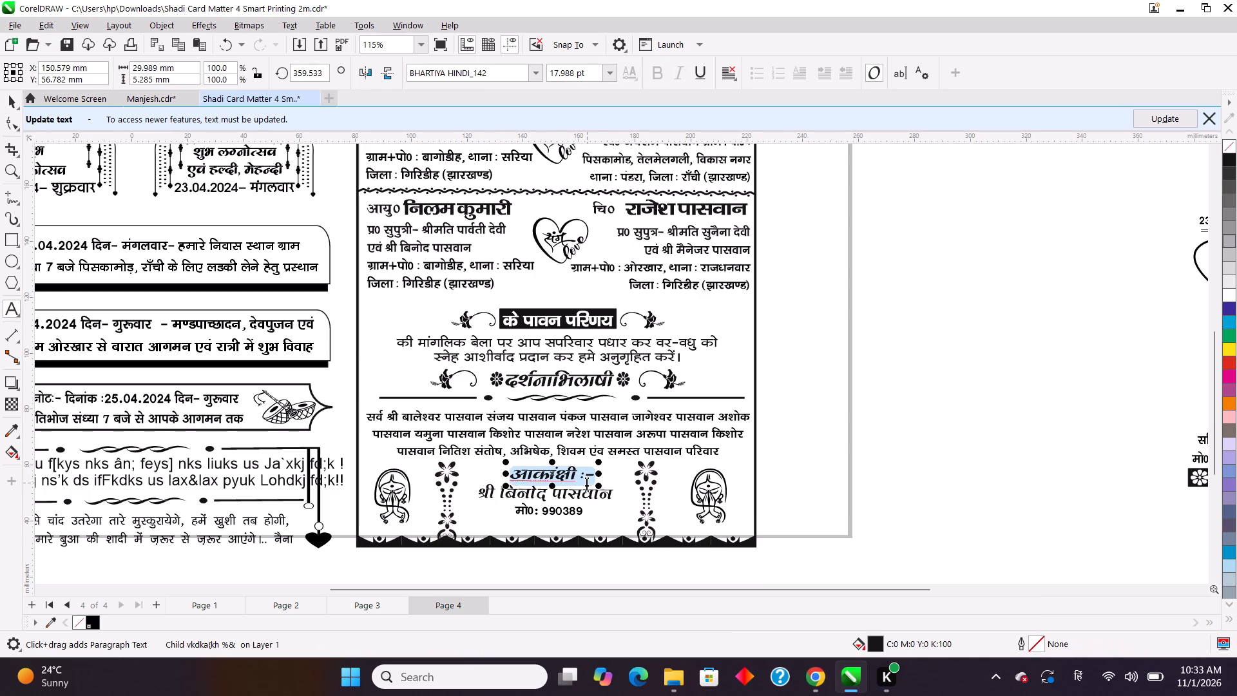
{"action": "key", "text": "ctrl+c"}
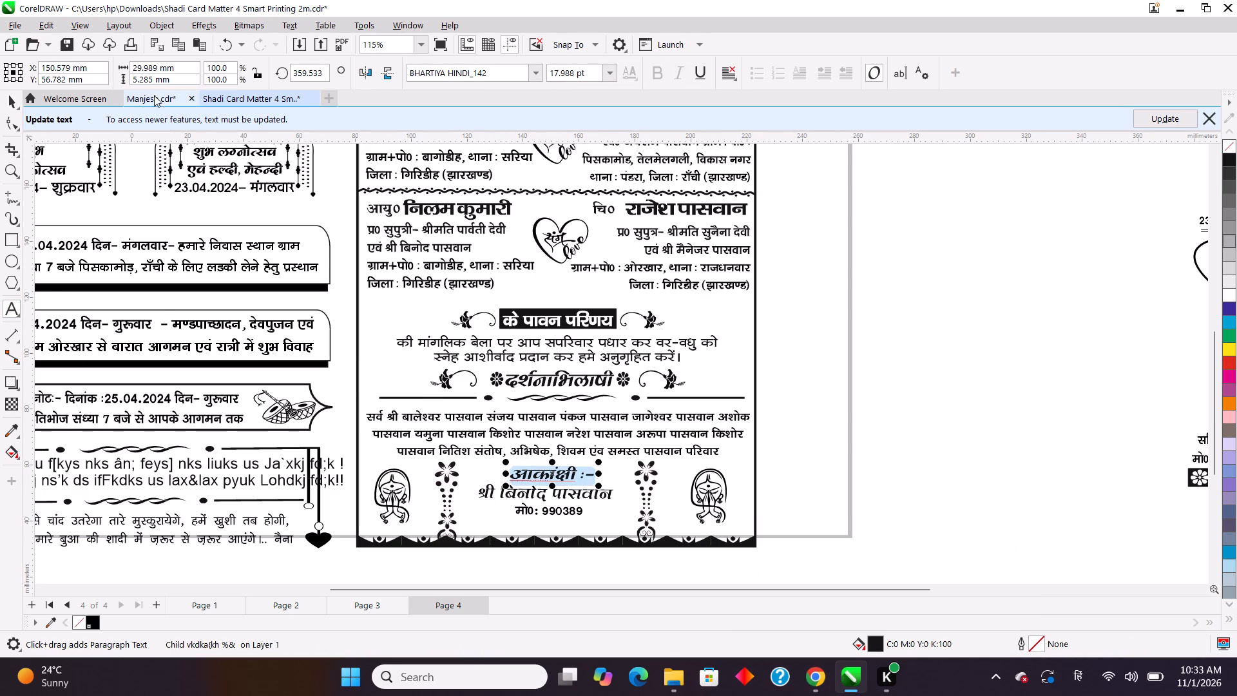
{"action": "left_click", "coordinate": [153, 101]}
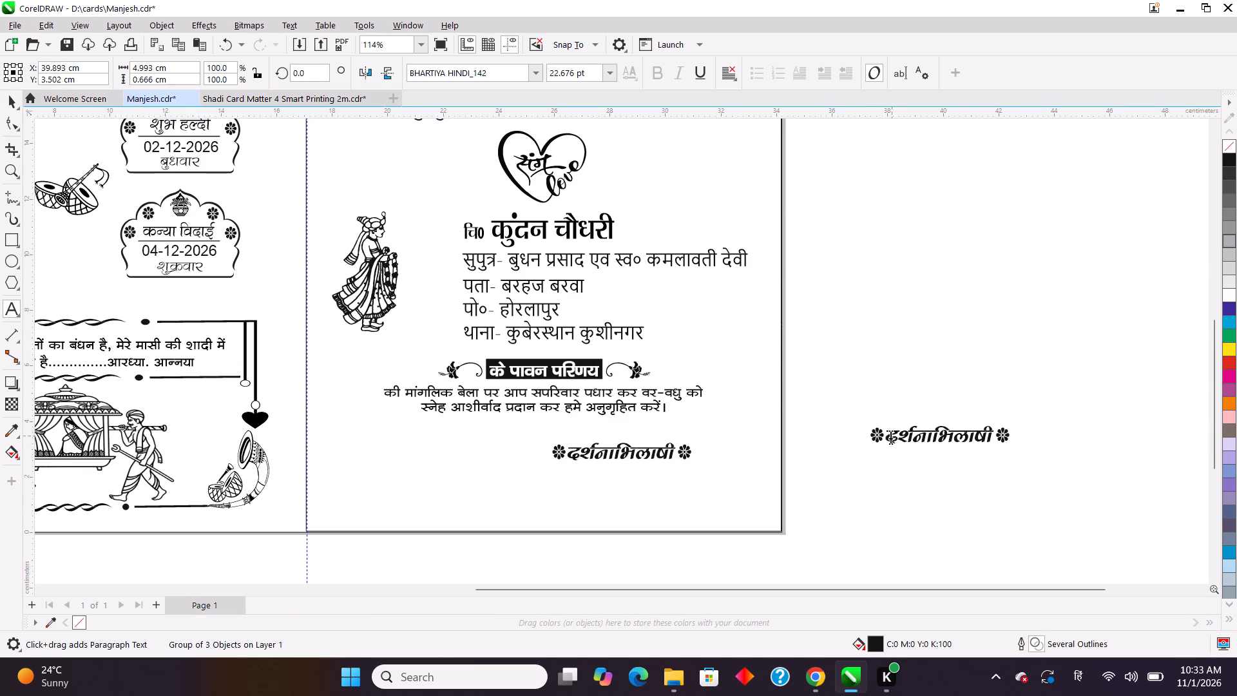
{"action": "left_click_drag", "start_coordinate": [890, 436], "coordinate": [991, 438]}
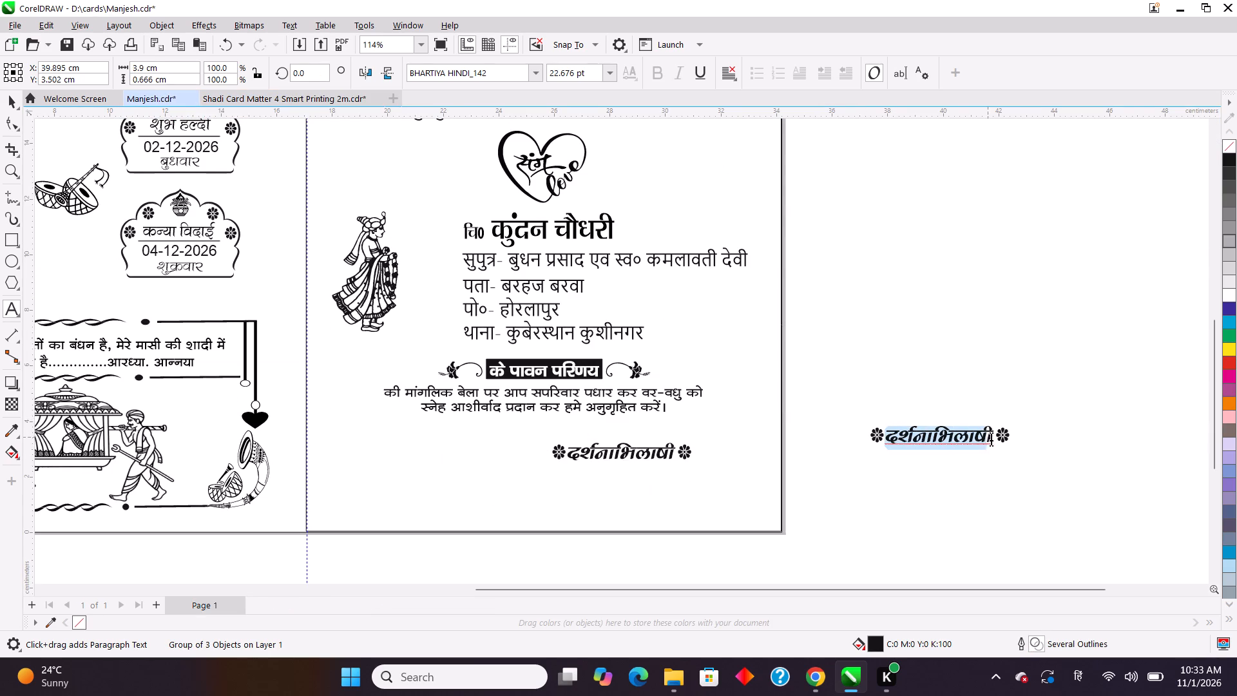
{"action": "left_click_drag", "start_coordinate": [991, 438], "coordinate": [993, 439]}
{"action": "key", "text": "ctrl+v"}
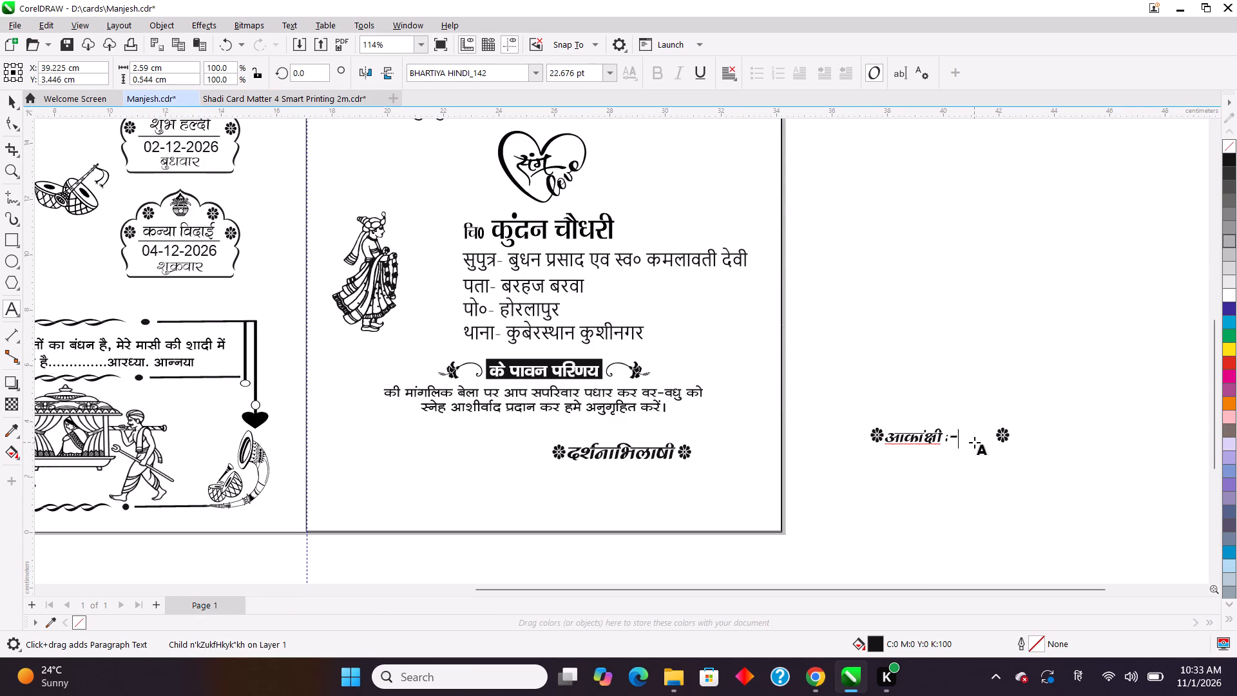
{"action": "left_click", "coordinate": [17, 104]}
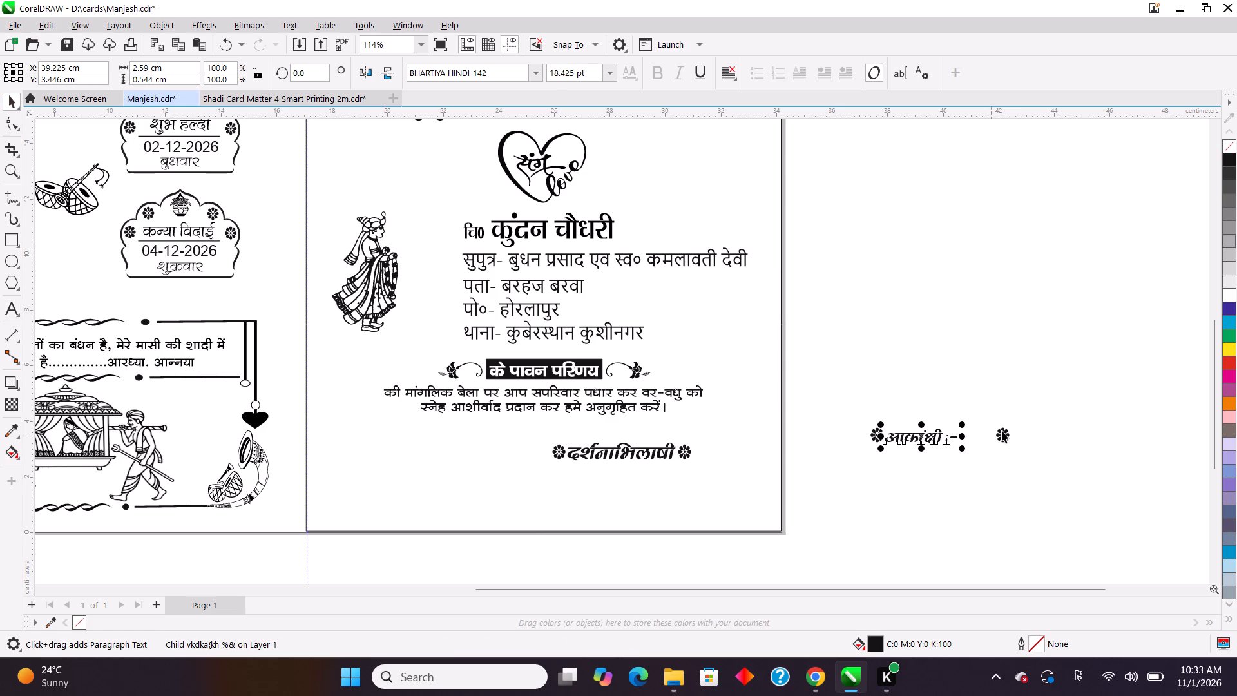
Ungroup the duplicated "आकांक्षी :-" heading and move its trailing flower in against the text, at about X 40.8 cm.
{"action": "left_click", "coordinate": [1003, 430]}
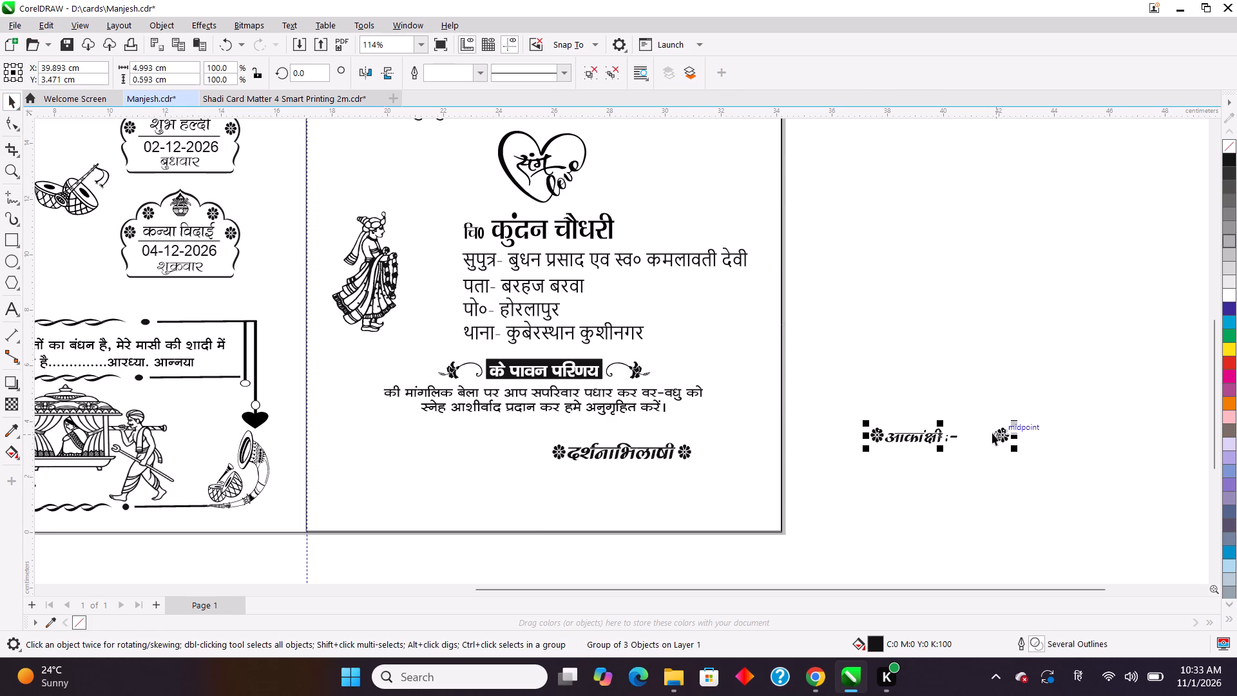
{"action": "left_click", "coordinate": [584, 68]}
{"action": "left_click", "coordinate": [954, 321]}
{"action": "left_click_drag", "start_coordinate": [1001, 433], "coordinate": [1001, 431]}
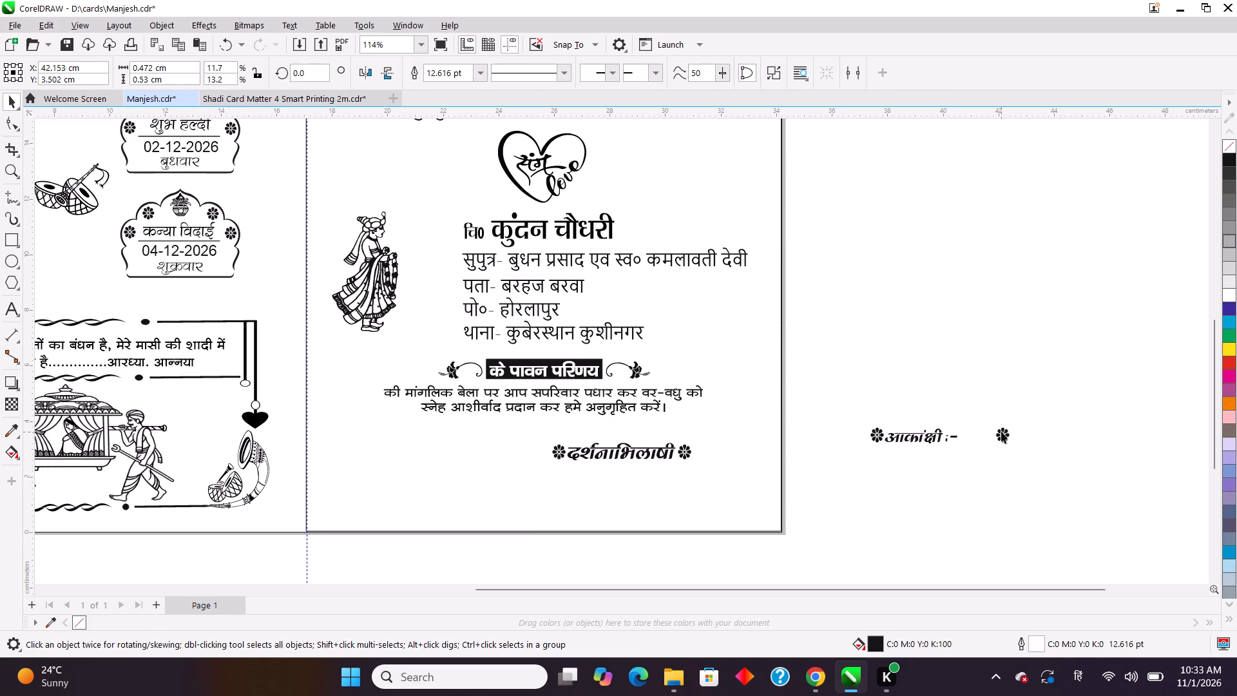
{"action": "left_click_drag", "start_coordinate": [1001, 431], "coordinate": [967, 434]}
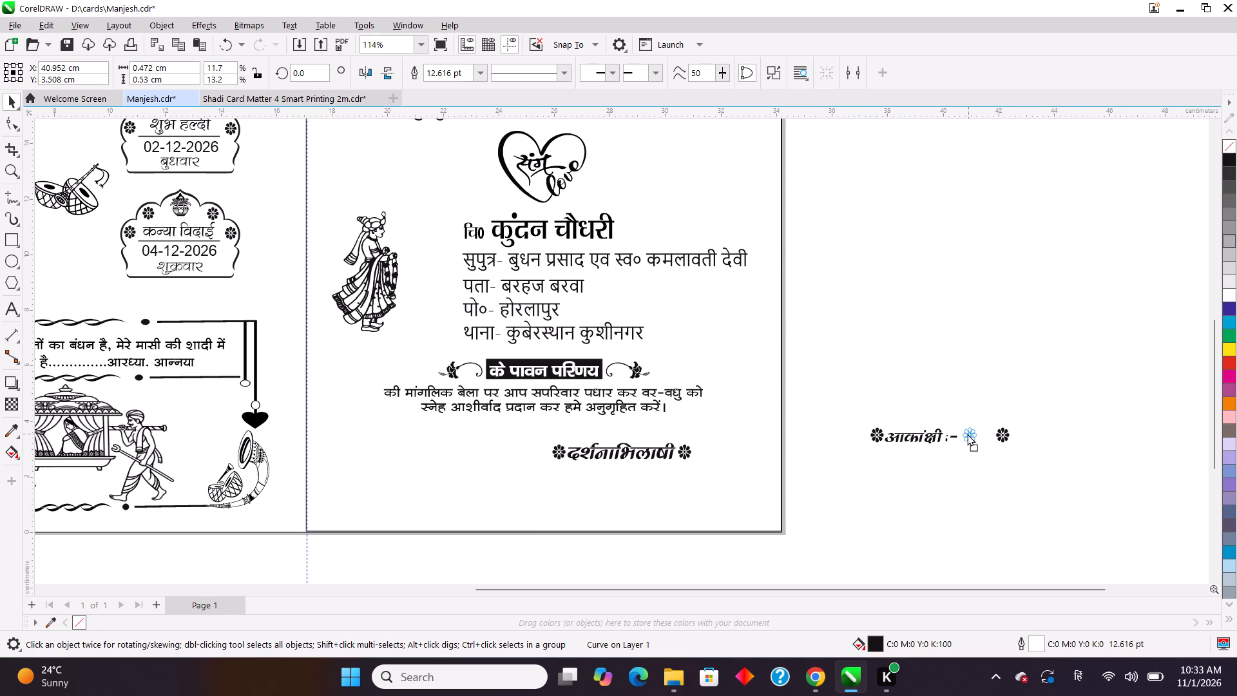
{"action": "left_click_drag", "start_coordinate": [967, 434], "coordinate": [966, 434]}
{"action": "left_click_drag", "start_coordinate": [966, 434], "coordinate": [964, 434]}
{"action": "left_click", "coordinate": [1050, 419]}
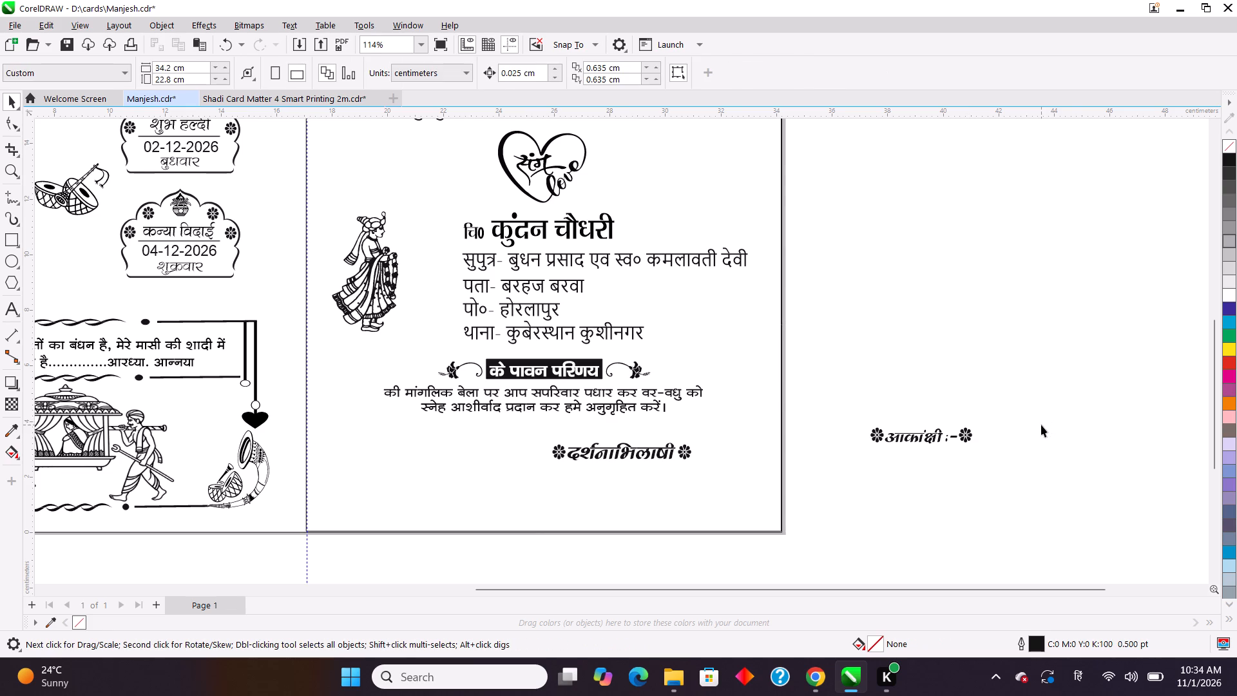
Delete the trailing ":-" from the "आकांक्षी" heading text.
{"action": "scroll", "coordinate": [1005, 428], "scroll_direction": "up", "scroll_amount": 3}
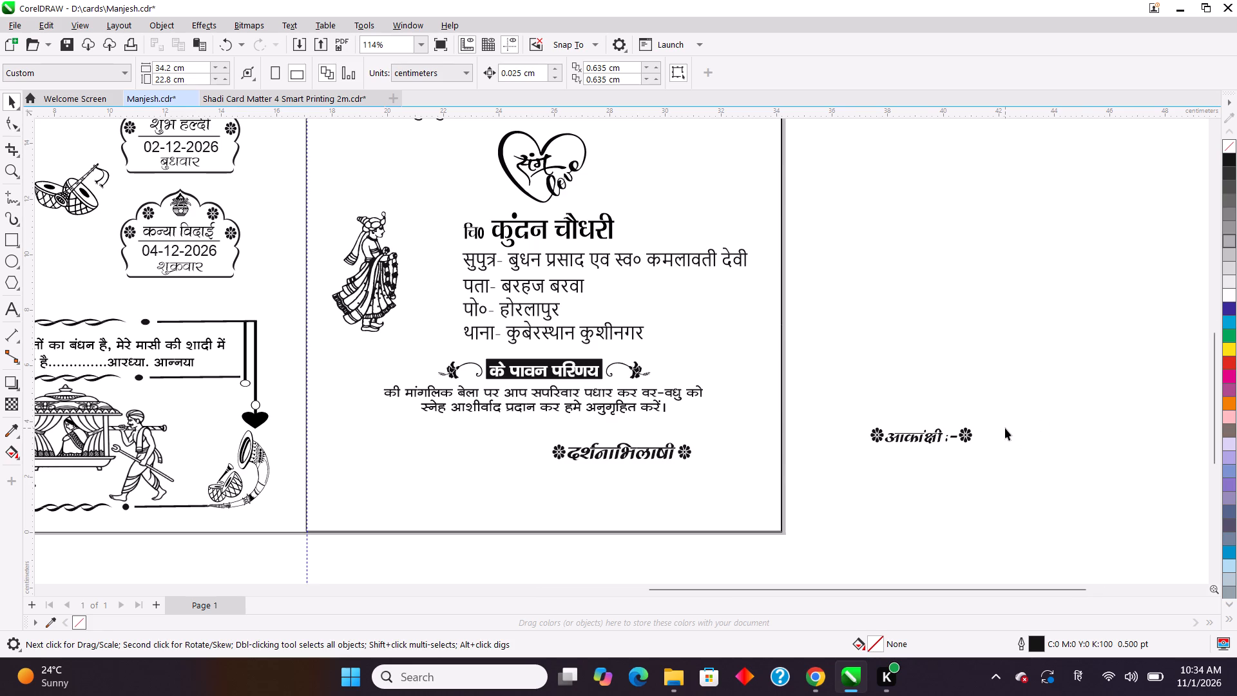
{"action": "scroll", "coordinate": [1005, 428], "scroll_direction": "up", "scroll_amount": 2}
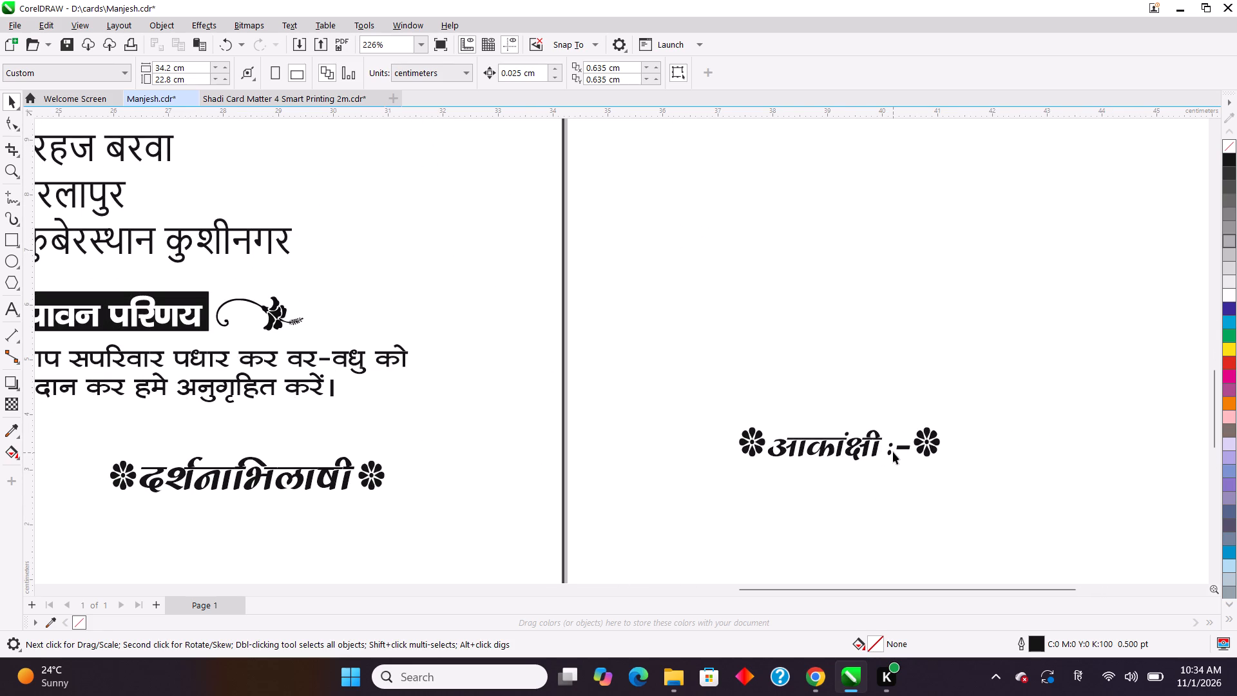
{"action": "left_click", "coordinate": [892, 449]}
{"action": "left_click", "coordinate": [896, 447]}
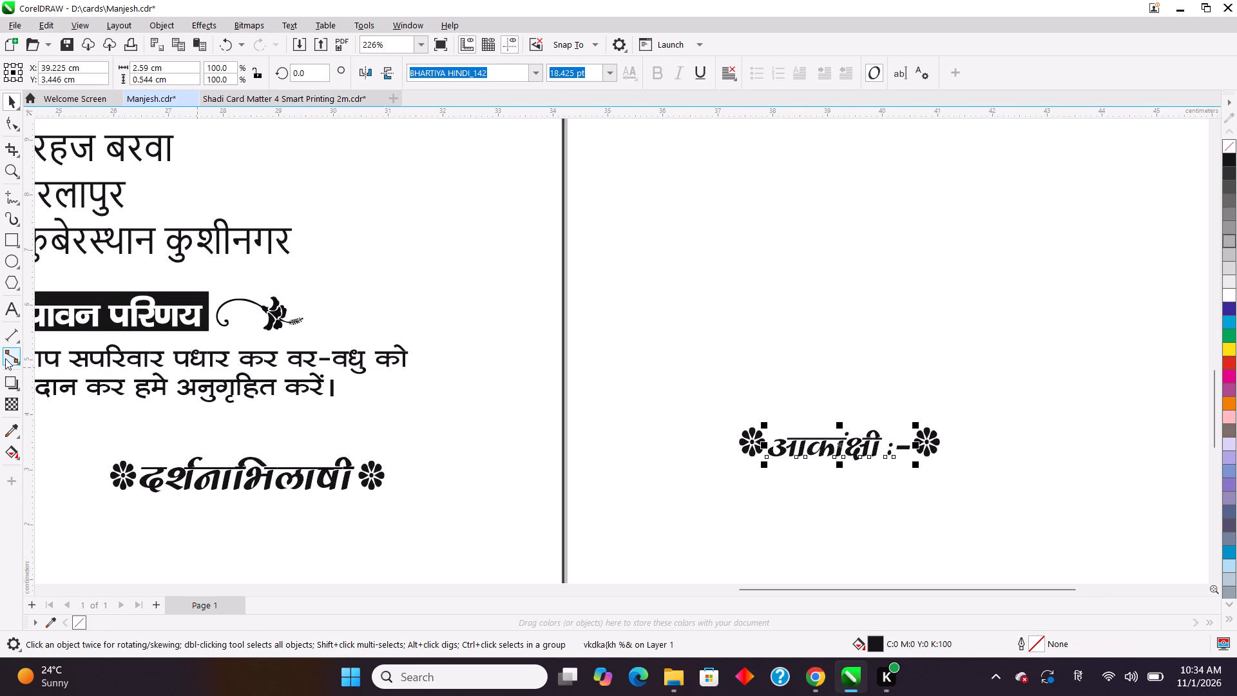
{"action": "left_click", "coordinate": [9, 307]}
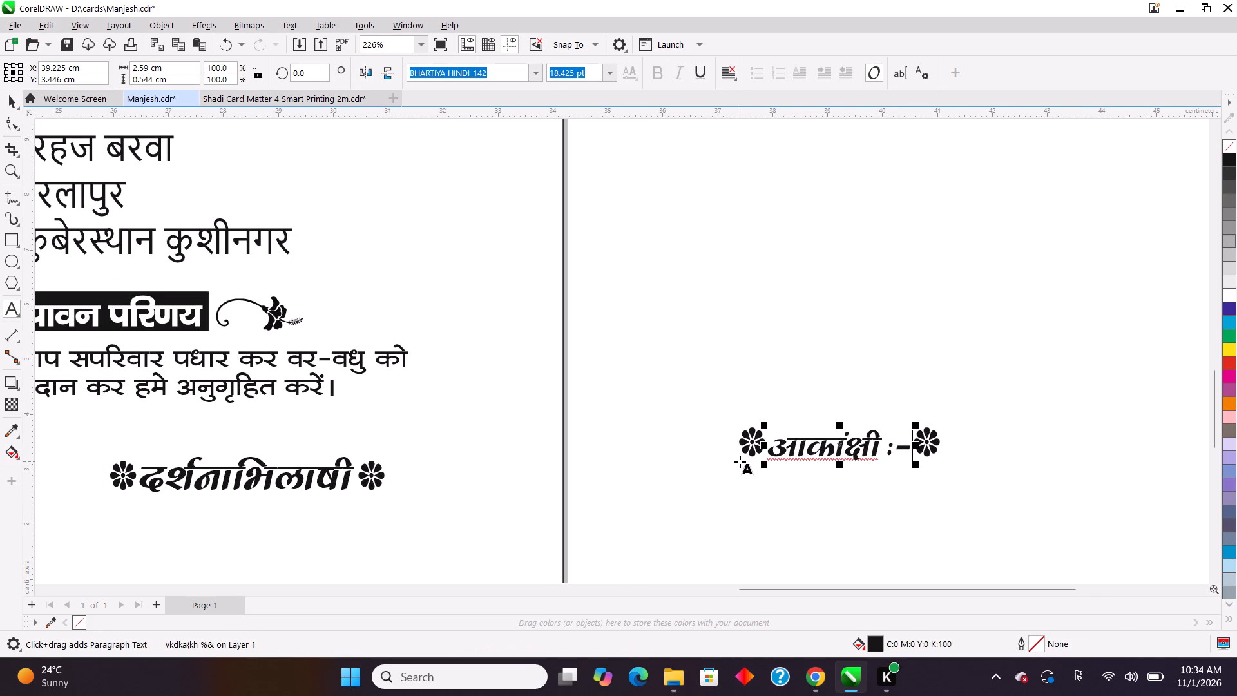
{"action": "key", "text": "BackSpace"}
{"action": "key", "text": "BackSpace"}
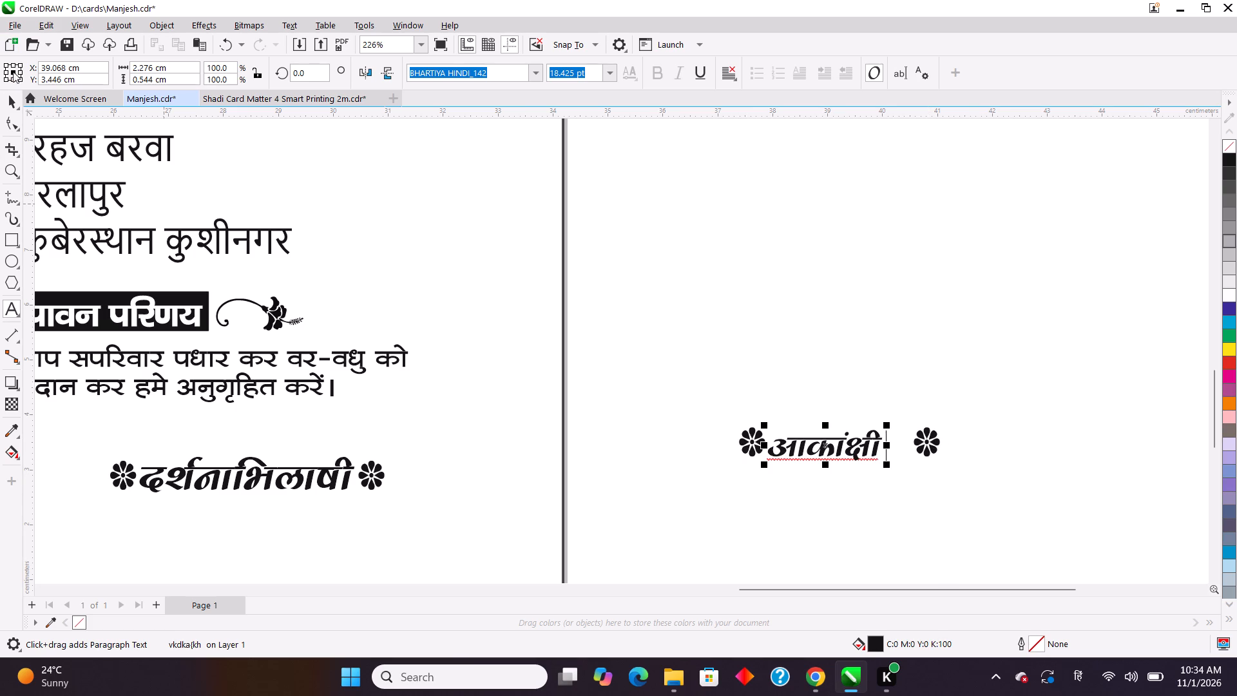
Nudge the flowers horizontally to frame "आकांक्षी" evenly, the leading one at about X 37.6 cm and the trailing one at about X 40.4 cm.
{"action": "left_click", "coordinate": [9, 101]}
{"action": "left_click", "coordinate": [751, 441]}
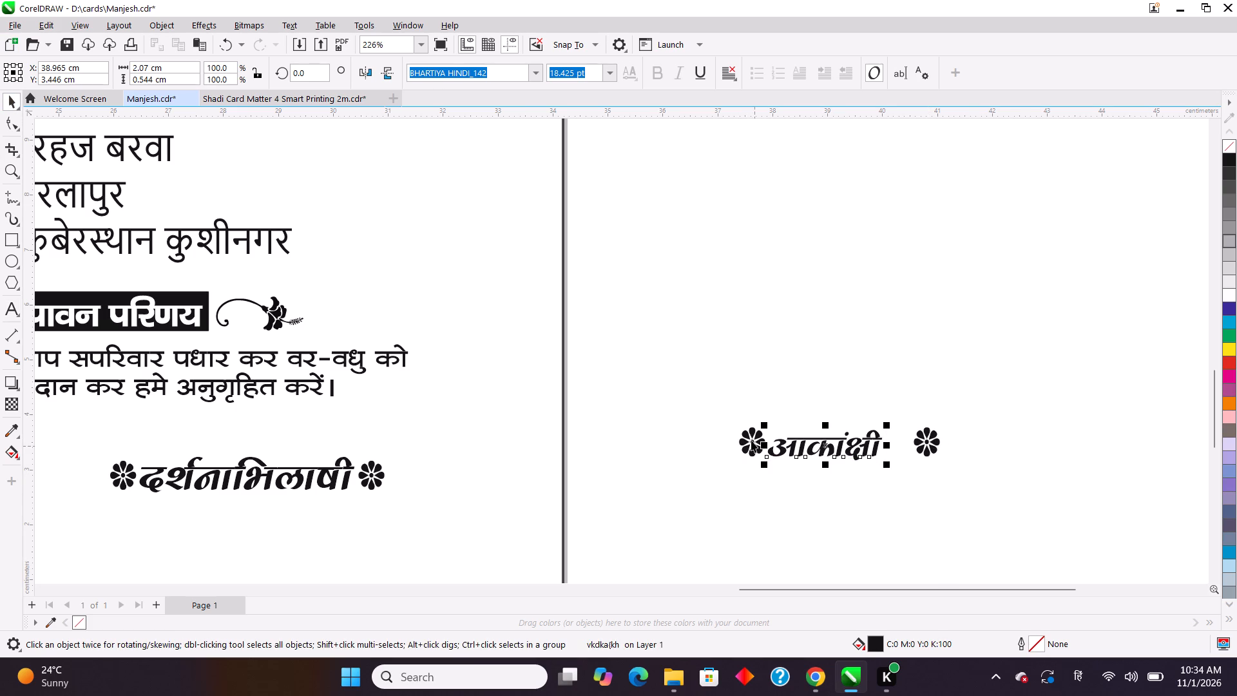
{"action": "key", "text": "Left"}
{"action": "key", "text": "Left"}
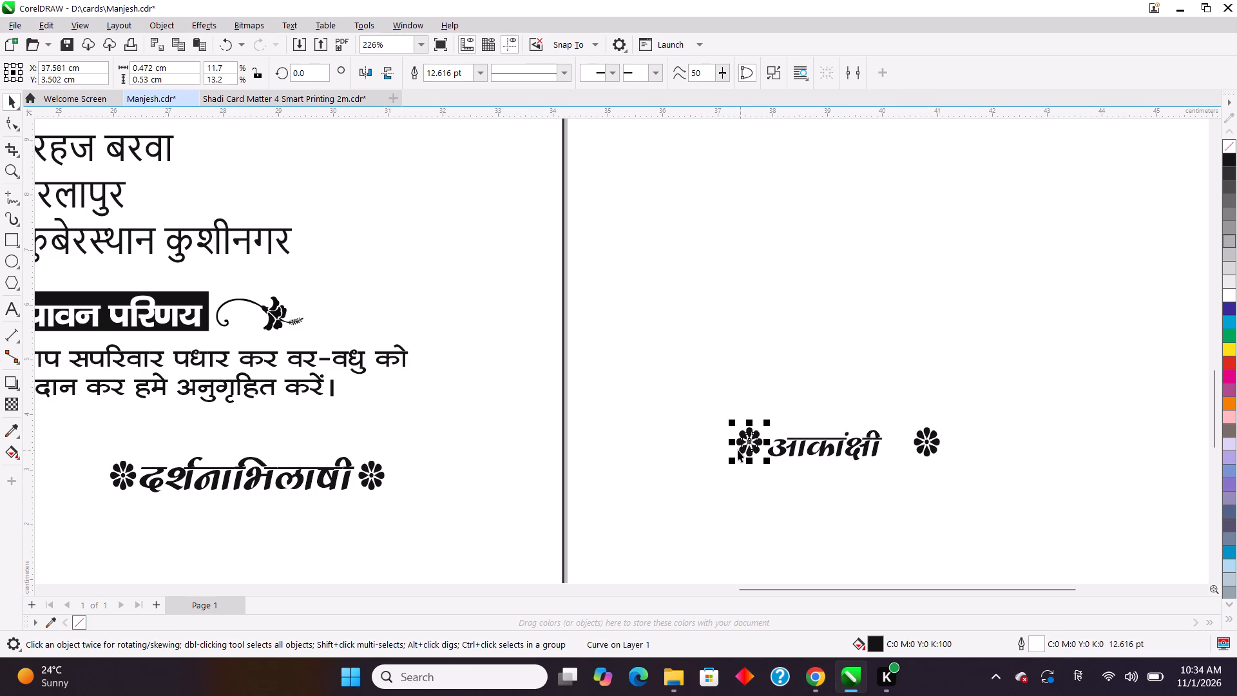
{"action": "left_click", "coordinate": [933, 441]}
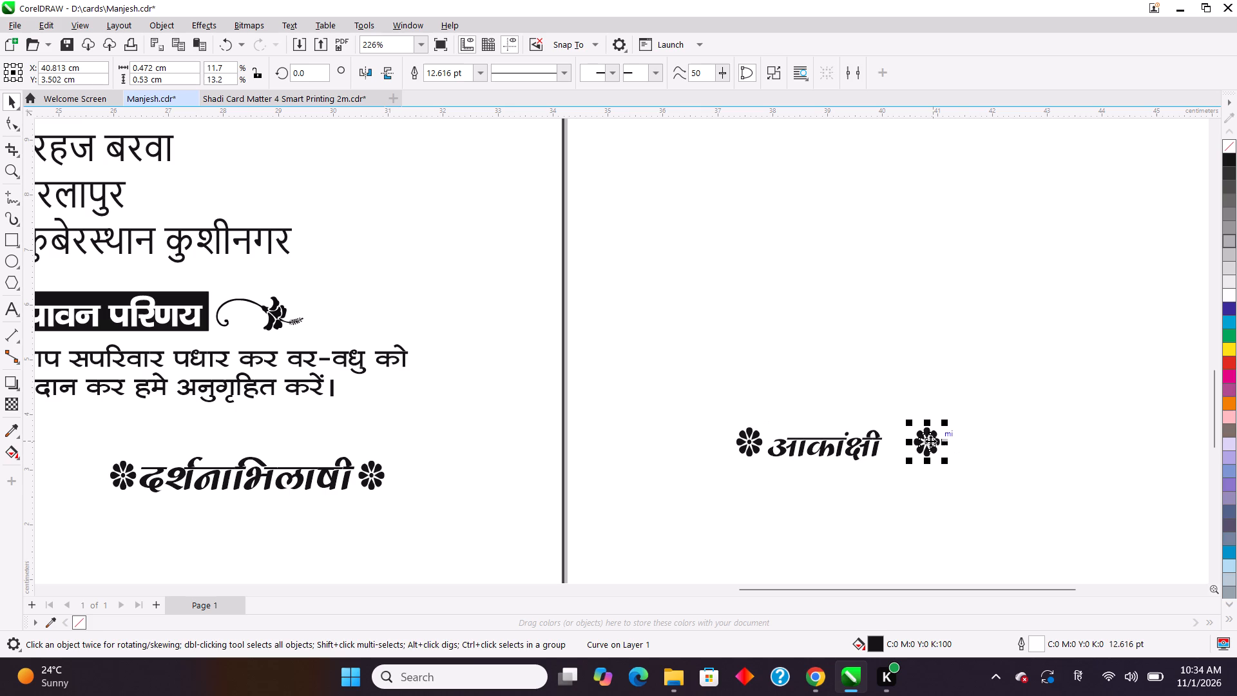
{"action": "key", "text": "Left"}
{"action": "key", "text": "Left"}
{"action": "key", "text": "Left"}
{"action": "key", "text": "Left"}
{"action": "key", "text": "Left"}
{"action": "key", "text": "Left"}
{"action": "key", "text": "Left"}
{"action": "key", "text": "Left"}
{"action": "key", "text": "Left"}
{"action": "key", "text": "Left"}
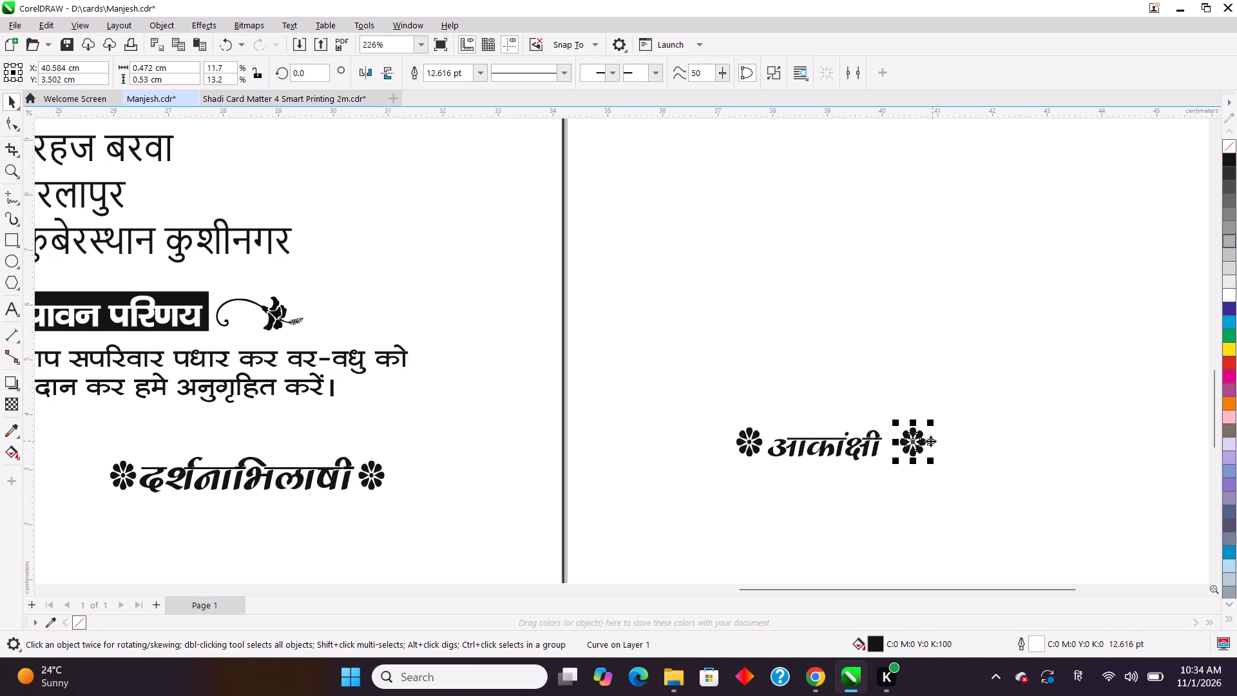
{"action": "key", "text": "Left"}
{"action": "key", "text": "Left"}
{"action": "key", "text": "Left"}
{"action": "key", "text": "Left"}
{"action": "key", "text": "Left"}
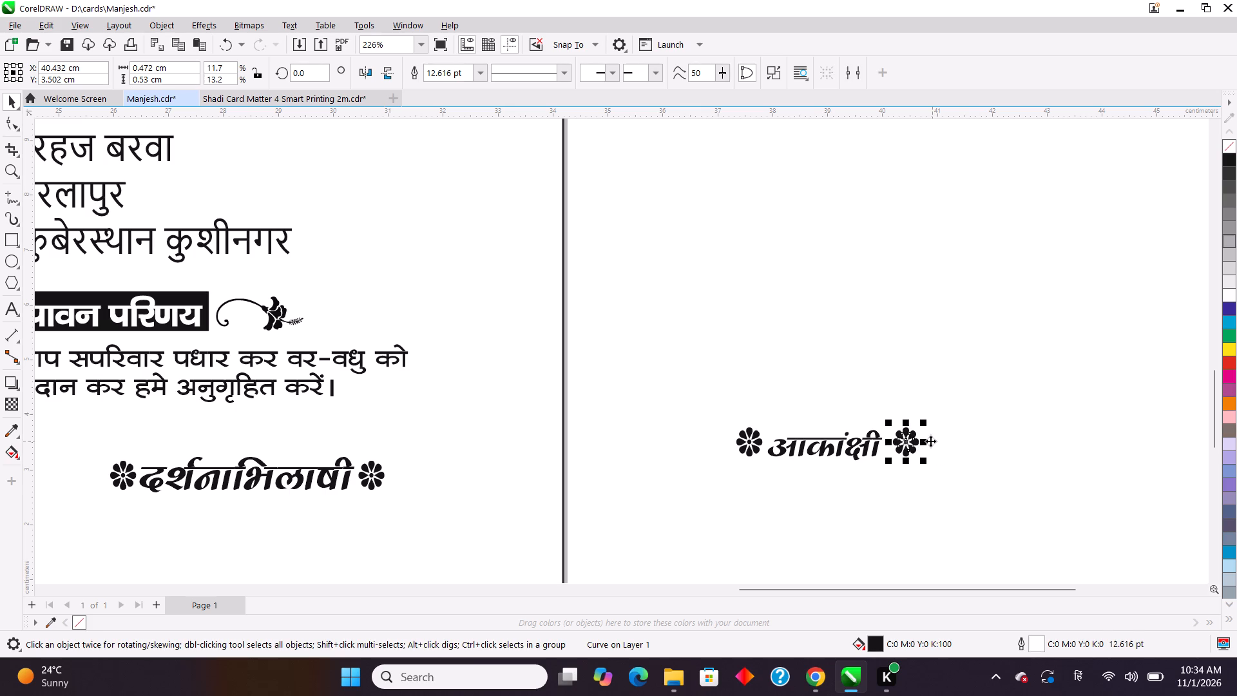
{"action": "key", "text": "Left"}
{"action": "left_click", "coordinate": [968, 440]}
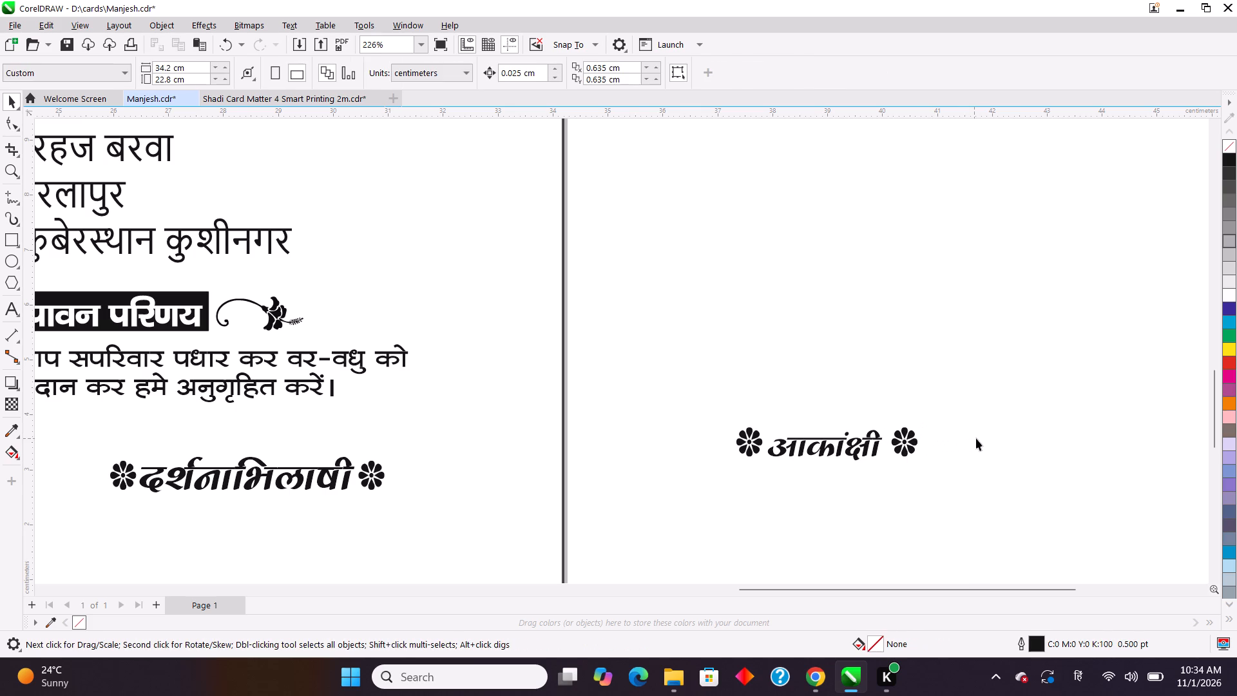
{"action": "left_click", "coordinate": [749, 441]}
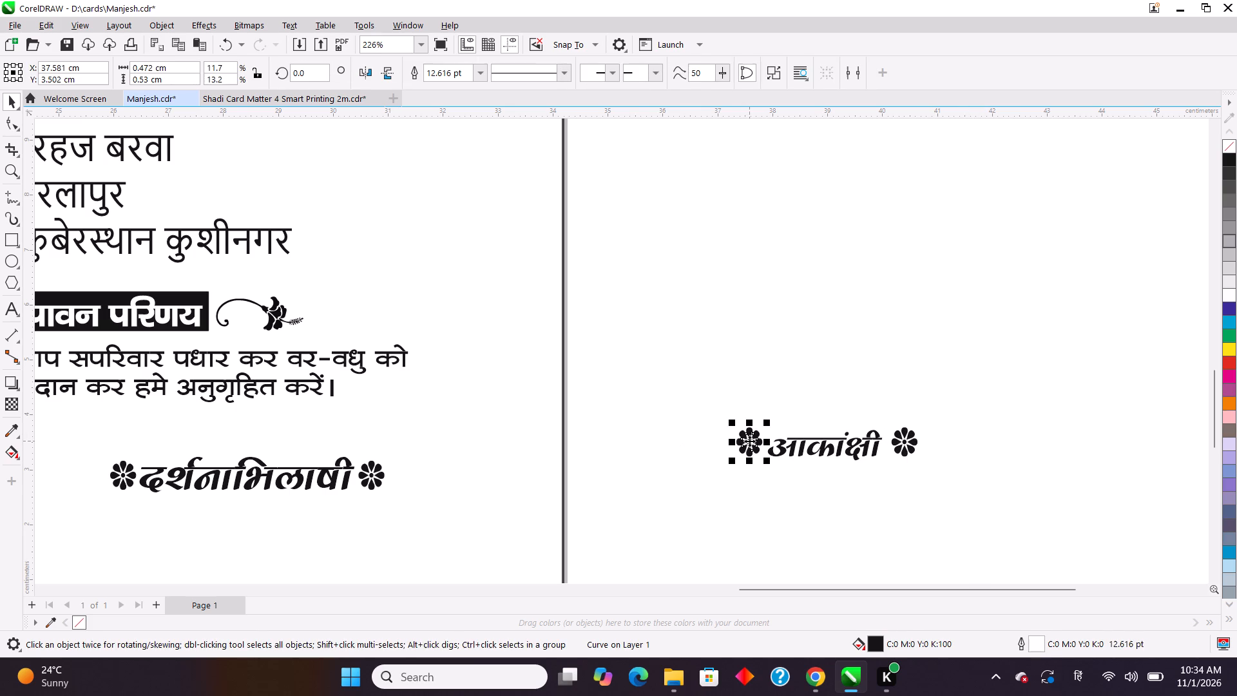
{"action": "key", "text": "Left"}
{"action": "left_click", "coordinate": [1040, 358]}
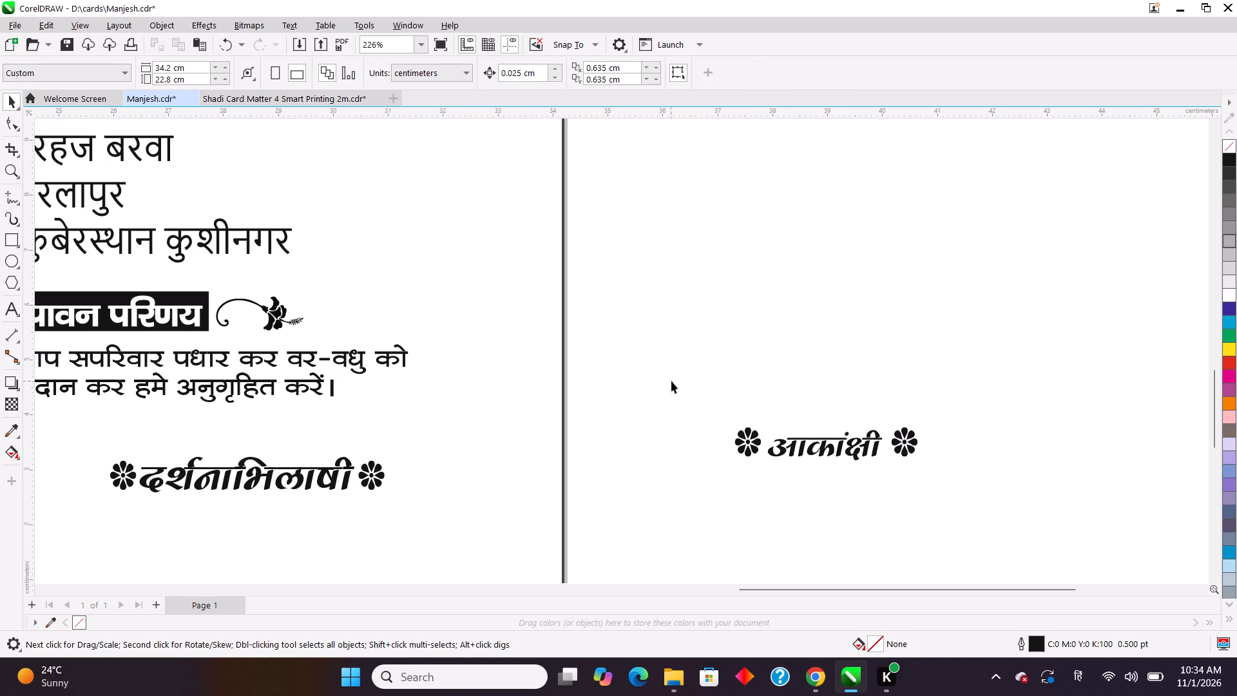
Group the "आकांक्षी" text with its two flowers.
{"action": "left_click_drag", "start_coordinate": [671, 381], "coordinate": [1017, 546]}
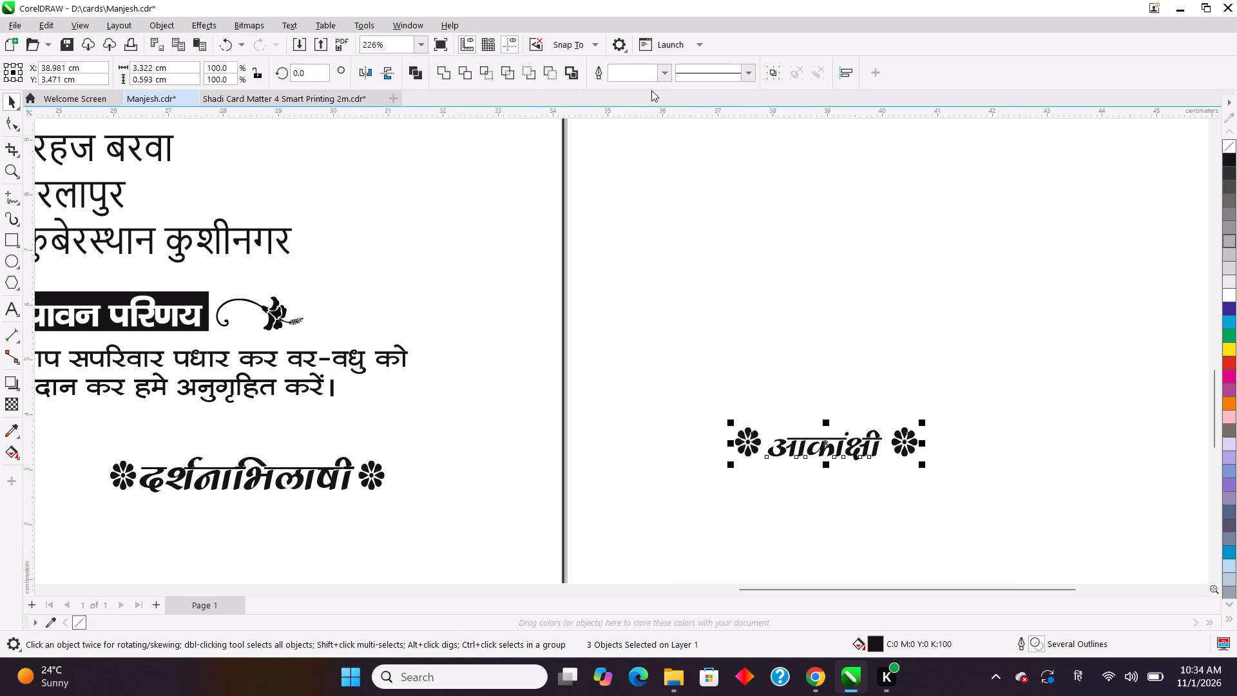
{"action": "left_click", "coordinate": [774, 74]}
Move the "आकांक्षी" group onto the right-hand page, level with "दर्शनाभिलाषी", at about X 21.3 cm, Y 2.9 cm.
{"action": "scroll", "coordinate": [856, 203], "scroll_direction": "down", "scroll_amount": 4}
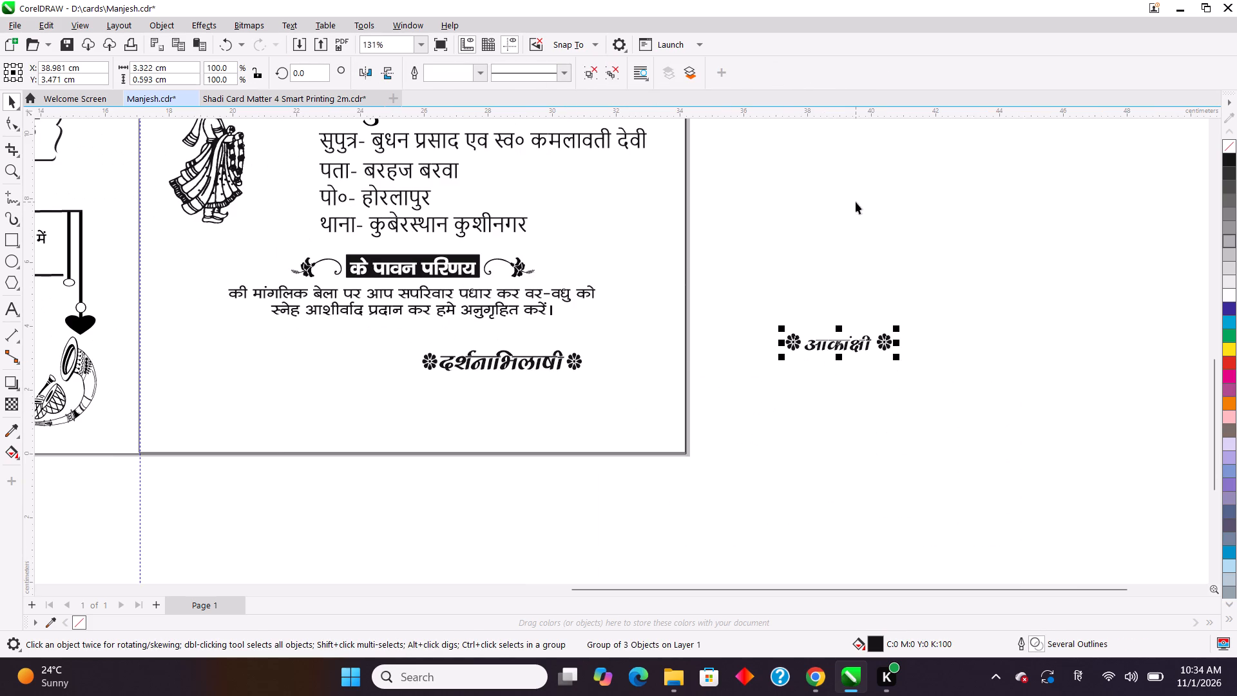
{"action": "left_click_drag", "start_coordinate": [839, 347], "coordinate": [298, 369]}
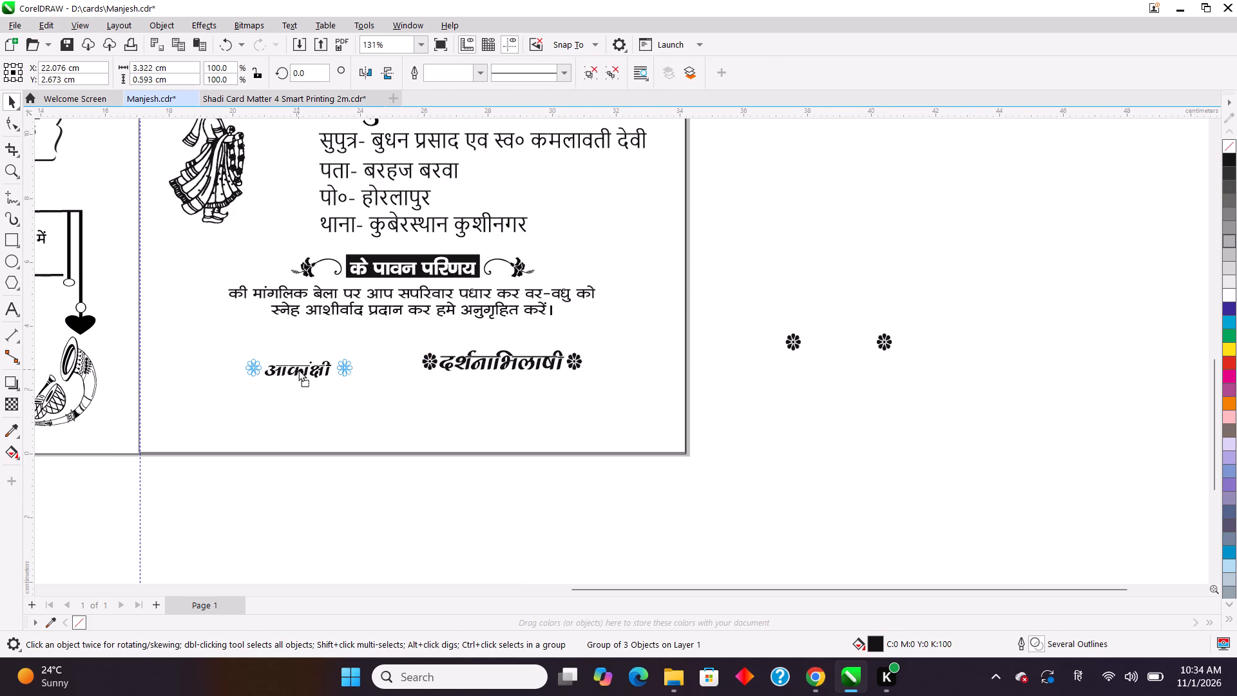
{"action": "left_click_drag", "start_coordinate": [298, 369], "coordinate": [240, 363]}
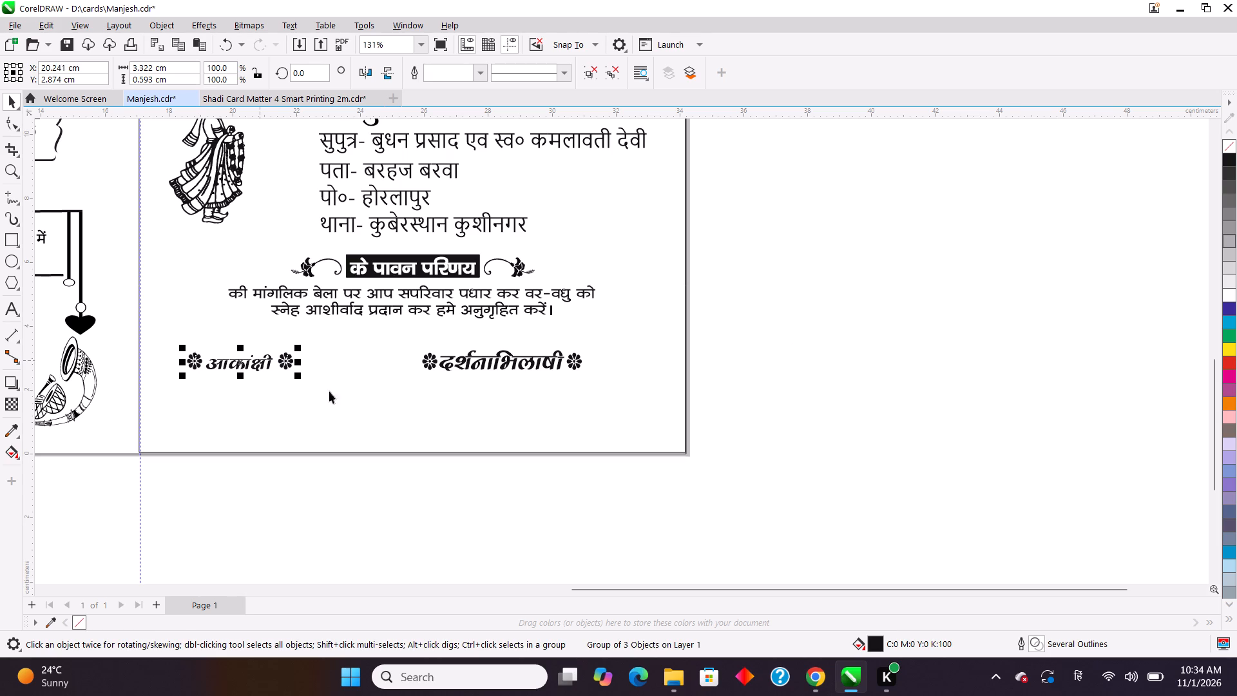
{"action": "key", "text": "Right"}
{"action": "key", "text": "Right"}
{"action": "key", "text": "Right"}
{"action": "key", "text": "Right"}
{"action": "key", "text": "Right"}
{"action": "key", "text": "Right"}
{"action": "key", "text": "Right"}
{"action": "key", "text": "Right"}
{"action": "key", "text": "Right"}
{"action": "key", "text": "Right"}
{"action": "key", "text": "Right"}
{"action": "key", "text": "Right"}
{"action": "key", "text": "Right"}
{"action": "key", "text": "Right"}
{"action": "key", "text": "Right"}
{"action": "key", "text": "Right"}
{"action": "key", "text": "Right"}
{"action": "key", "text": "Right"}
{"action": "key", "text": "Right"}
{"action": "key", "text": "Right"}
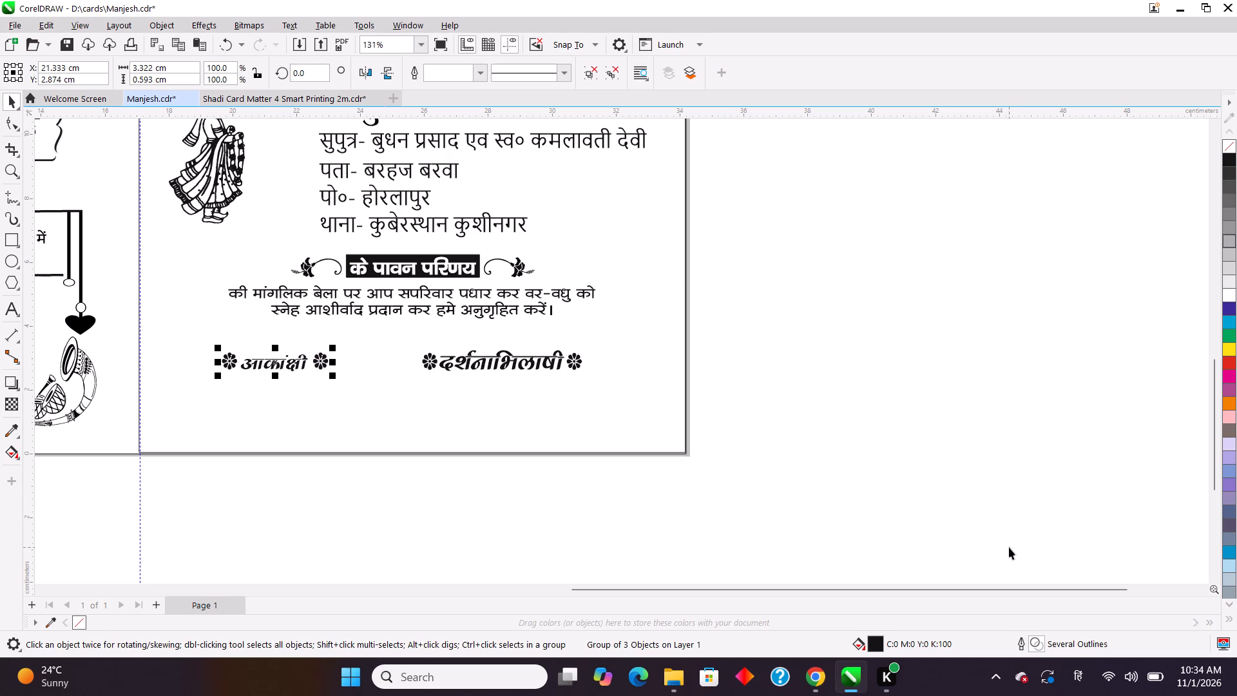
{"action": "left_click", "coordinate": [981, 422]}
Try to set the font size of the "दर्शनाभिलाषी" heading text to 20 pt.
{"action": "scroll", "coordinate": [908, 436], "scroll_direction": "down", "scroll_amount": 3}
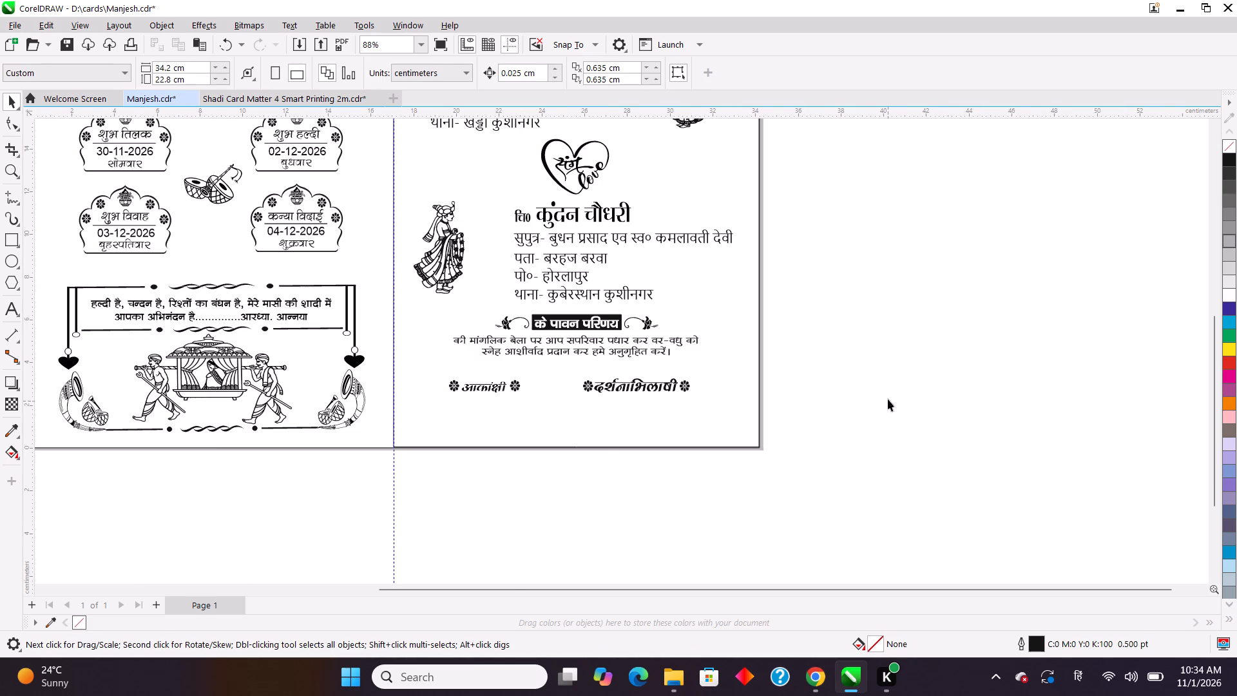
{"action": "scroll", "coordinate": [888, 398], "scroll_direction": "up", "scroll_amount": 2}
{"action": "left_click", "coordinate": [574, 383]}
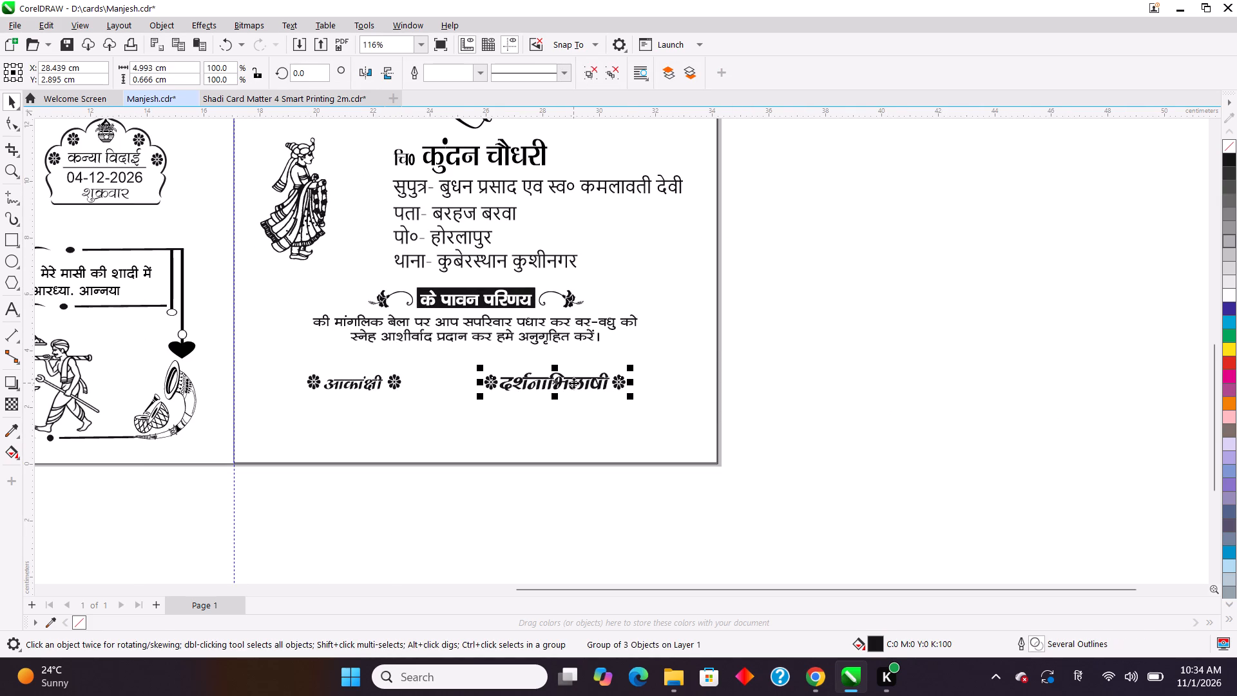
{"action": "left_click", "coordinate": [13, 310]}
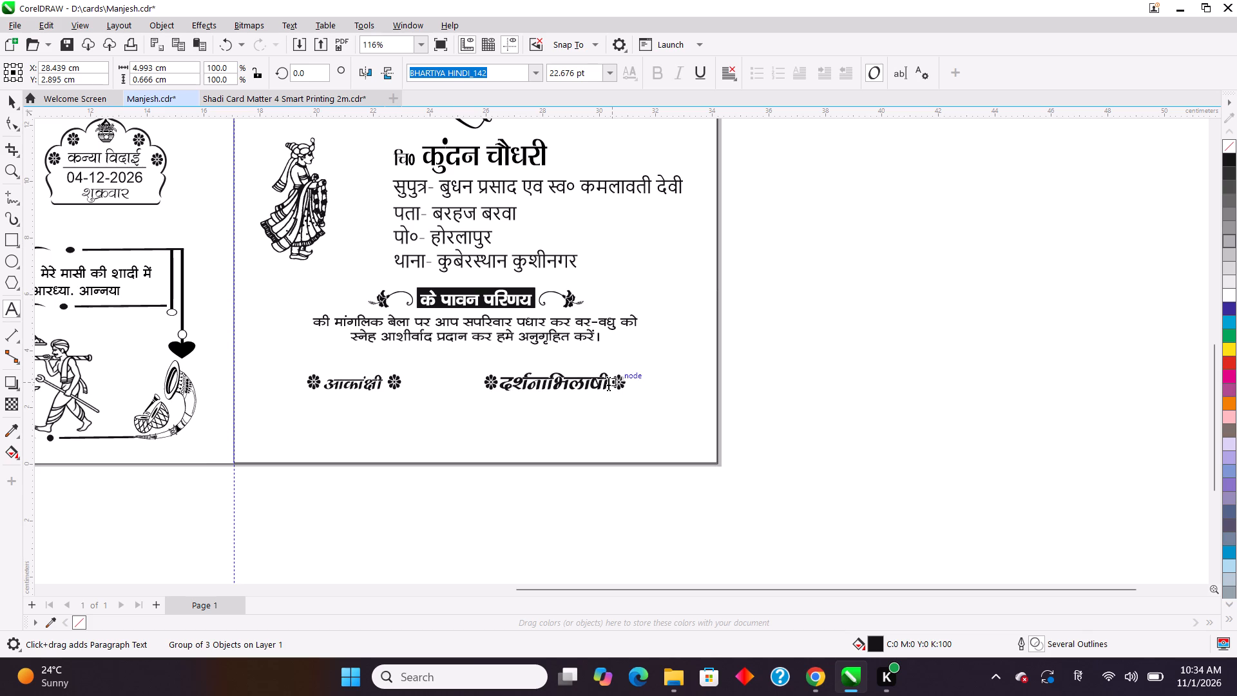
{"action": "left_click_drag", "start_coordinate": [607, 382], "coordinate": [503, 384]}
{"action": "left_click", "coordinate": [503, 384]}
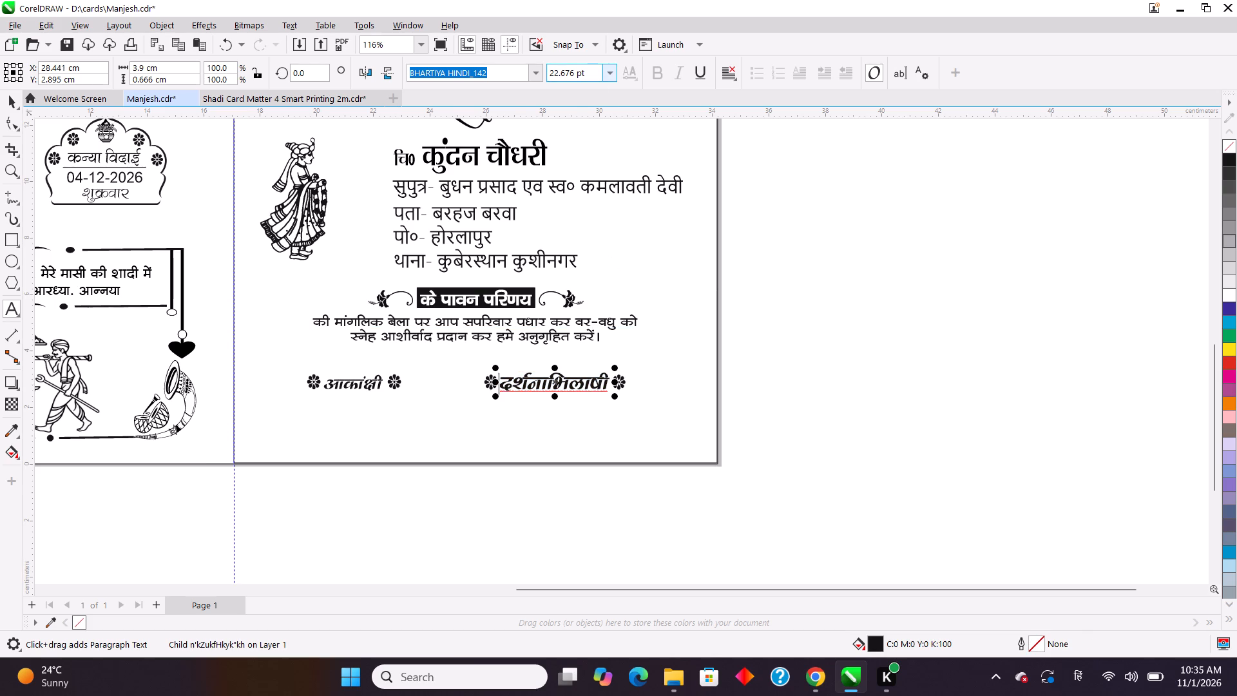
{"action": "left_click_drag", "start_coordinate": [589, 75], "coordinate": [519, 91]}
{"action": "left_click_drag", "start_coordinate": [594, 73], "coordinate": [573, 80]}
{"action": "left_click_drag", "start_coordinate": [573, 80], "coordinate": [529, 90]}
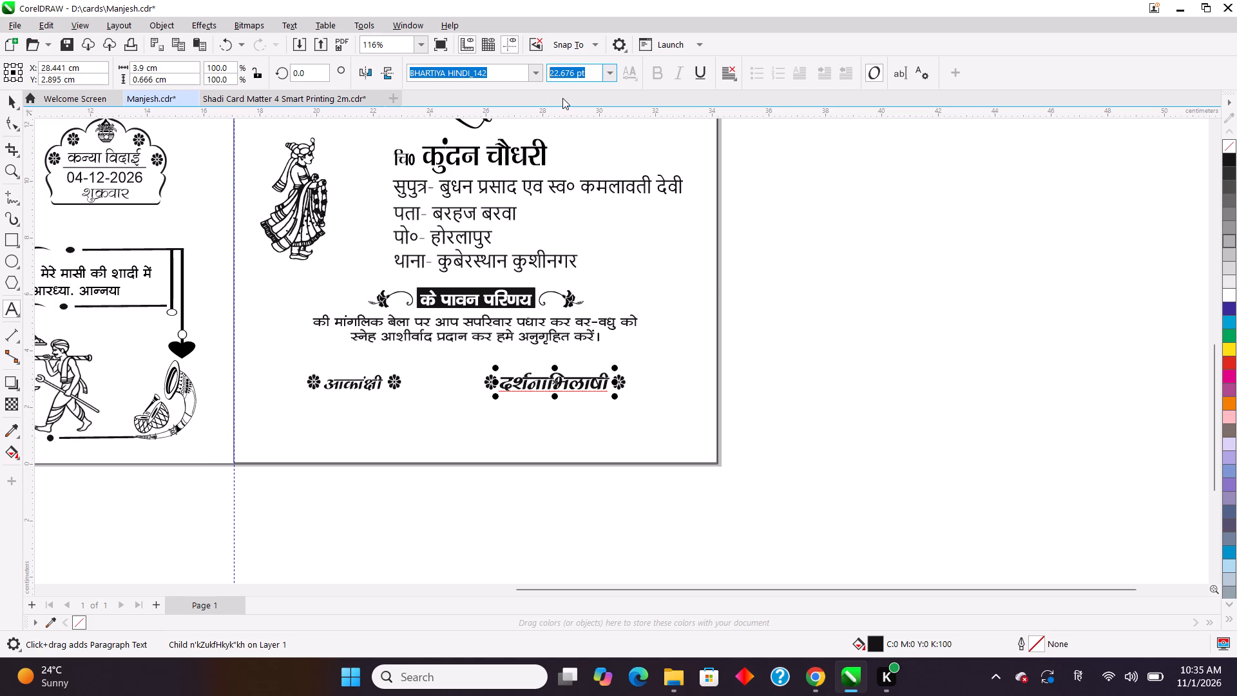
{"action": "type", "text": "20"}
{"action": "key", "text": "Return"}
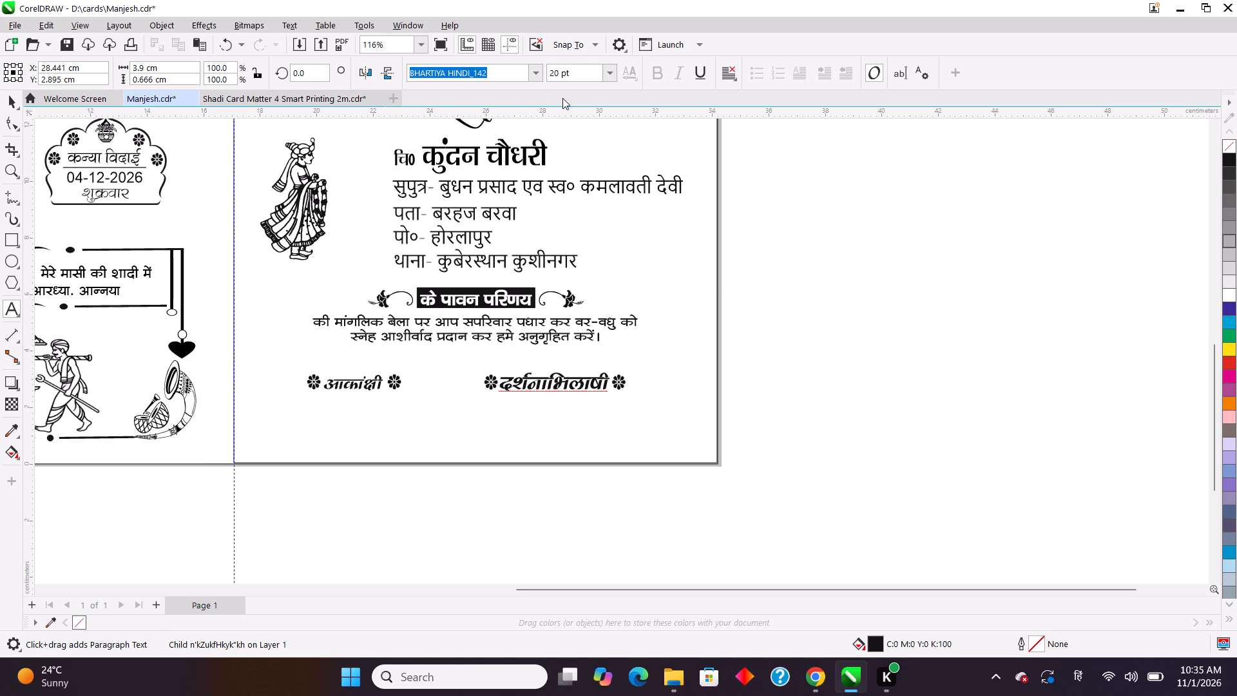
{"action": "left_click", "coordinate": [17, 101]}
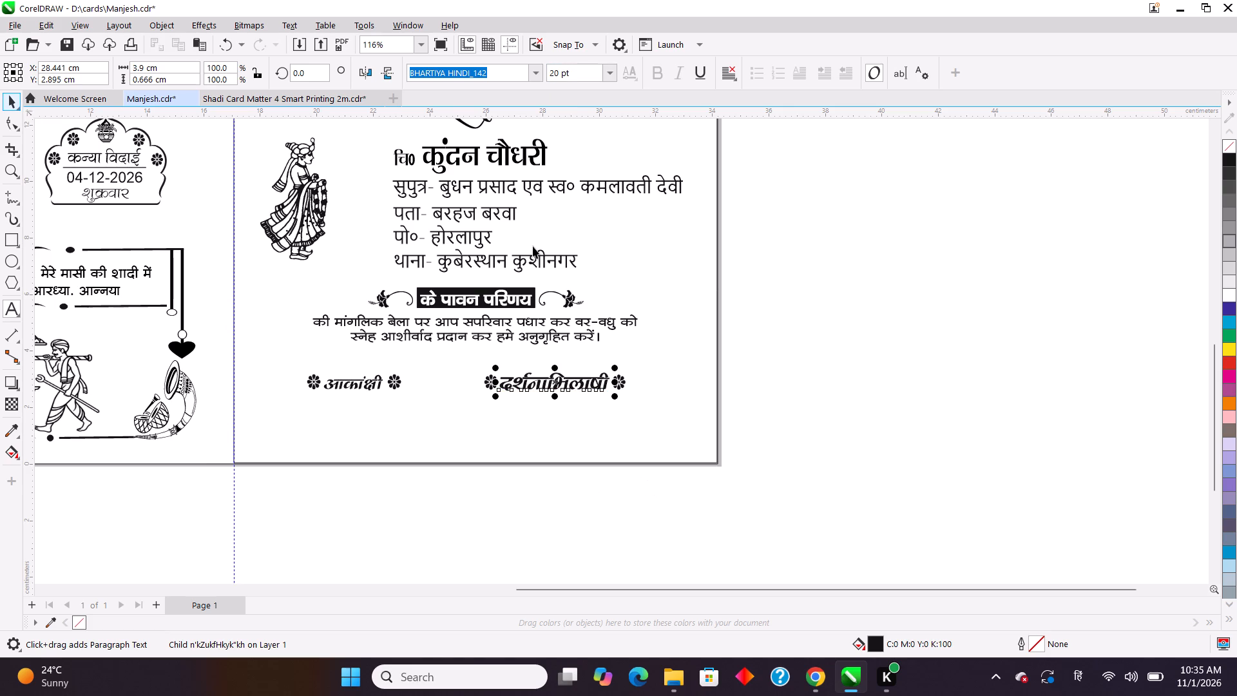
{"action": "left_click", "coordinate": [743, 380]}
Set the font size of the grouped "दर्शनाभिलाषी" heading to 20 pt.
{"action": "left_click", "coordinate": [564, 380]}
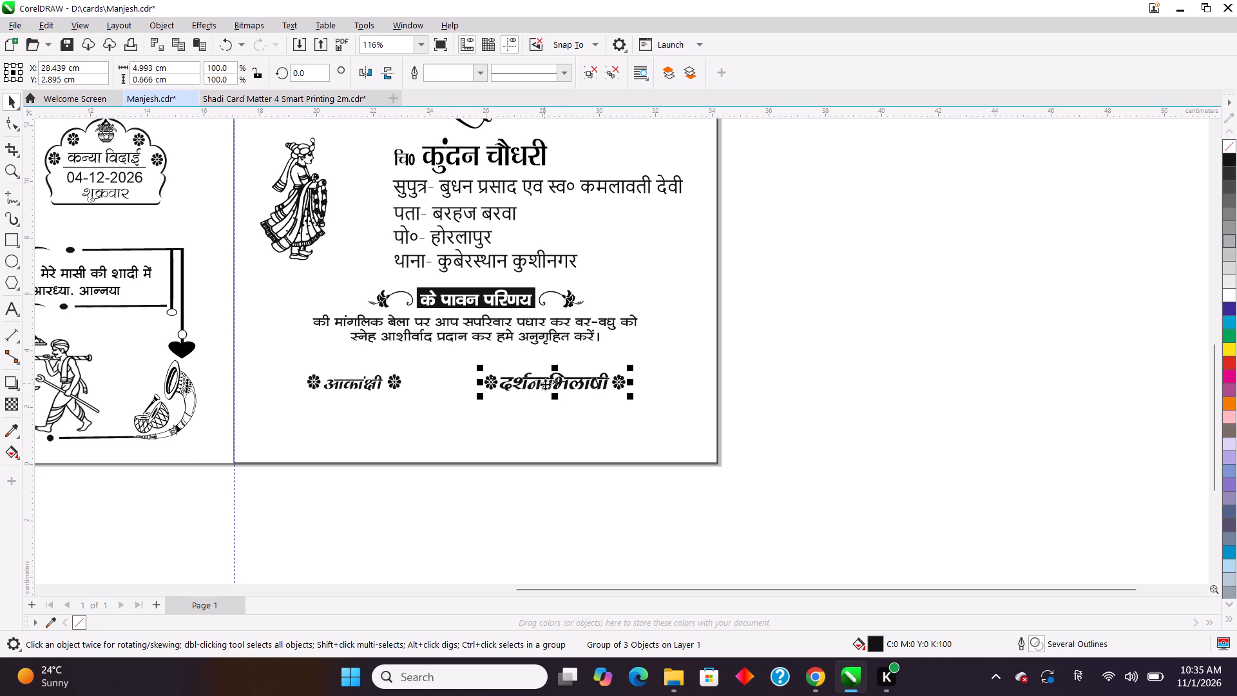
{"action": "left_click", "coordinate": [17, 311]}
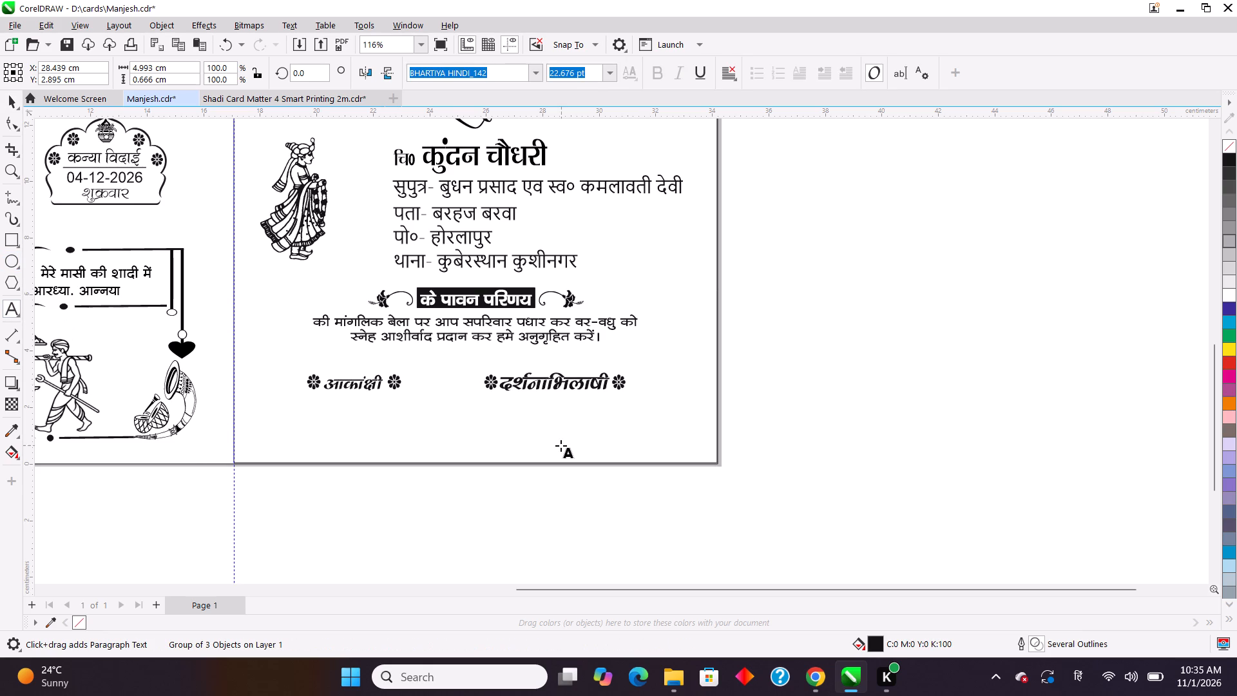
{"action": "left_click_drag", "start_coordinate": [589, 70], "coordinate": [529, 79]}
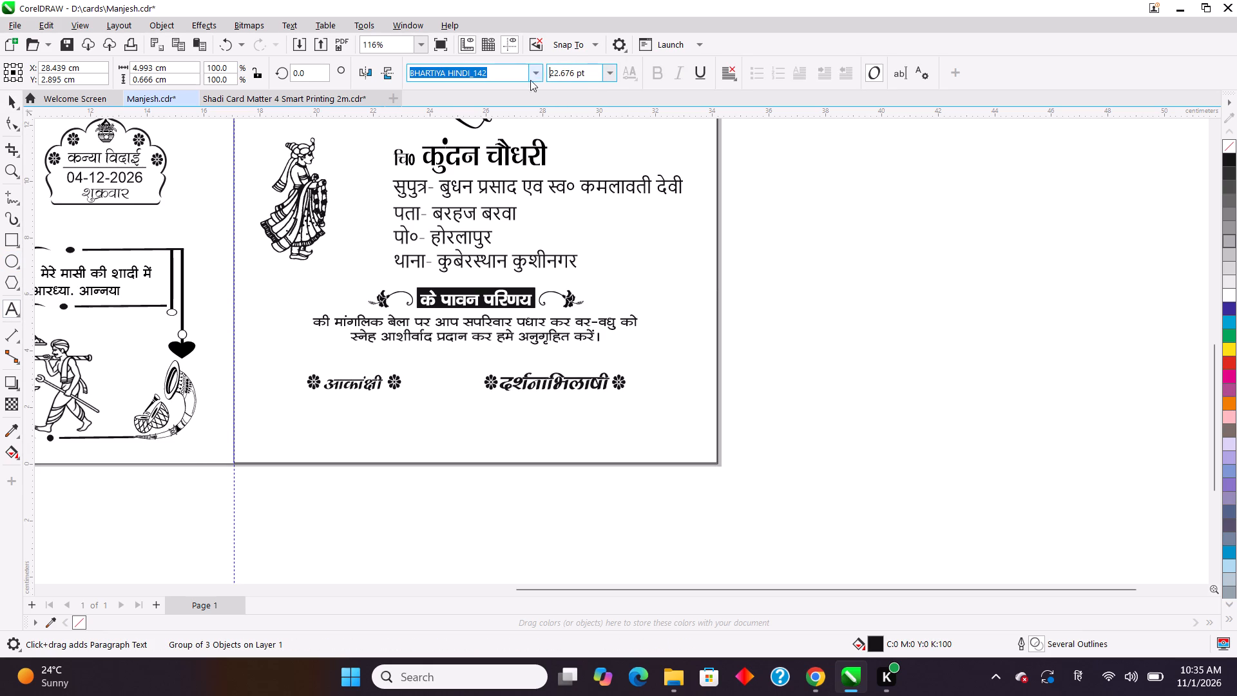
{"action": "left_click_drag", "start_coordinate": [591, 73], "coordinate": [537, 81]}
{"action": "type", "text": "20"}
{"action": "key", "text": "Return"}
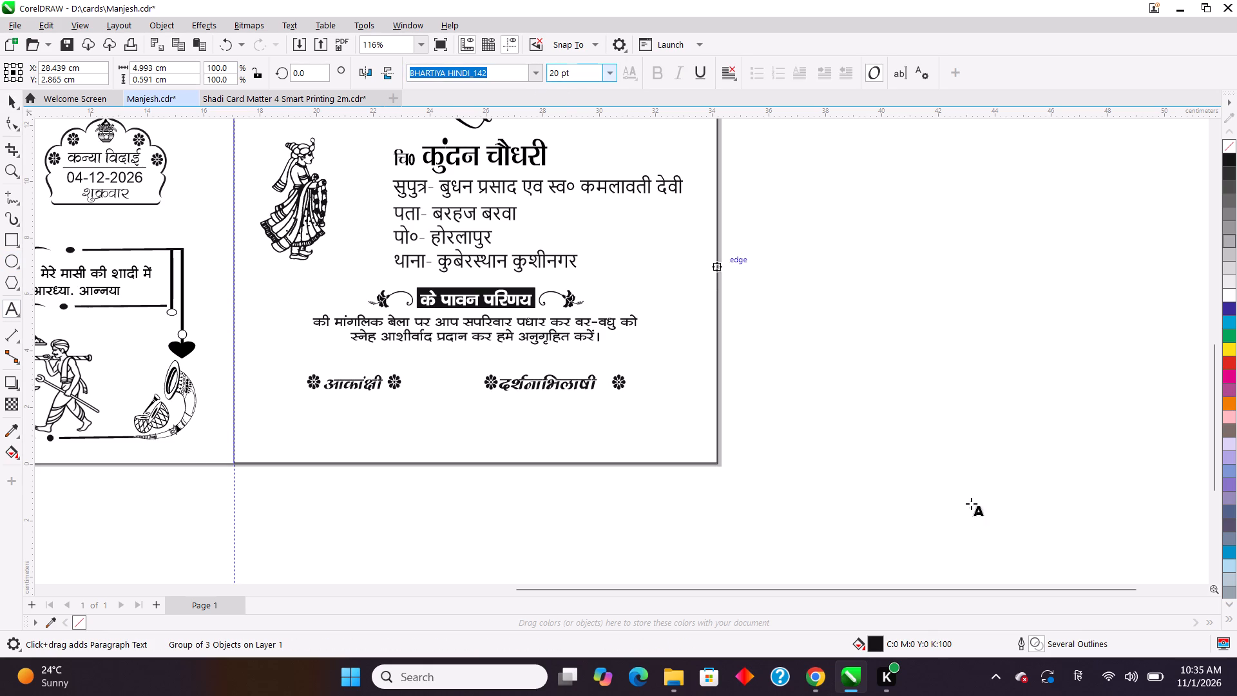
{"action": "left_click", "coordinate": [898, 440]}
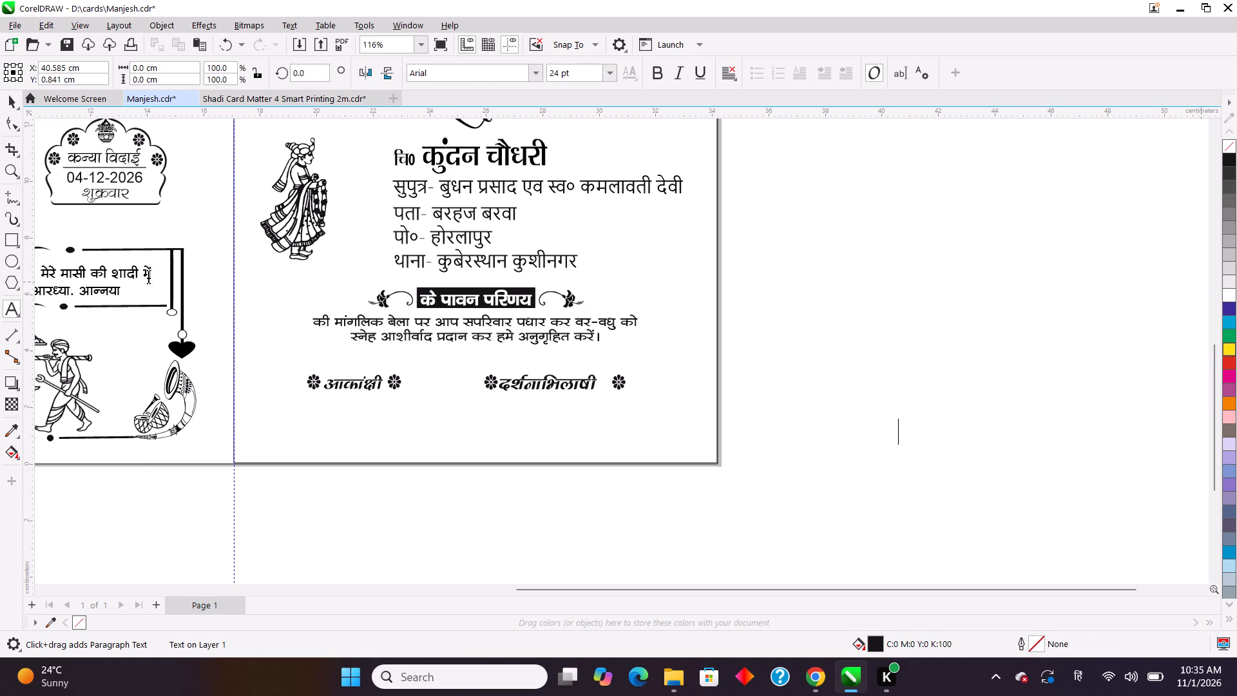
{"action": "left_click", "coordinate": [19, 104]}
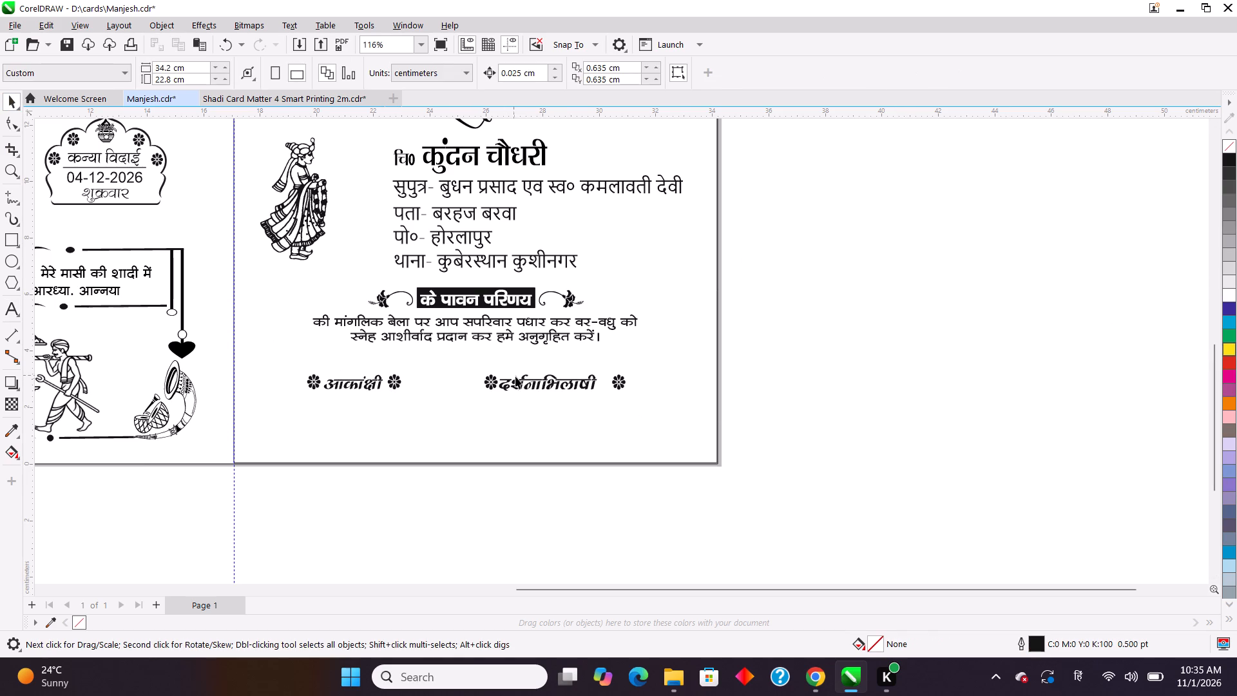
Ungroup the "दर्शनाभिलाषी" heading so its text and two flowers are separate objects.
{"action": "left_click", "coordinate": [530, 383]}
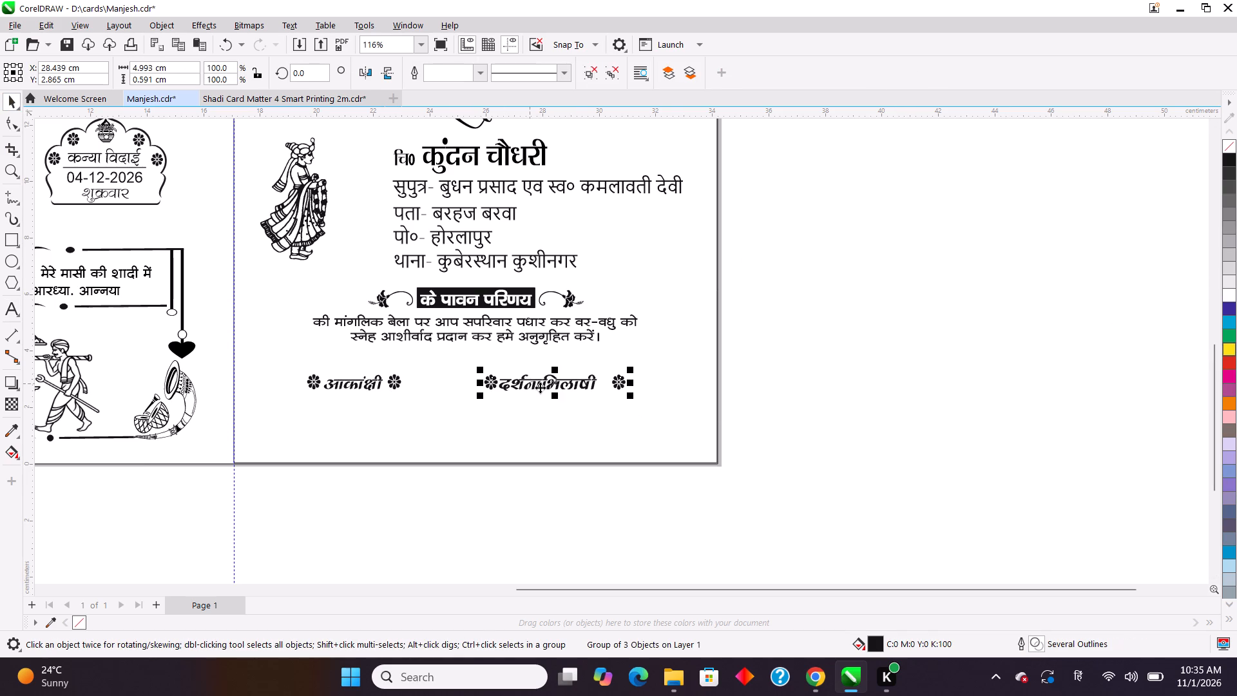
{"action": "left_click", "coordinate": [591, 77]}
{"action": "left_click", "coordinate": [965, 251]}
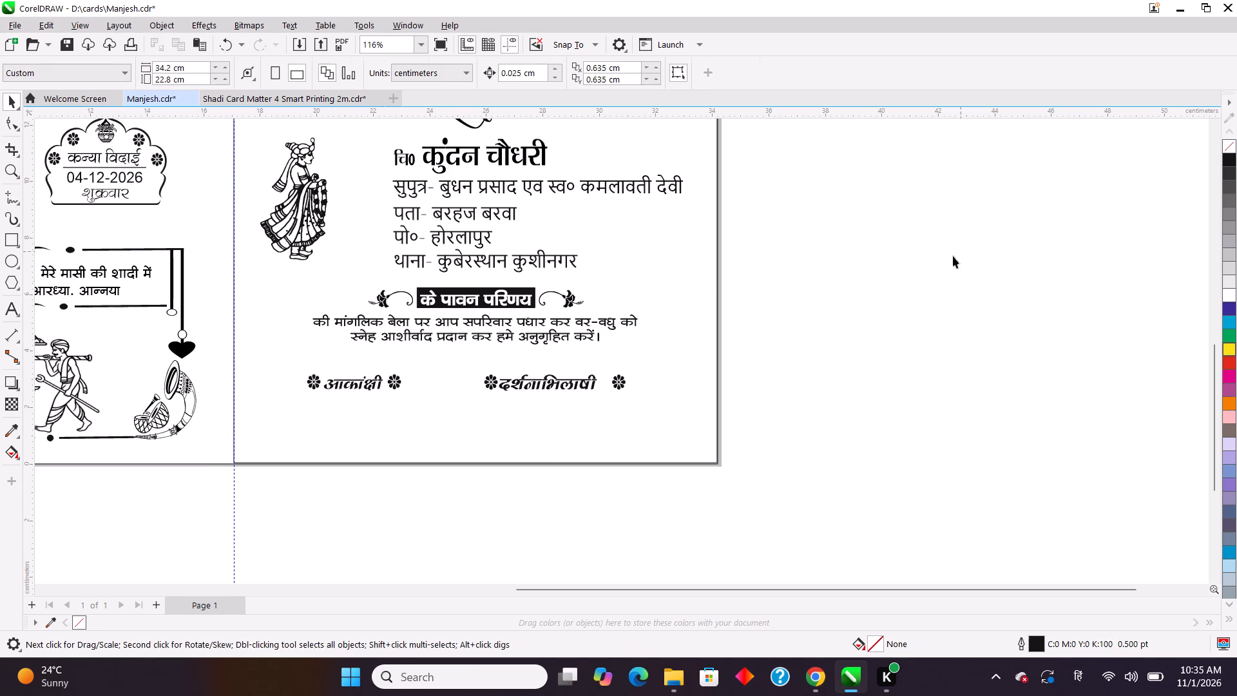
Nudge the "दर्शनाभिलाषी" text away from its leading flower to about X 28.31 cm.
{"action": "left_click", "coordinate": [535, 382]}
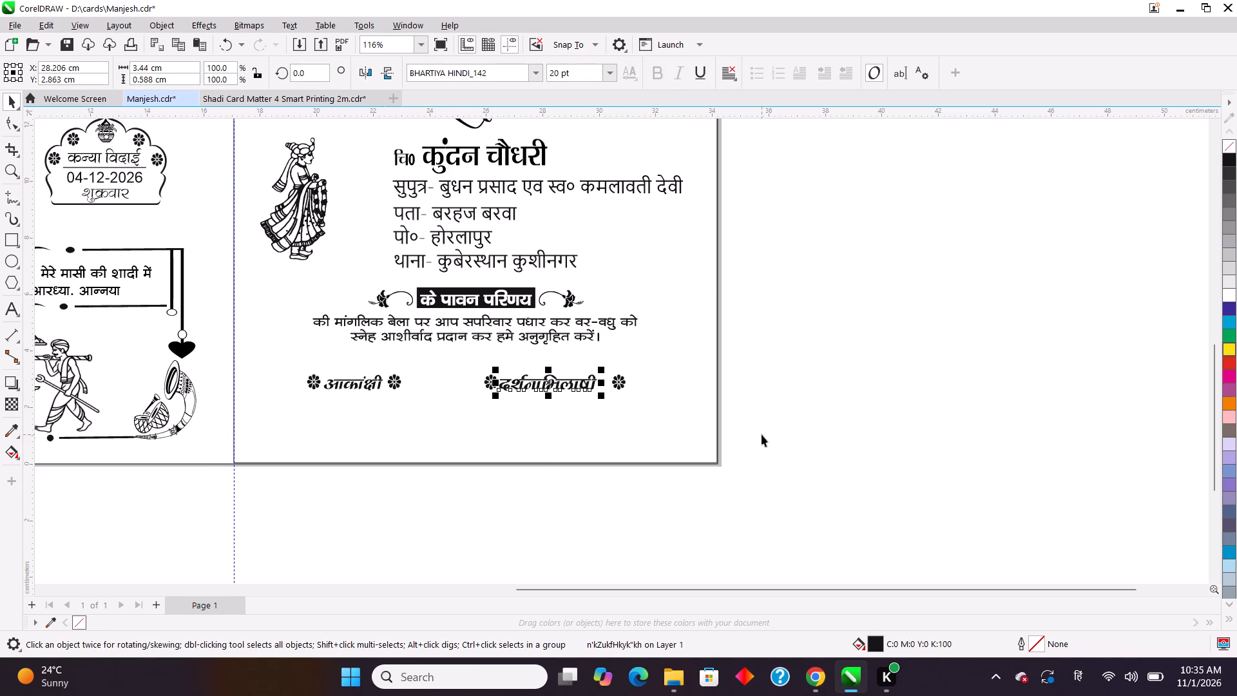
{"action": "key", "text": "Right"}
{"action": "key", "text": "Right"}
{"action": "key", "text": "Right"}
{"action": "key", "text": "Right"}
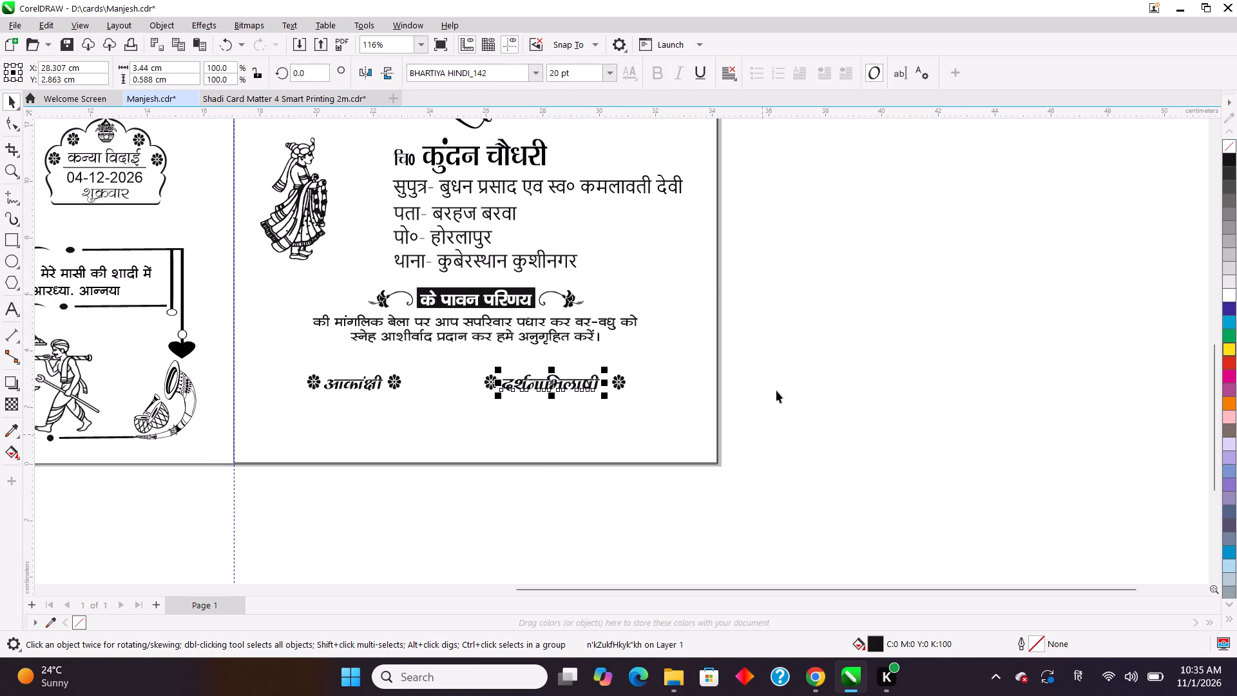
{"action": "left_click", "coordinate": [776, 391]}
Nudge the trailing flower closer to the "दर्शनाभिलाषी" text, at about X 30.47 cm.
{"action": "left_click", "coordinate": [618, 380]}
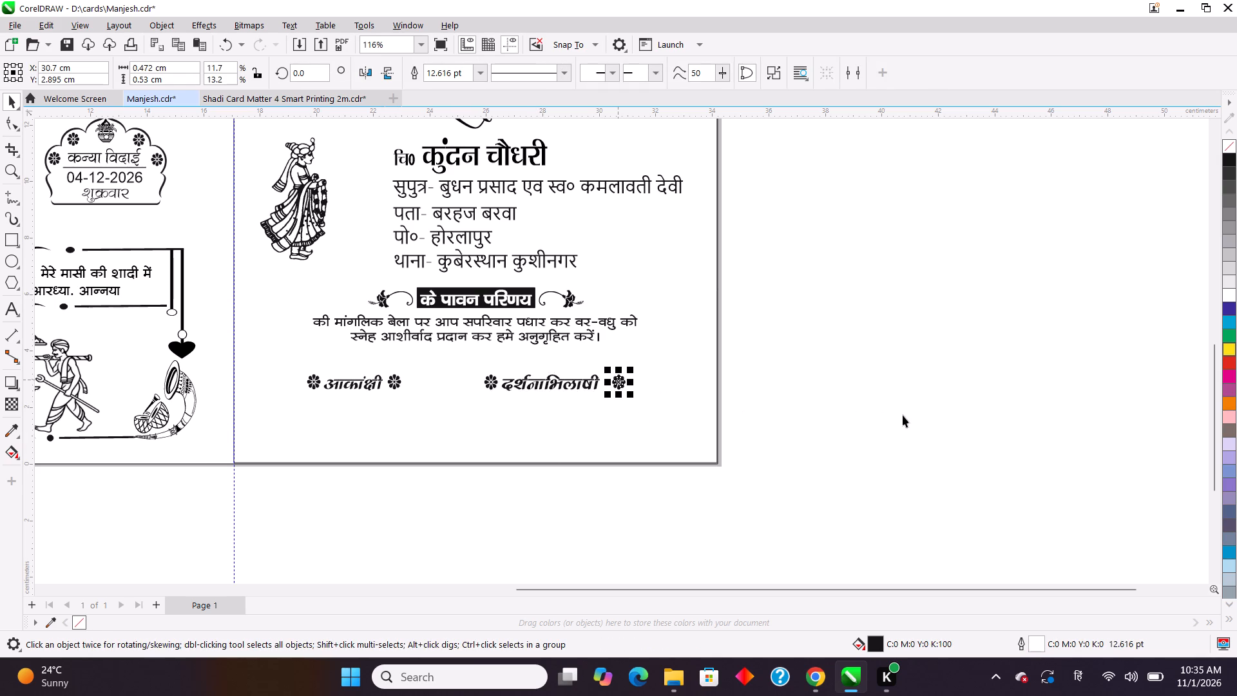
{"action": "key", "text": "Left"}
{"action": "key", "text": "Left"}
{"action": "key", "text": "Left"}
{"action": "key", "text": "Left"}
{"action": "key", "text": "Left"}
{"action": "key", "text": "Left"}
{"action": "key", "text": "Left"}
{"action": "key", "text": "Left"}
{"action": "key", "text": "Left"}
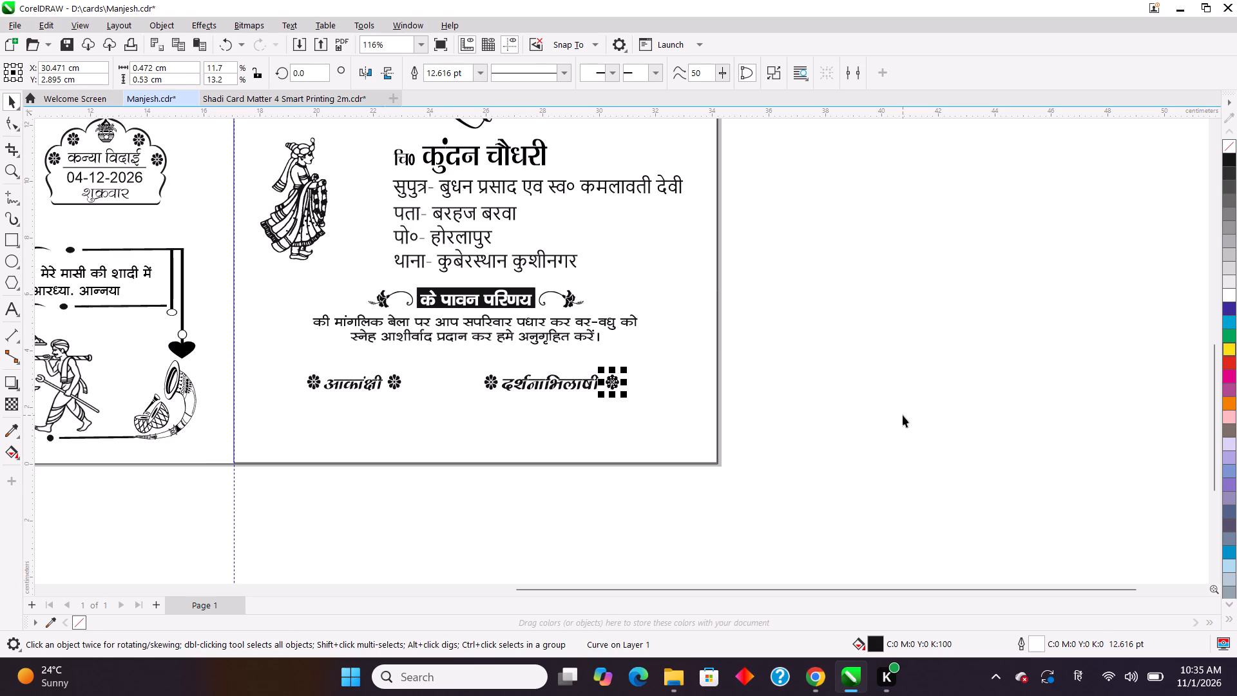
{"action": "left_click", "coordinate": [883, 389]}
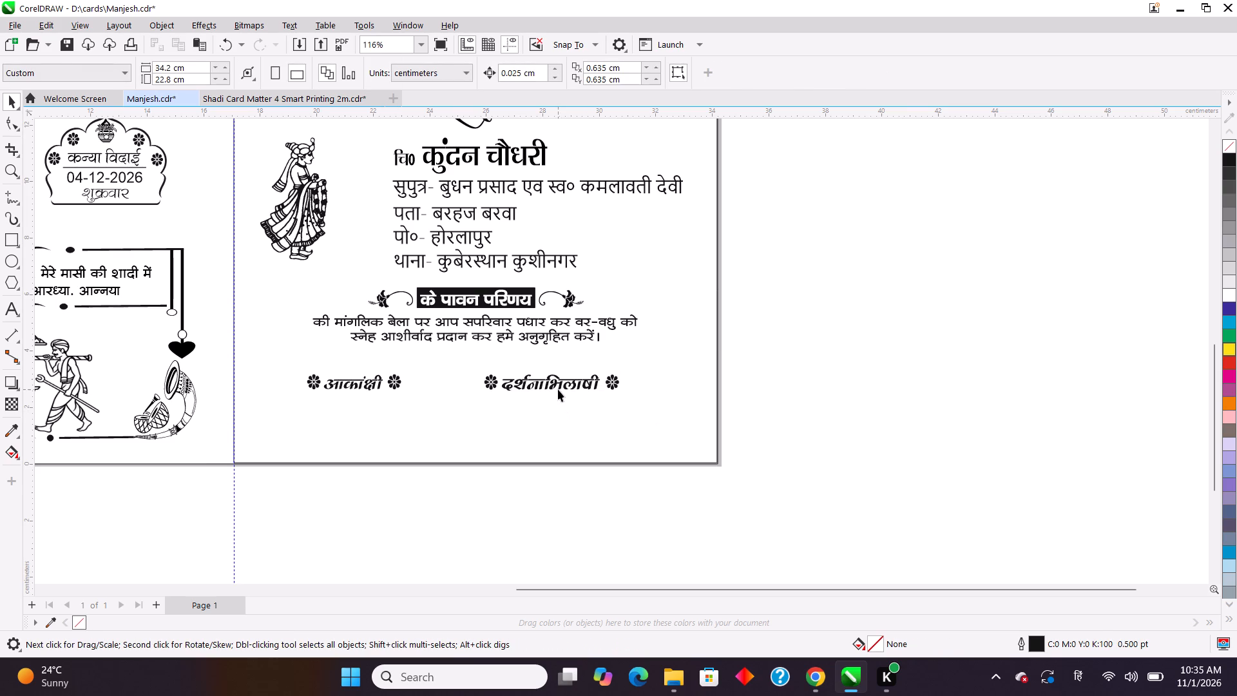
Fine-tune the "दर्शनाभिलाषी" text between its flowers by nudging it to about X 28.36 cm.
{"action": "left_click", "coordinate": [554, 386]}
{"action": "key", "text": "Right"}
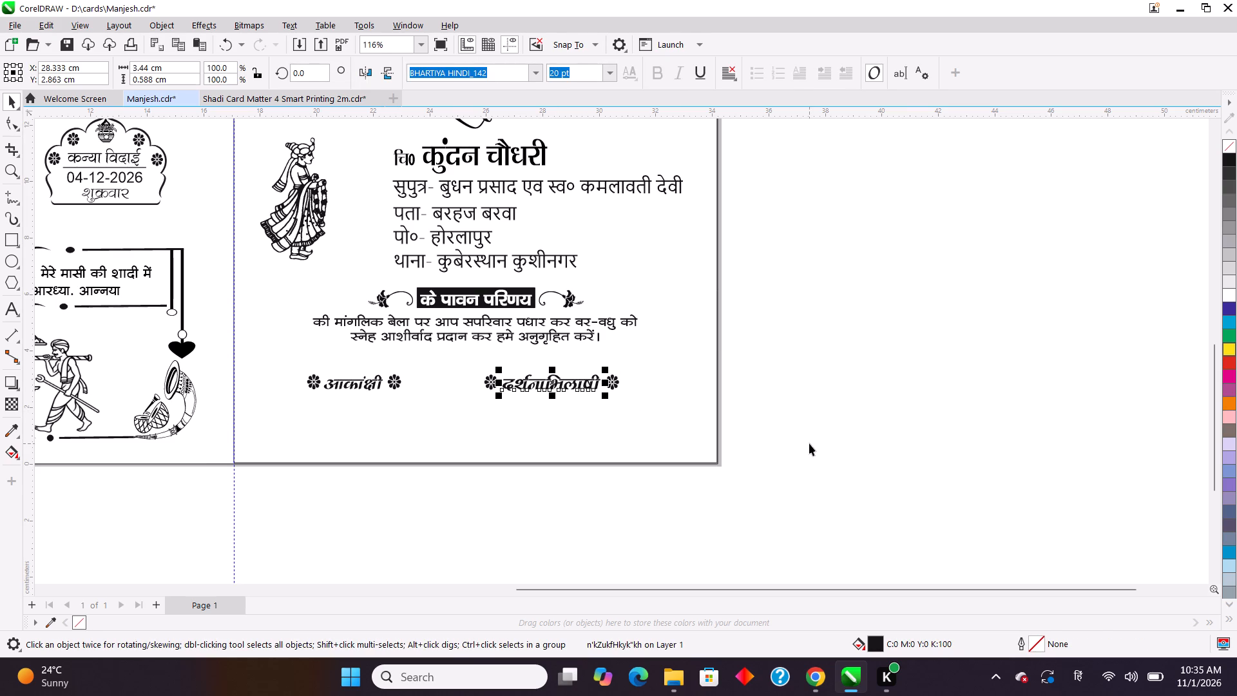
{"action": "key", "text": "Right"}
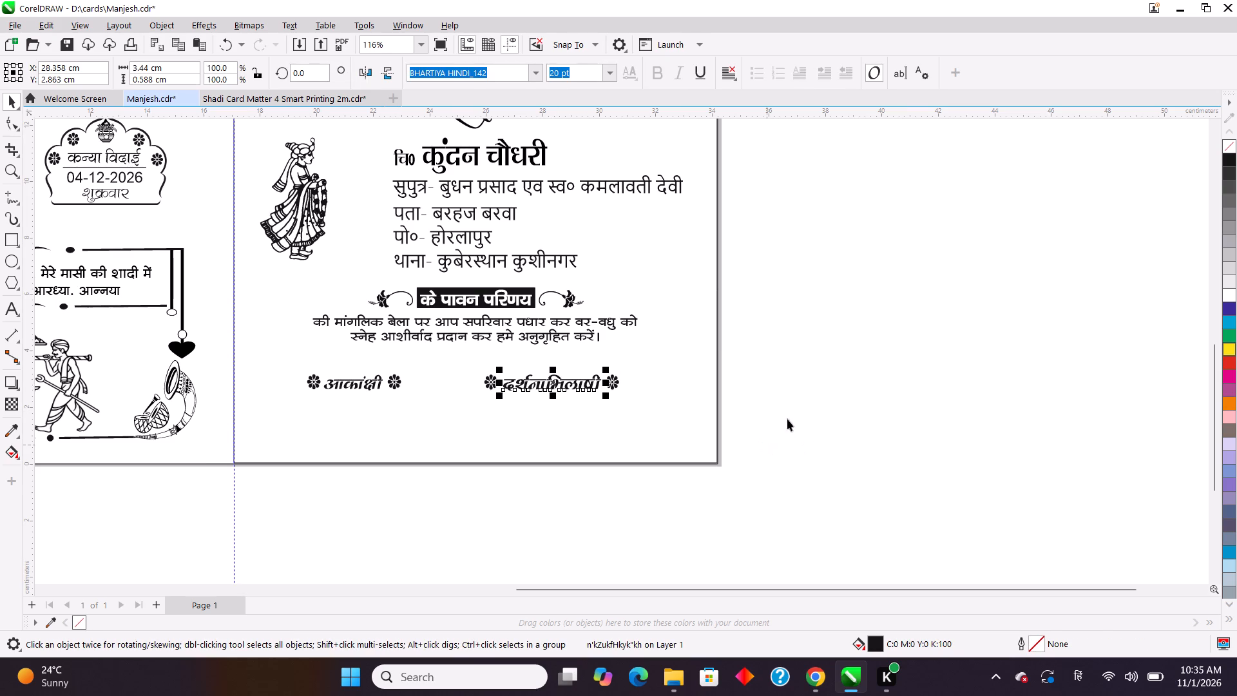
{"action": "left_click", "coordinate": [800, 397]}
Group the "दर्शनाभिलाषी" text with its two flowers.
{"action": "left_click_drag", "start_coordinate": [775, 342], "coordinate": [488, 452]}
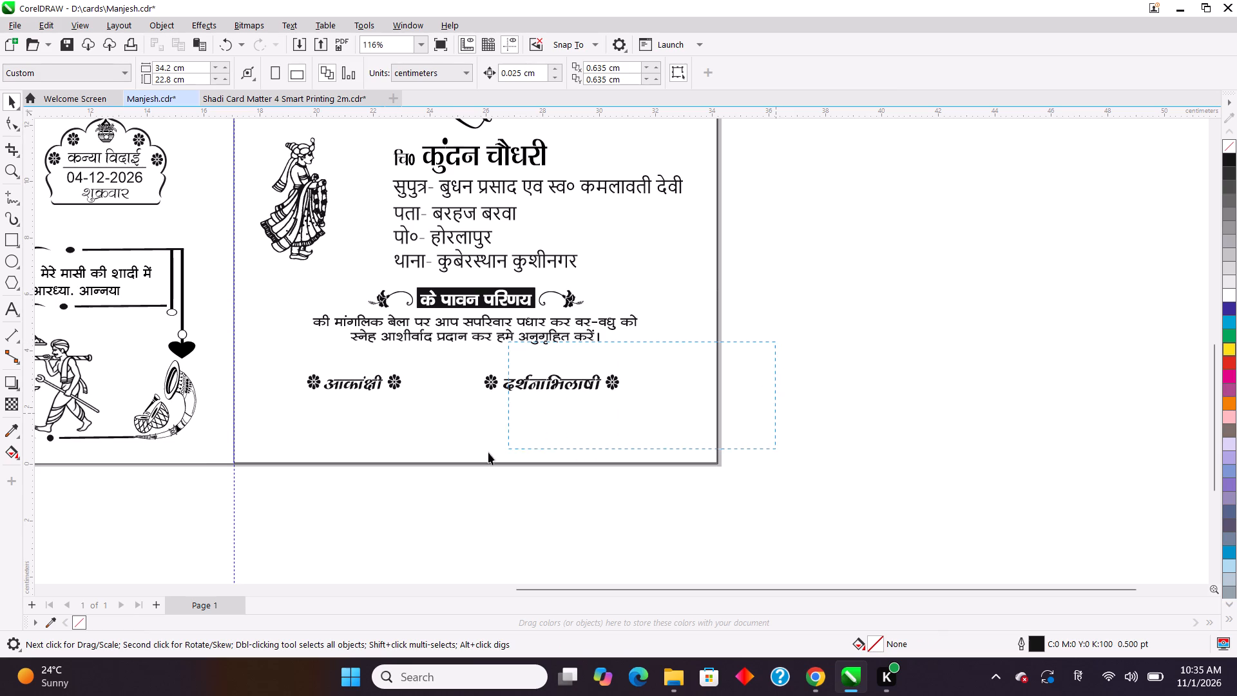
{"action": "left_click_drag", "start_coordinate": [488, 452], "coordinate": [462, 459]}
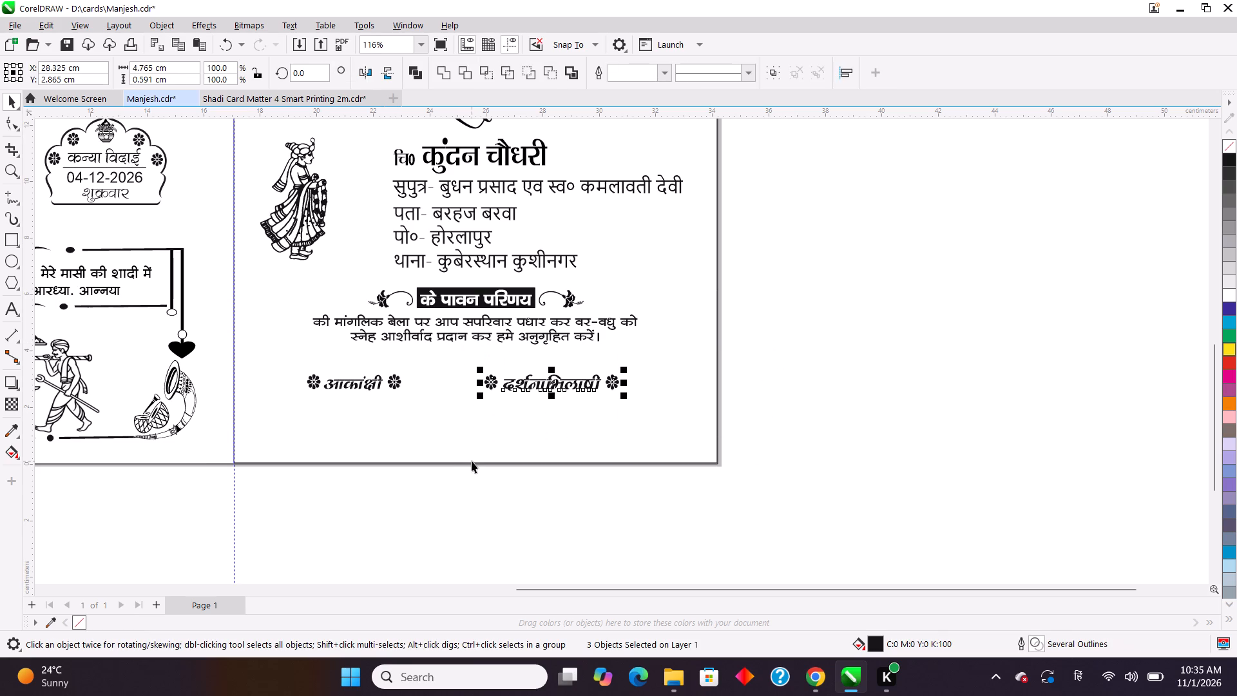
{"action": "key", "text": "ctrl+g"}
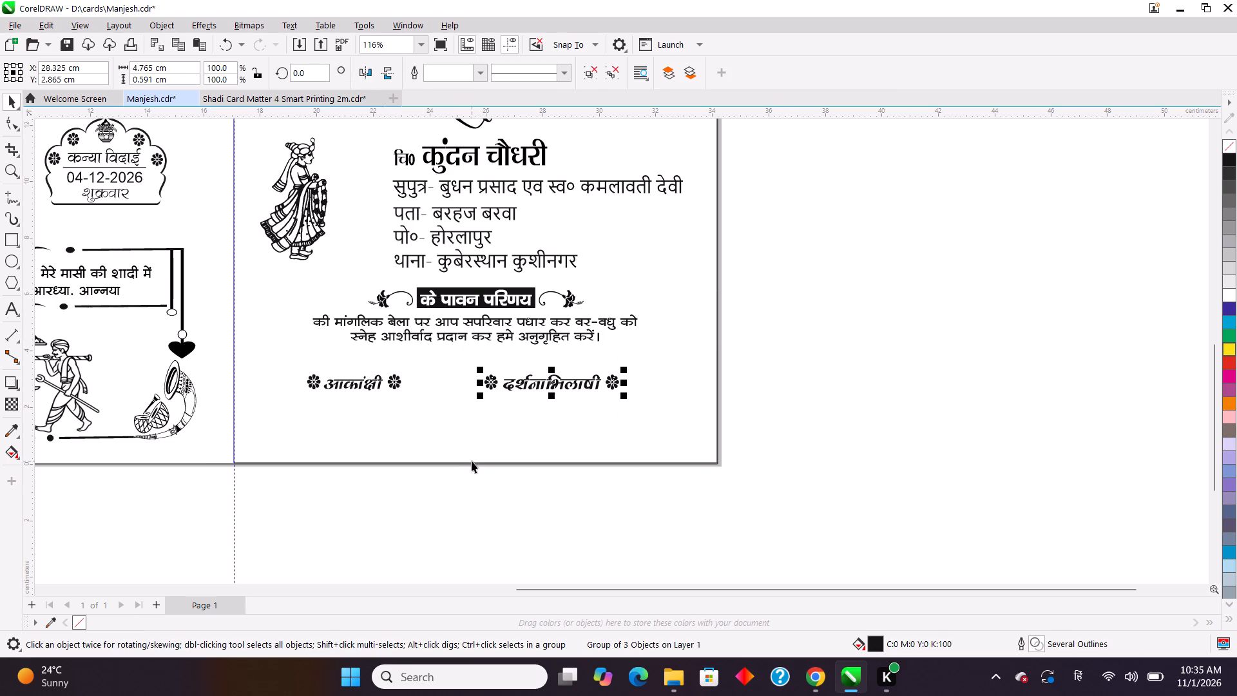
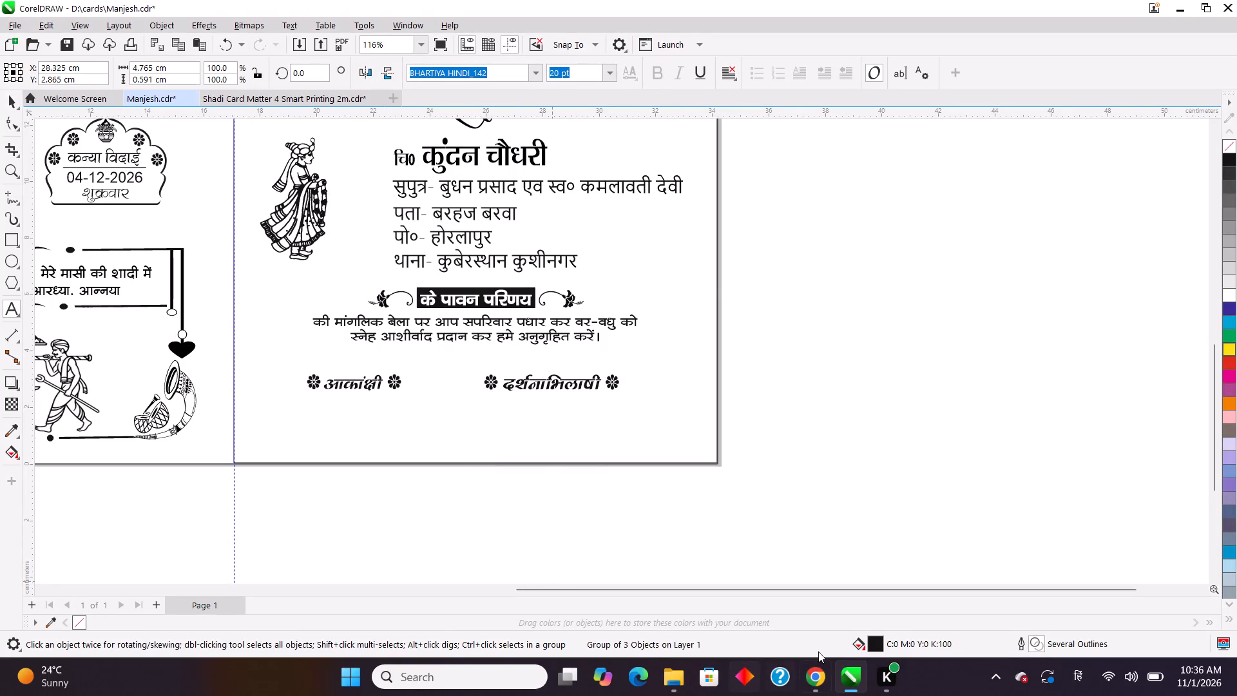
Switch to Chrome and pause the Coke Studio "Afreen Afreen" video playing on YouTube.
{"action": "left_click", "coordinate": [813, 681]}
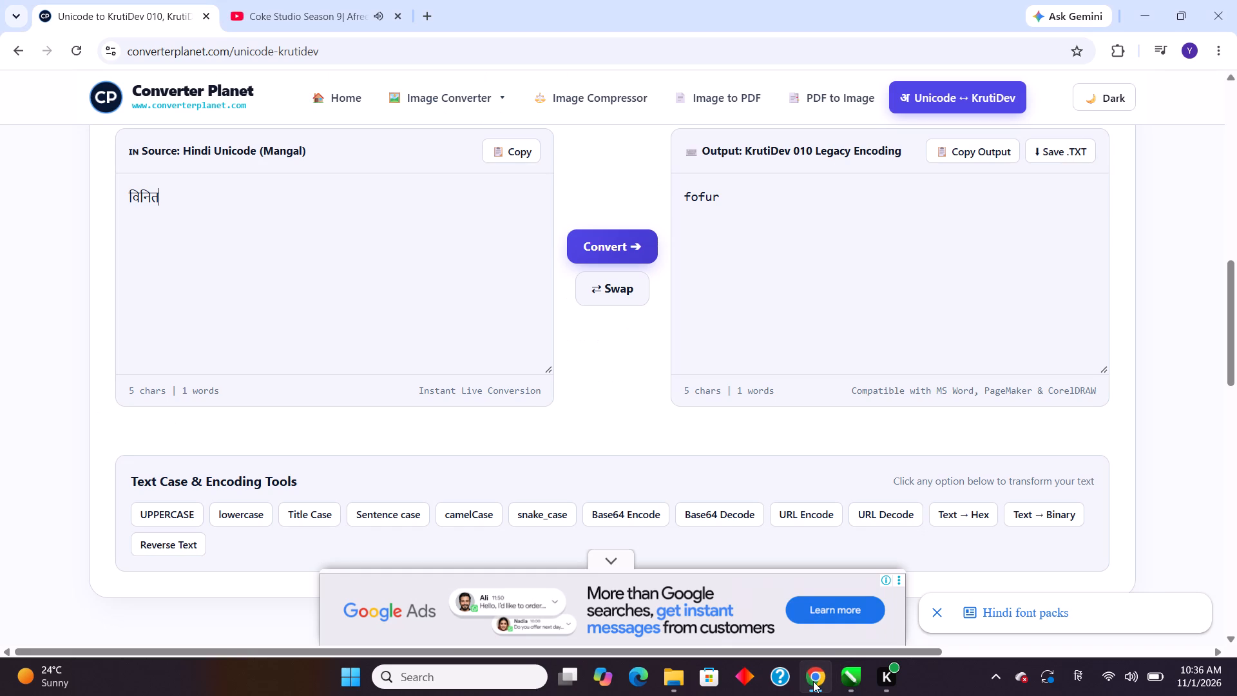
{"action": "left_click", "coordinate": [264, 19]}
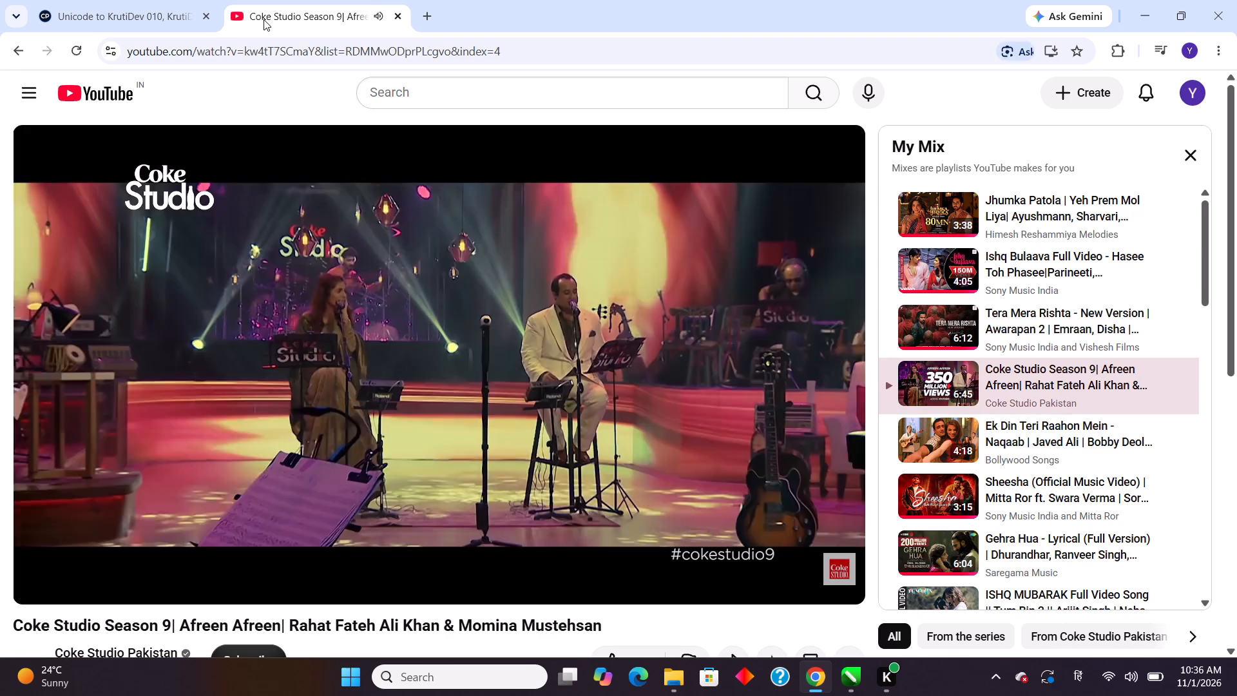
{"action": "key", "text": "space"}
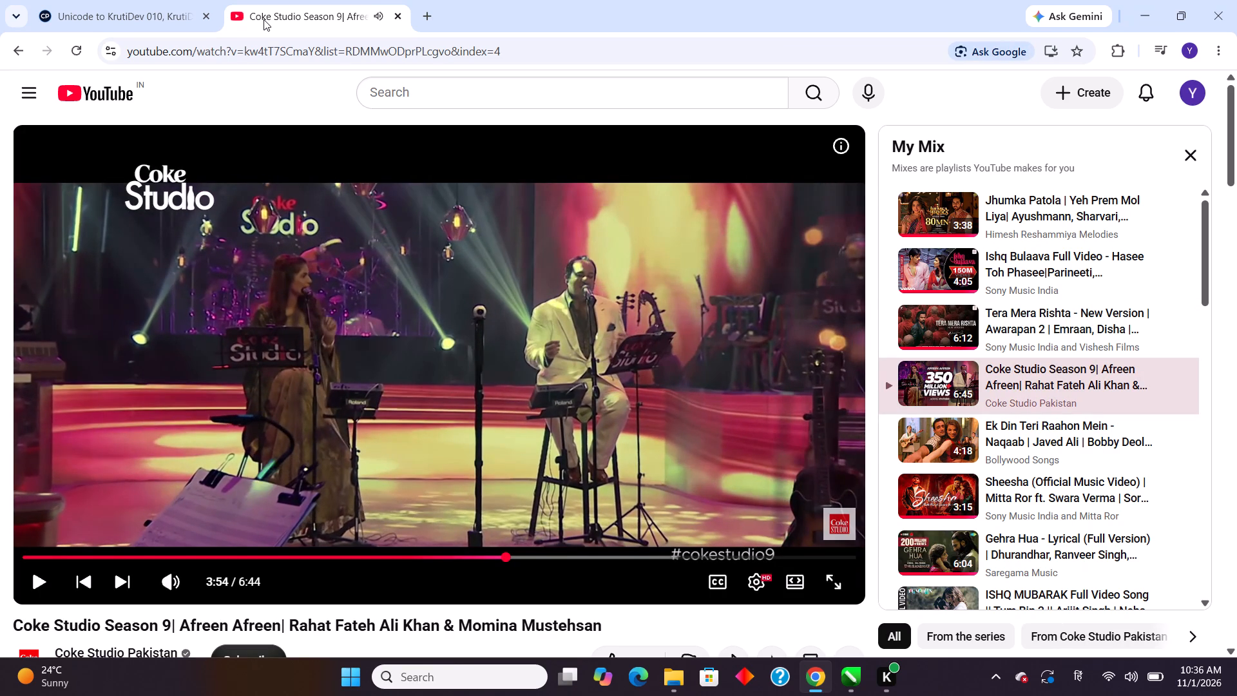
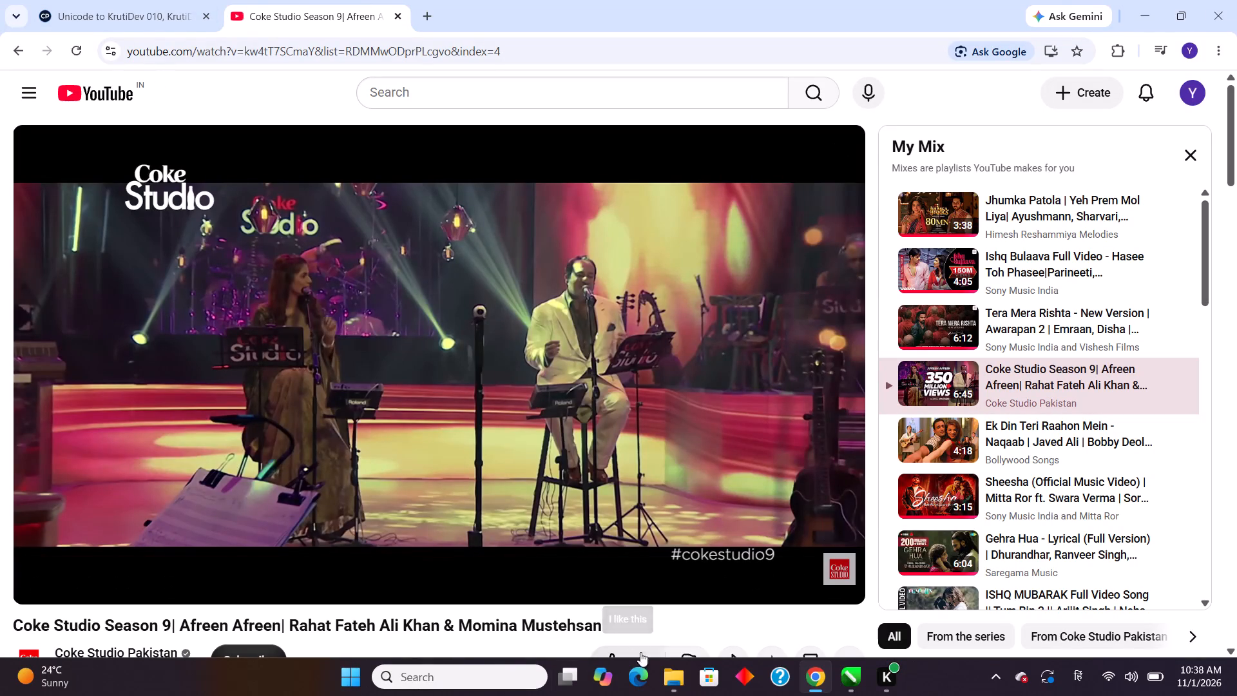
Switch to CorelDRAW and add the text "मंजेश, अक्षय, गिरजेश" in the empty area beside the card page.
{"action": "left_click", "coordinate": [850, 682]}
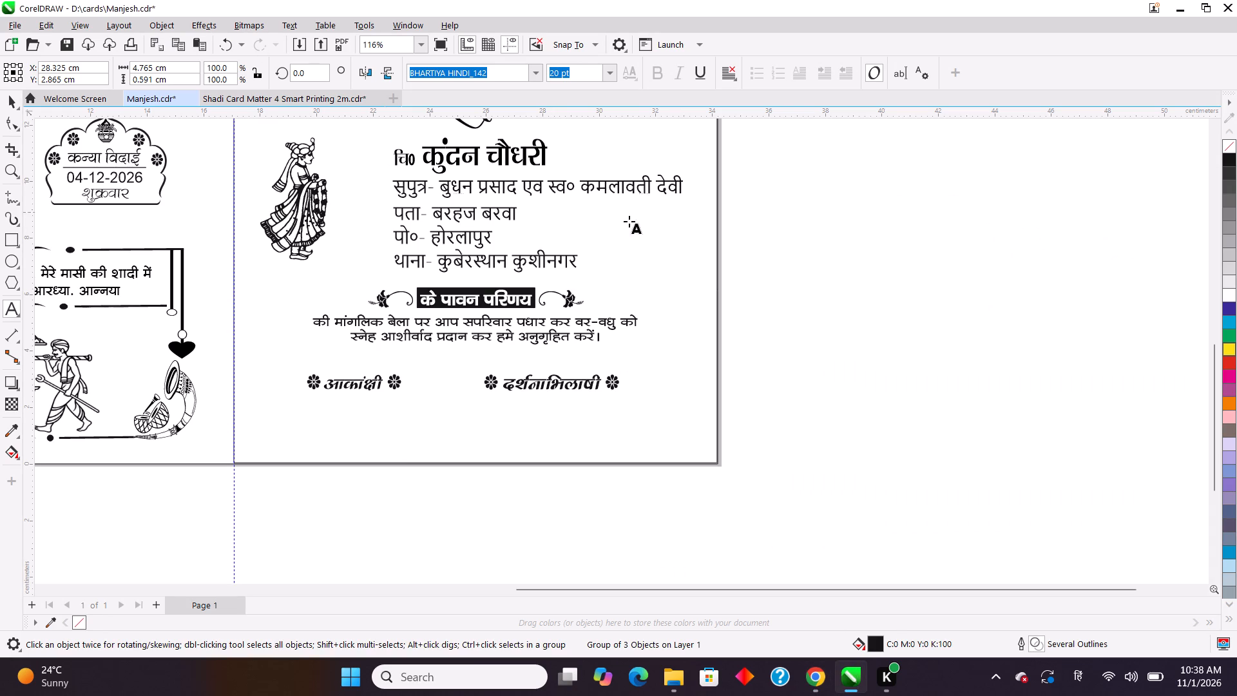
{"action": "left_click", "coordinate": [10, 311]}
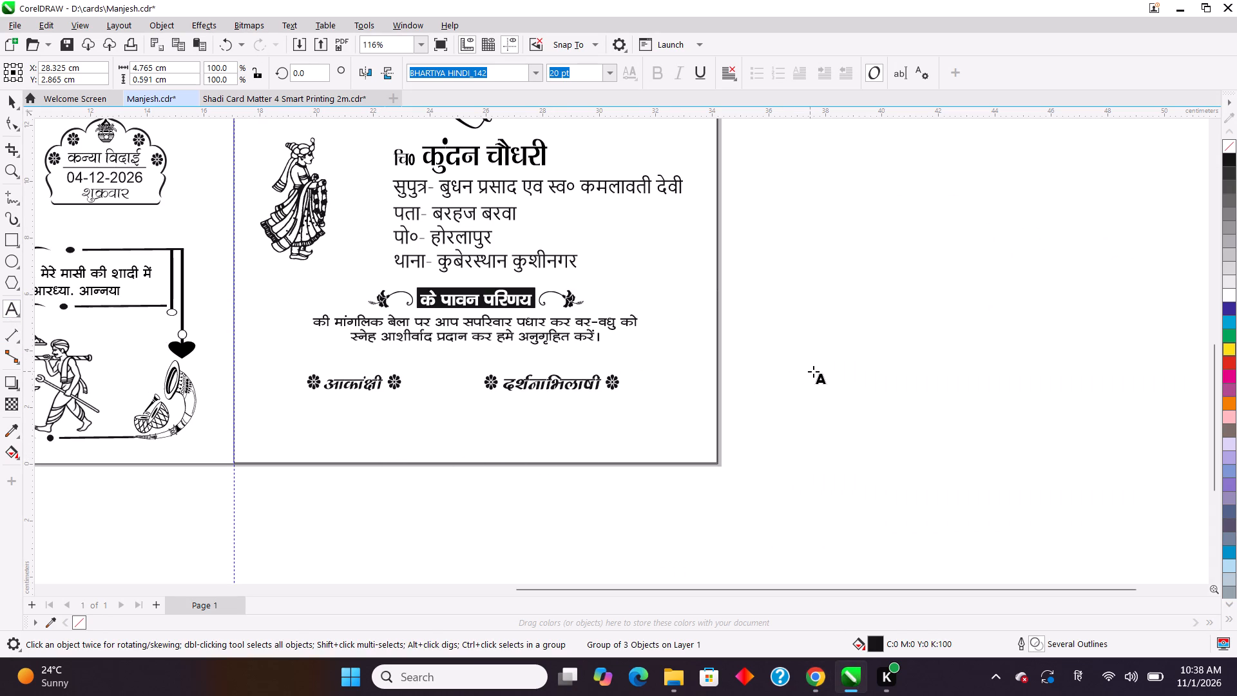
{"action": "left_click", "coordinate": [814, 371]}
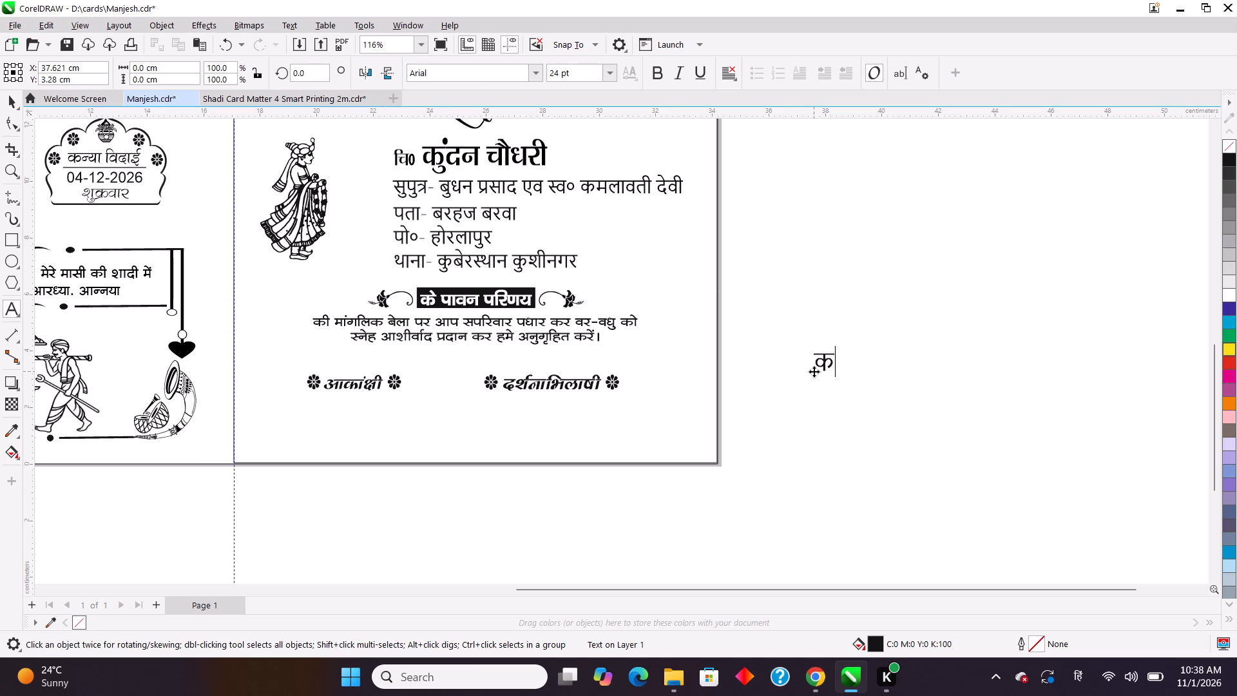
{"action": "key", "text": "BackSpace"}
{"action": "type", "text": "मं"}
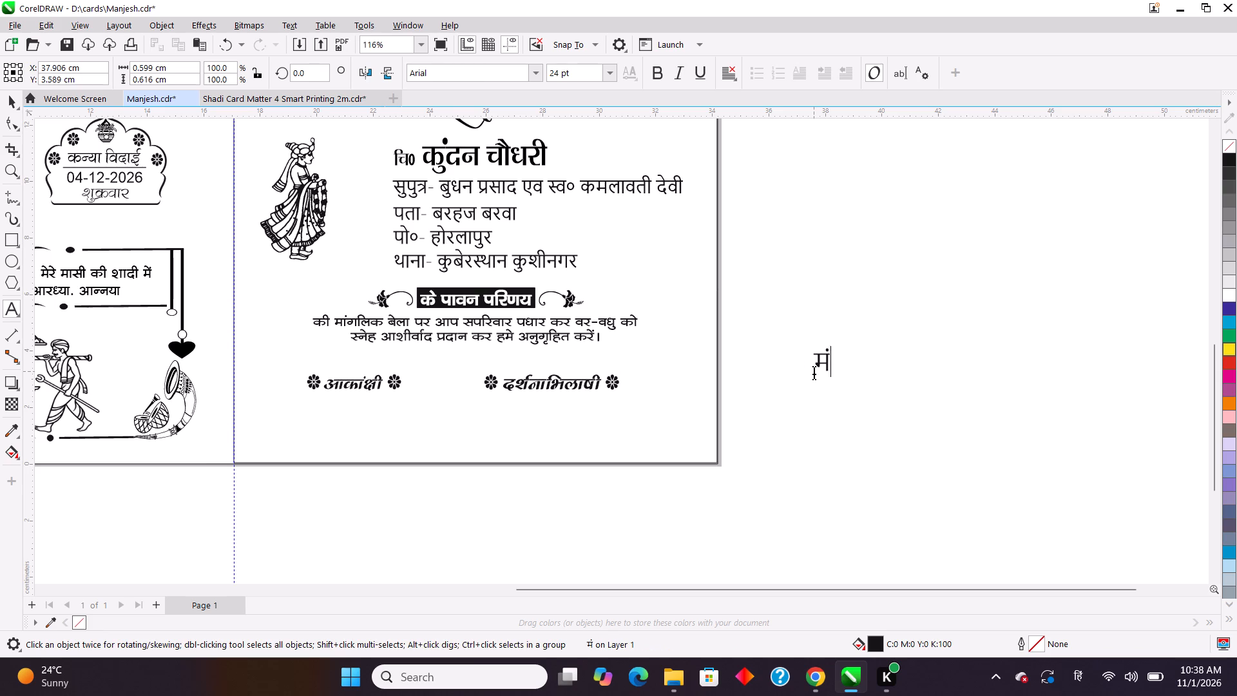
{"action": "type", "text": "जे"}
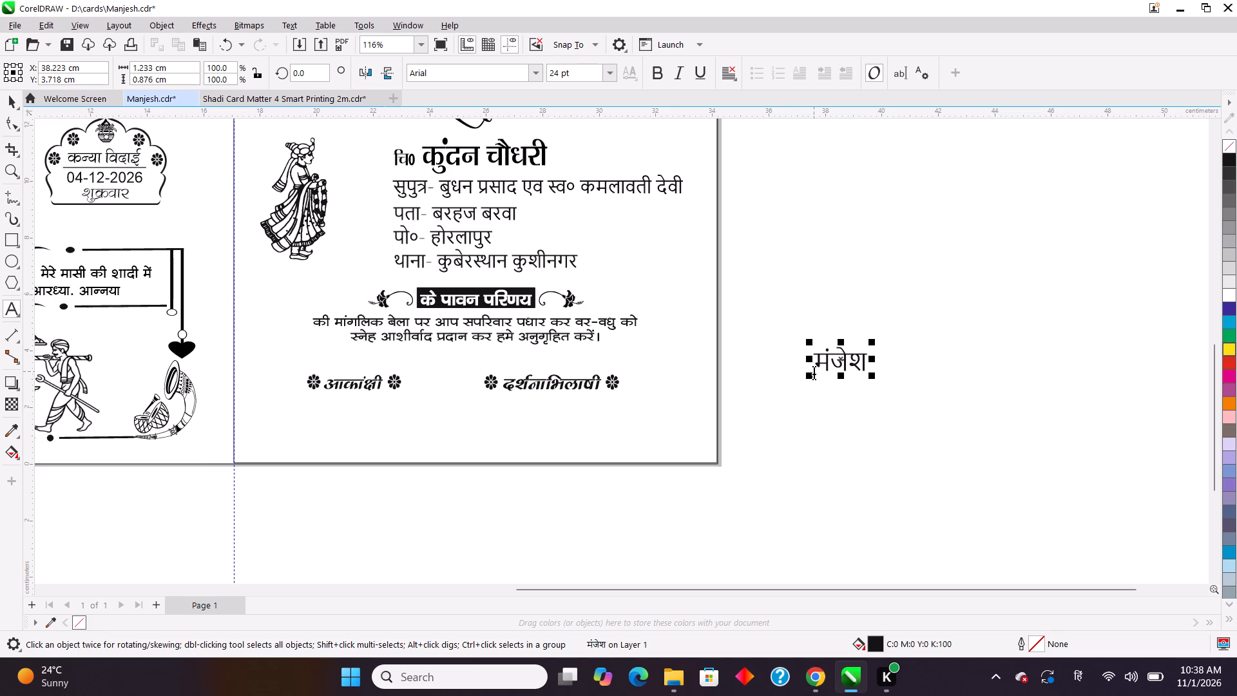
{"action": "key", "text": "comma"}
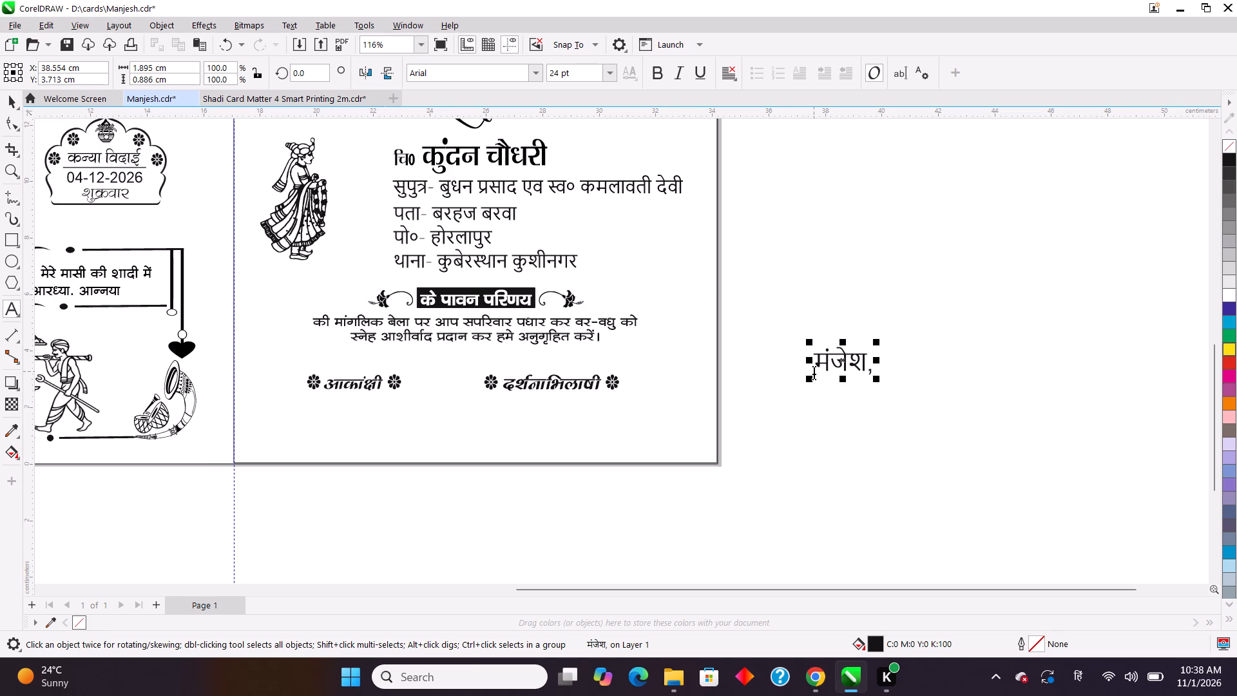
{"action": "key", "text": "space"}
{"action": "key", "text": "BackSpace"}
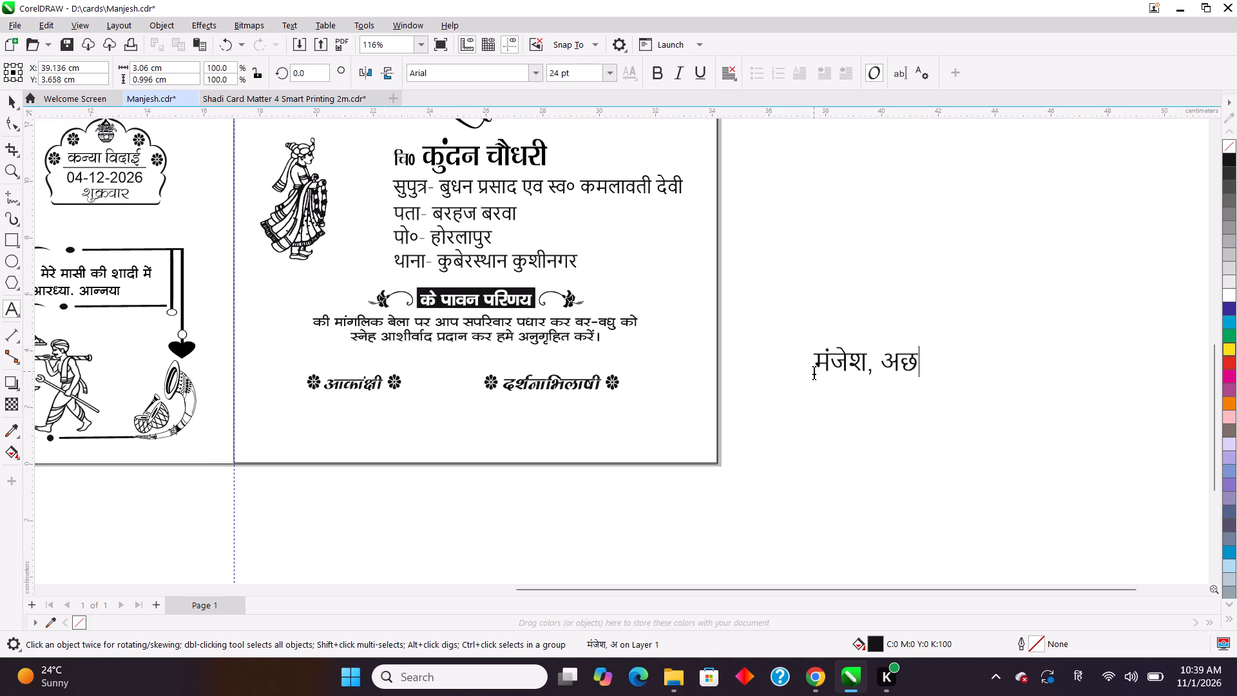
{"action": "key", "text": "BackSpace"}
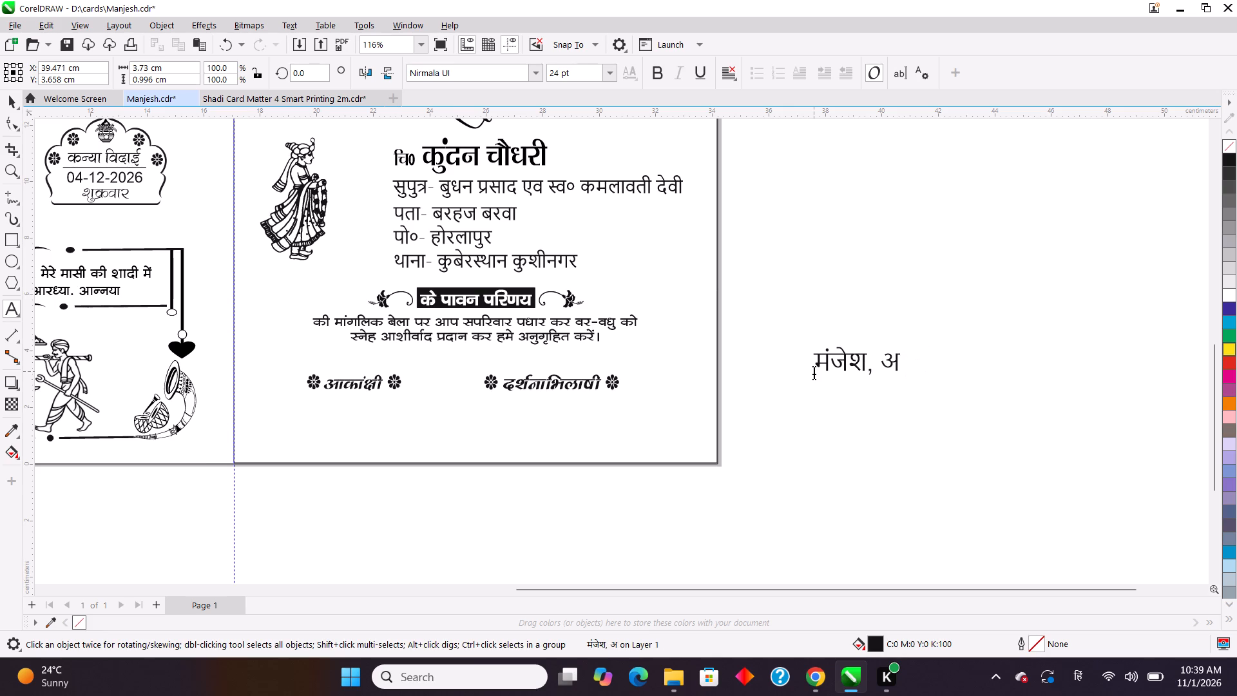
{"action": "key", "text": "shift+7"}
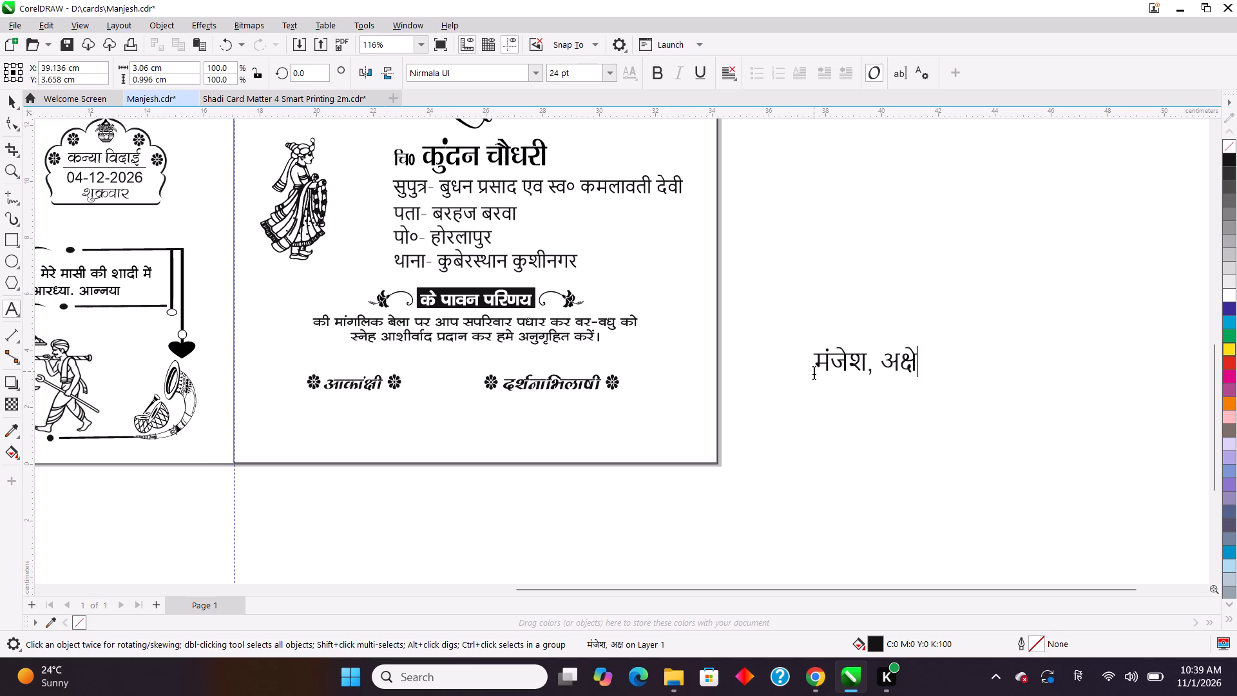
{"action": "key", "text": "BackSpace"}
{"action": "key", "text": "BackSpace"}
{"action": "type", "text": ","}
{"action": "key", "text": "space"}
{"action": "type", "text": "गि"}
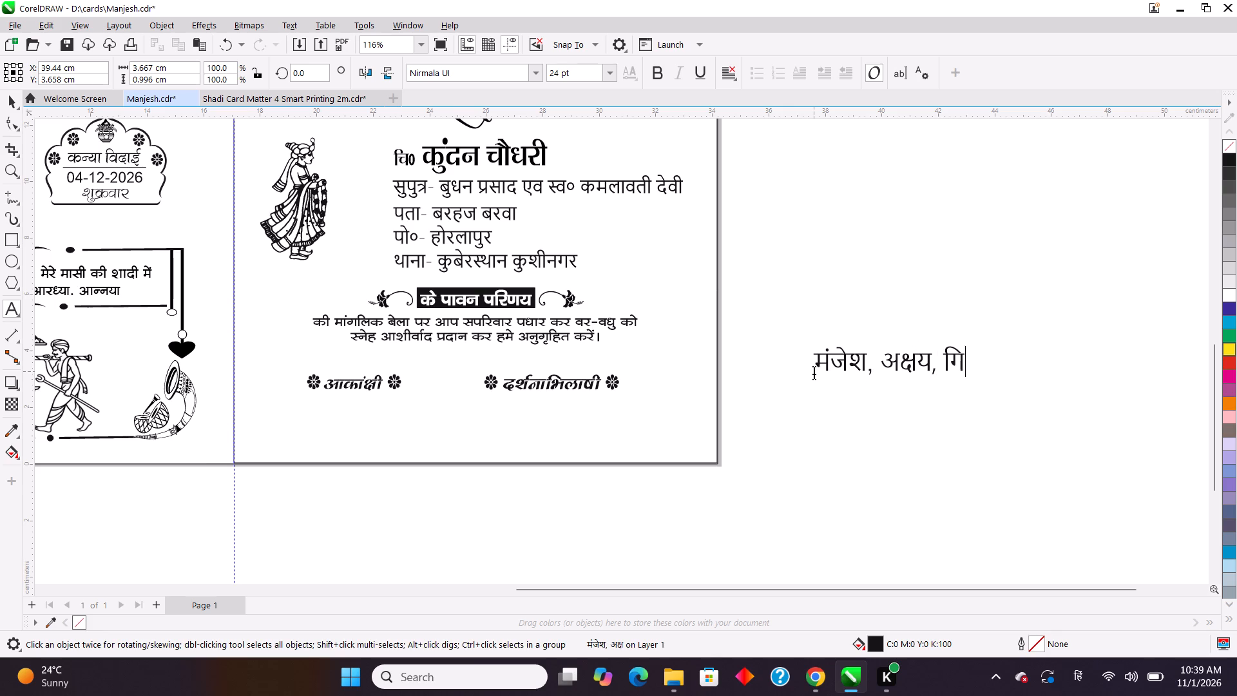
{"action": "type", "text": "जे"}
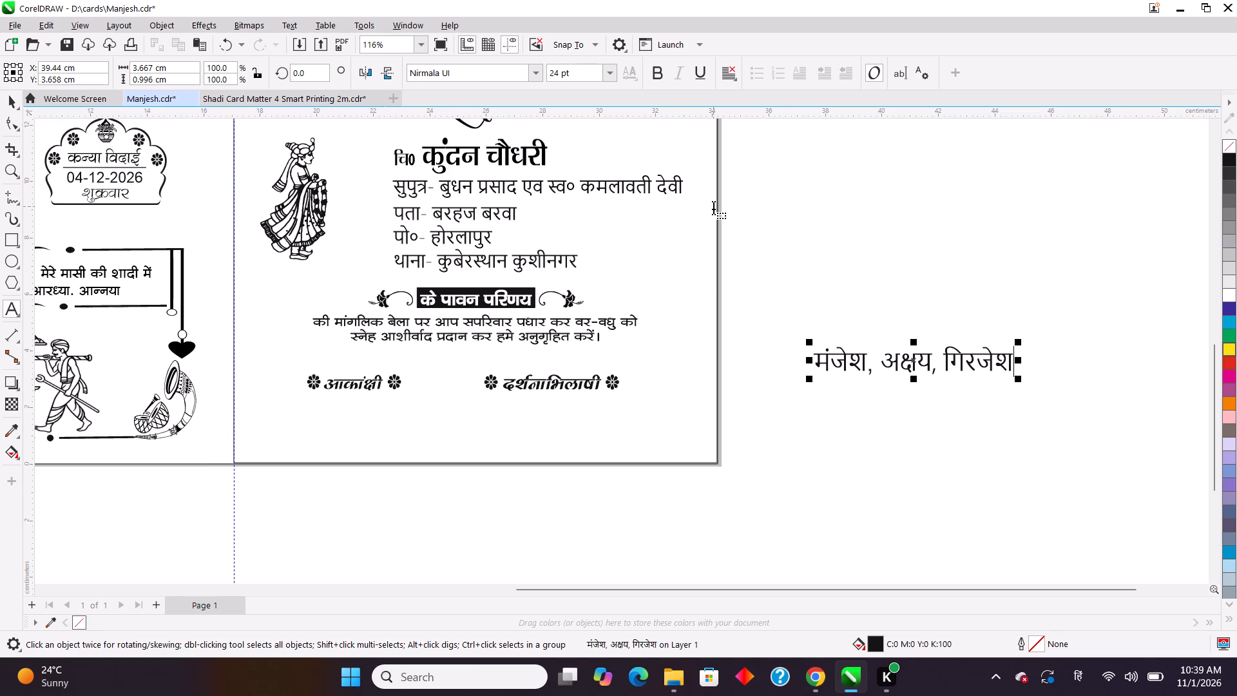
Set the font size of the "मंजेश, अक्षय, गिरजेश" text to 18 pt.
{"action": "left_click_drag", "start_coordinate": [573, 75], "coordinate": [536, 84]}
{"action": "left_click_drag", "start_coordinate": [572, 74], "coordinate": [527, 81]}
{"action": "type", "text": "18"}
{"action": "key", "text": "Return"}
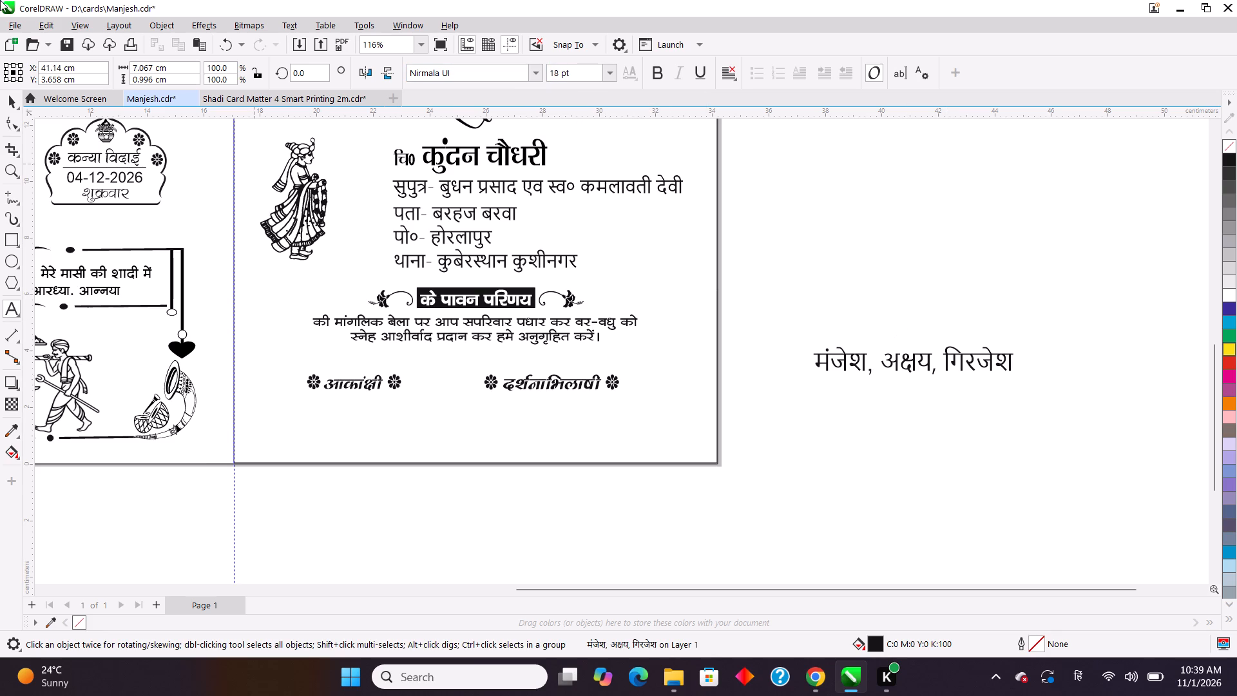
{"action": "left_click", "coordinate": [12, 102]}
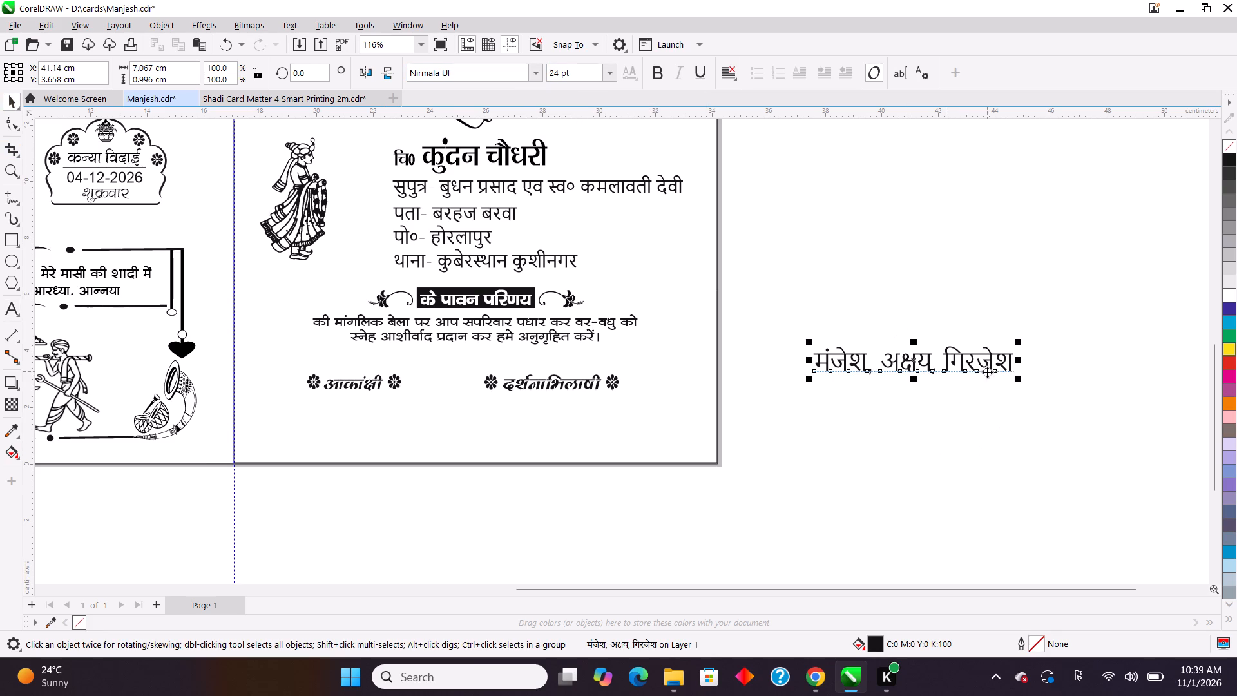
{"action": "left_click", "coordinate": [0, 327]}
{"action": "left_click", "coordinate": [12, 310]}
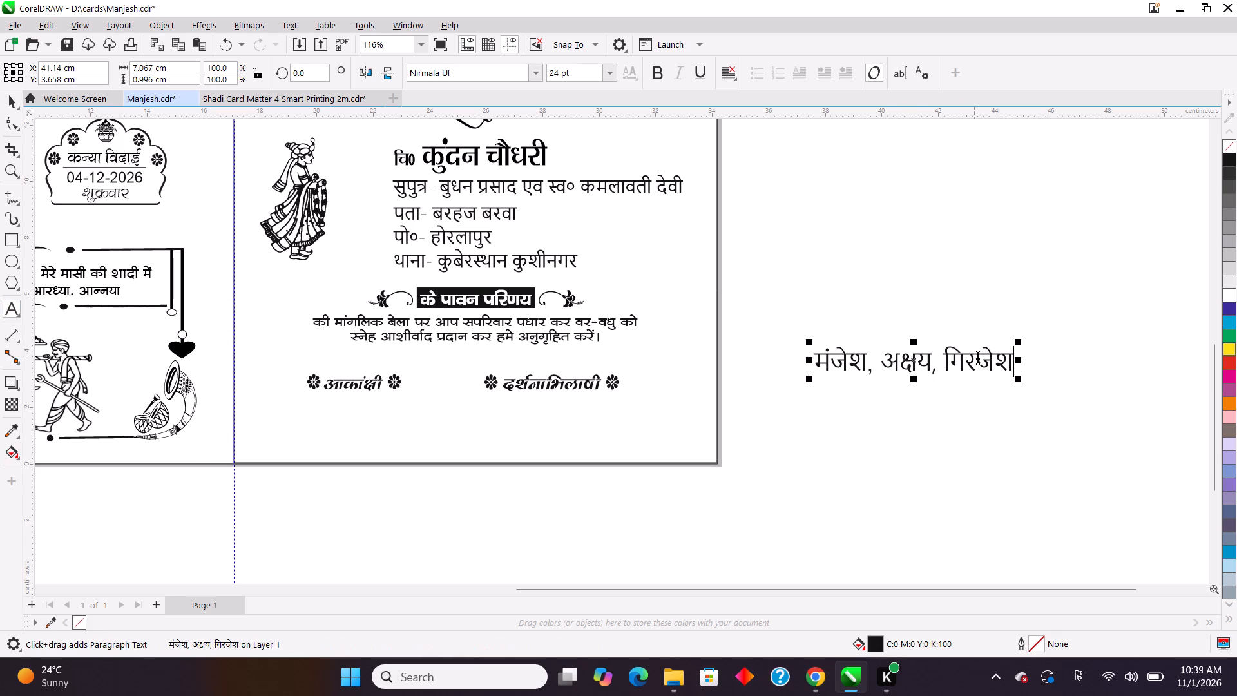
{"action": "left_click", "coordinate": [10, 101]}
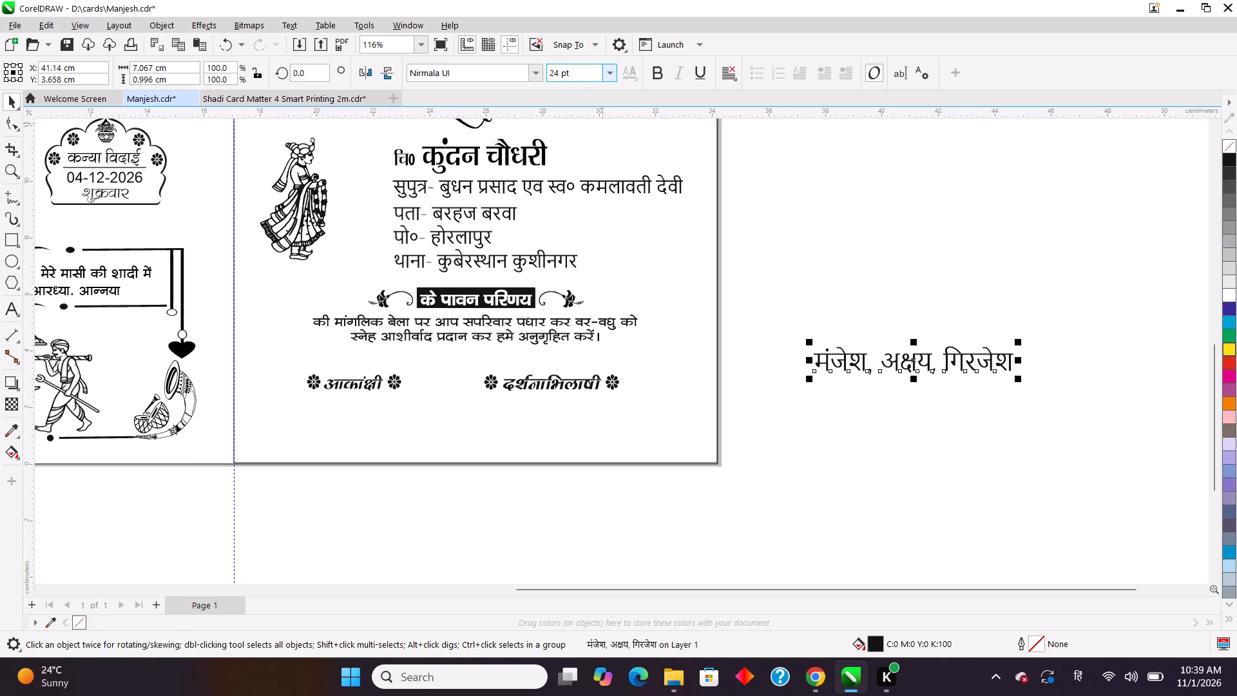
{"action": "left_click_drag", "start_coordinate": [572, 72], "coordinate": [535, 78]}
{"action": "left_click_drag", "start_coordinate": [586, 77], "coordinate": [576, 77]}
{"action": "left_click_drag", "start_coordinate": [573, 76], "coordinate": [535, 84]}
{"action": "type", "text": "18"}
{"action": "key", "text": "Return"}
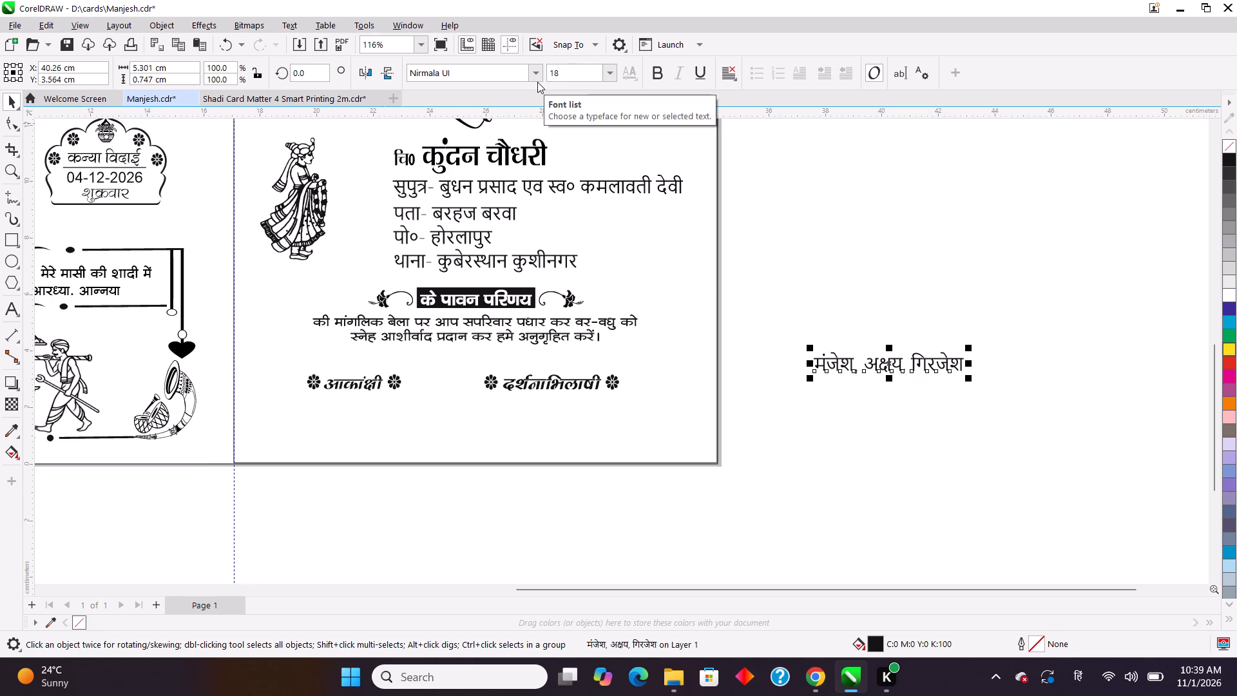
{"action": "left_click", "coordinate": [894, 242]}
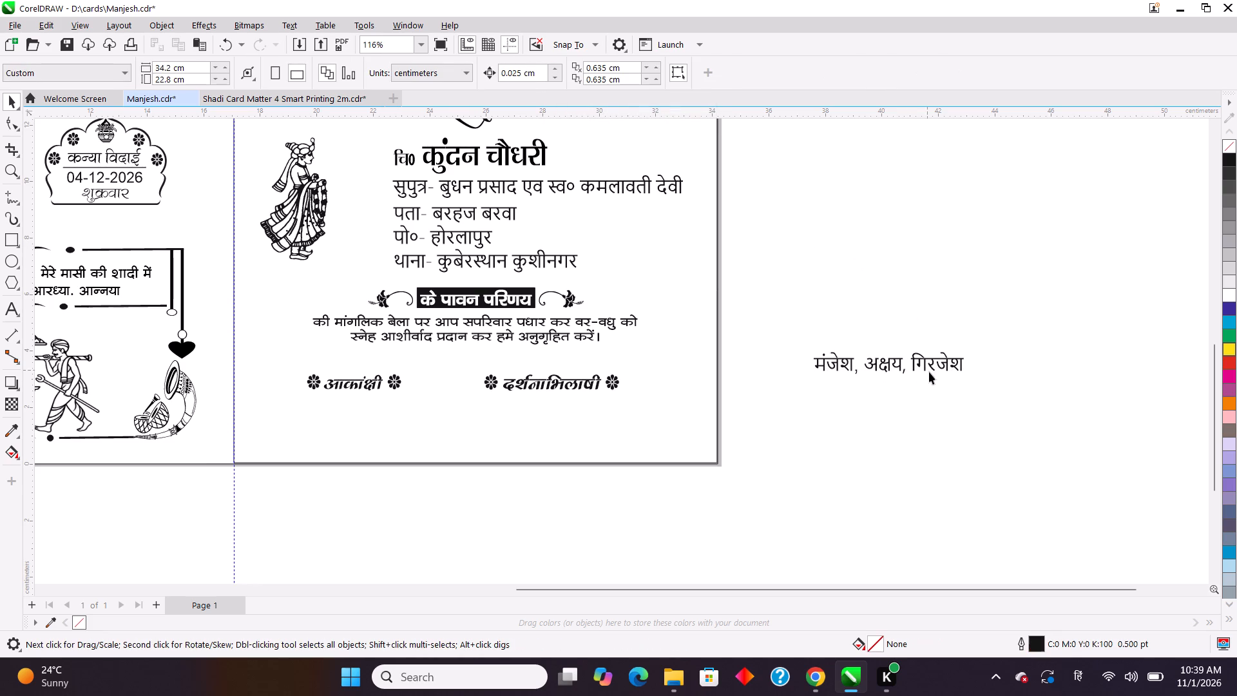
Move the "मंजेश, अक्षय, गिरजेश" text onto the card, centred just below the "दर्शनाभिलाषी" heading.
{"action": "left_click", "coordinate": [890, 361]}
{"action": "left_click_drag", "start_coordinate": [890, 363], "coordinate": [550, 409]}
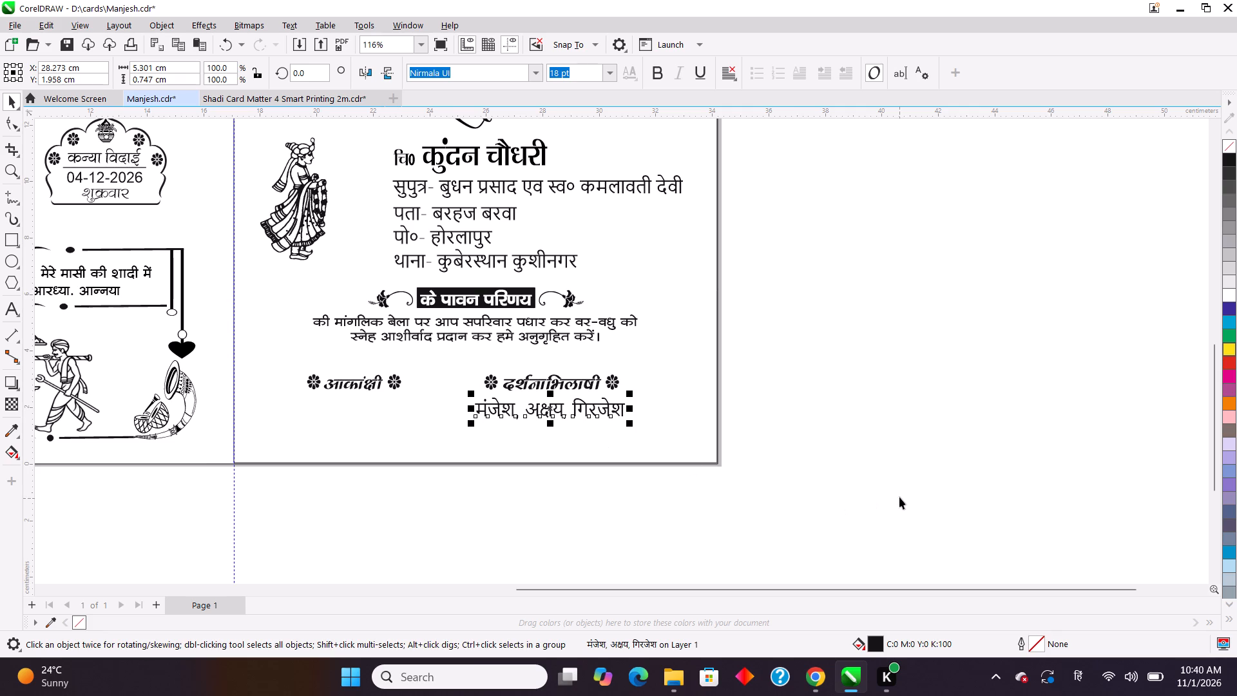
{"action": "key", "text": "Down"}
{"action": "key", "text": "Down"}
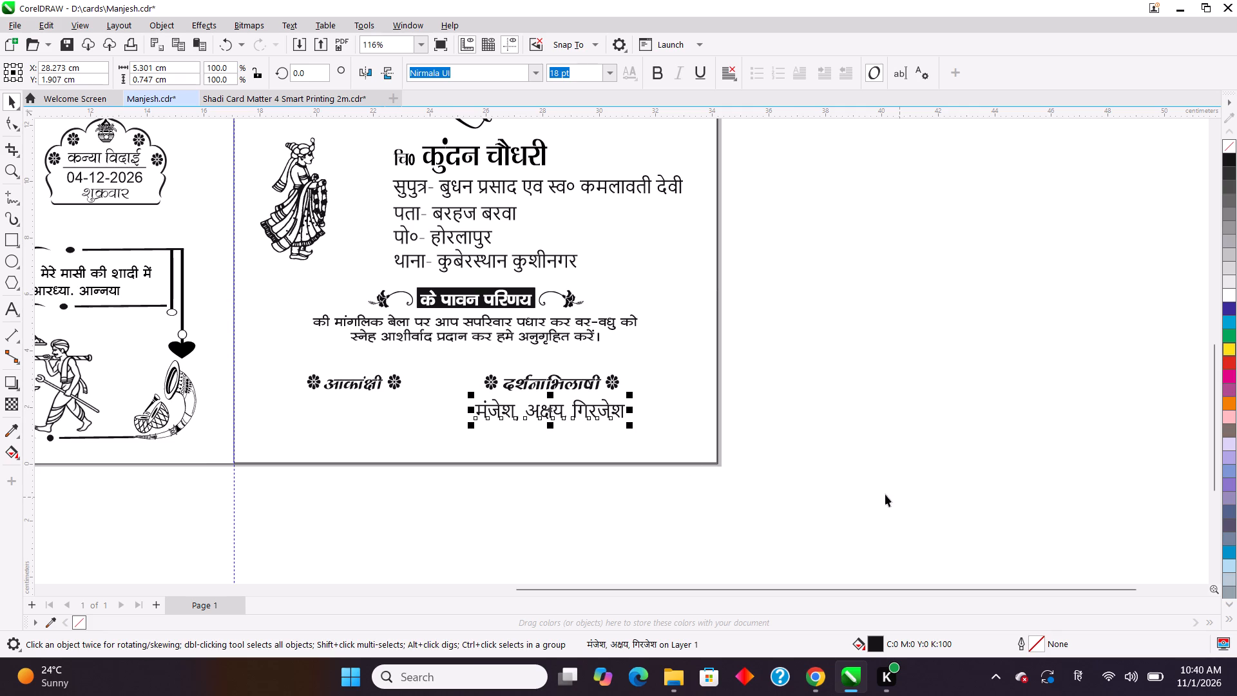
{"action": "left_click", "coordinate": [927, 391]}
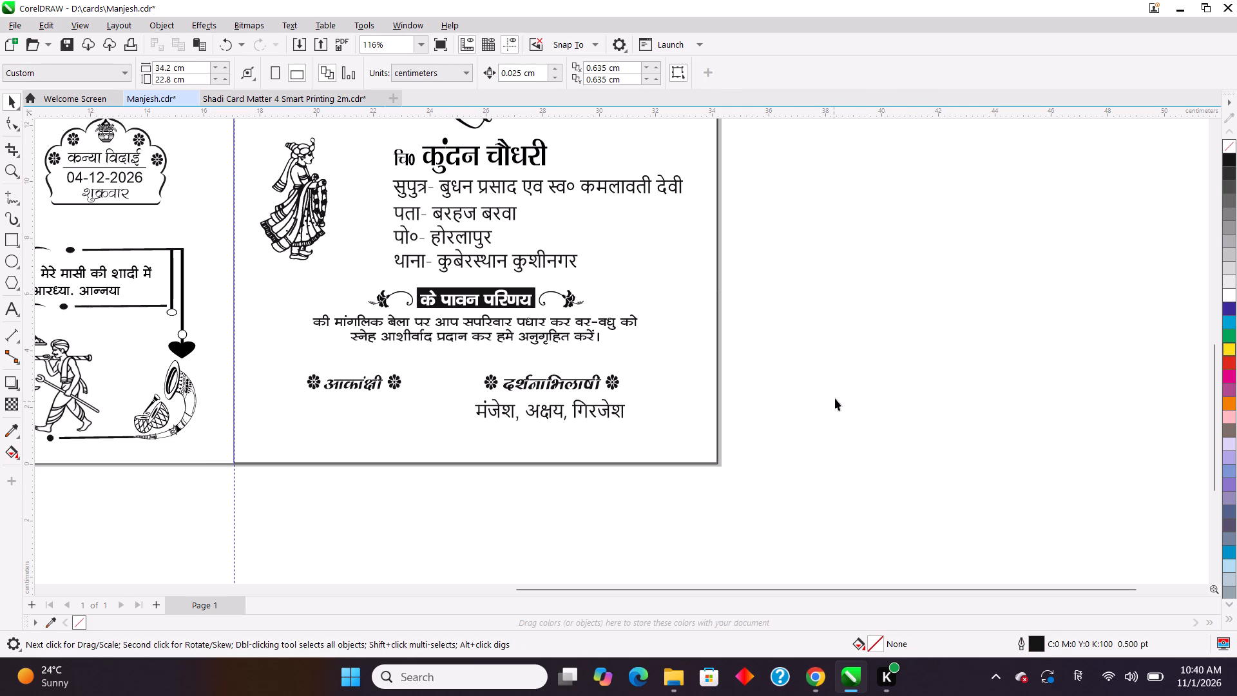
Copy the father's name from the bride's "सुपुत्री-" line and paste it as new text just below the "आकांक्षी" heading.
{"action": "left_click_drag", "start_coordinate": [1217, 372], "coordinate": [1192, 276]}
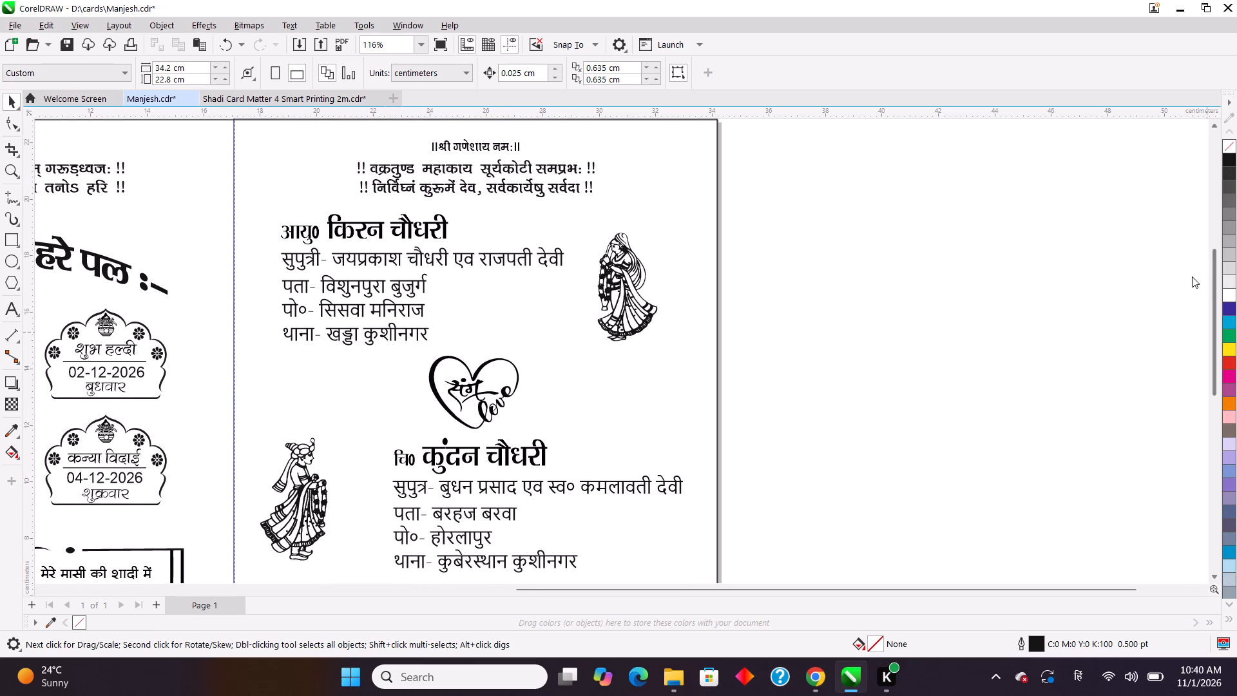
{"action": "left_click_drag", "start_coordinate": [1192, 276], "coordinate": [1204, 280]}
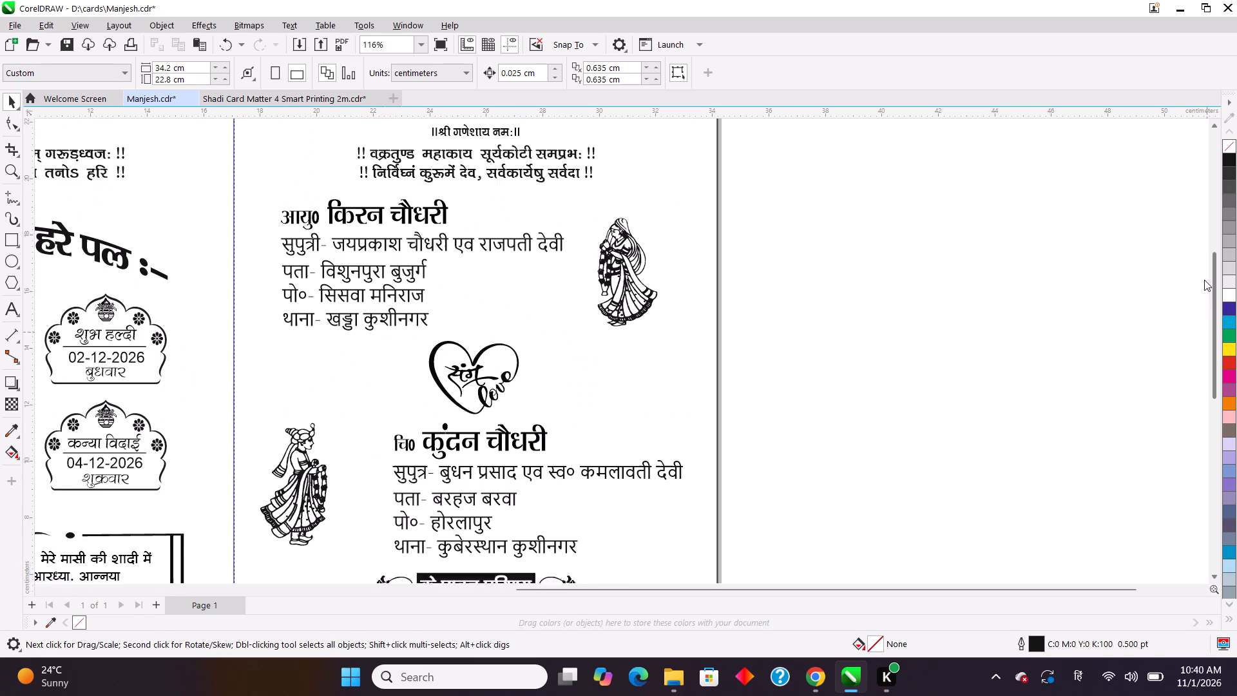
{"action": "left_click_drag", "start_coordinate": [1204, 280], "coordinate": [1200, 260]}
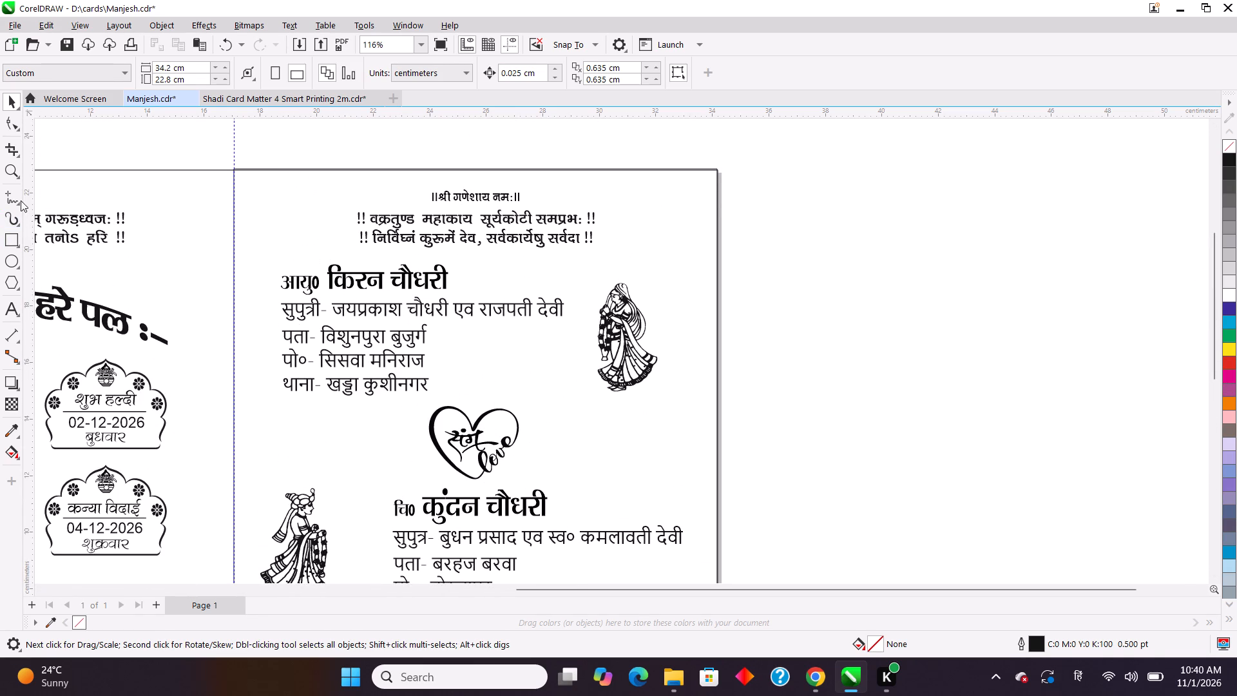
{"action": "left_click", "coordinate": [17, 310]}
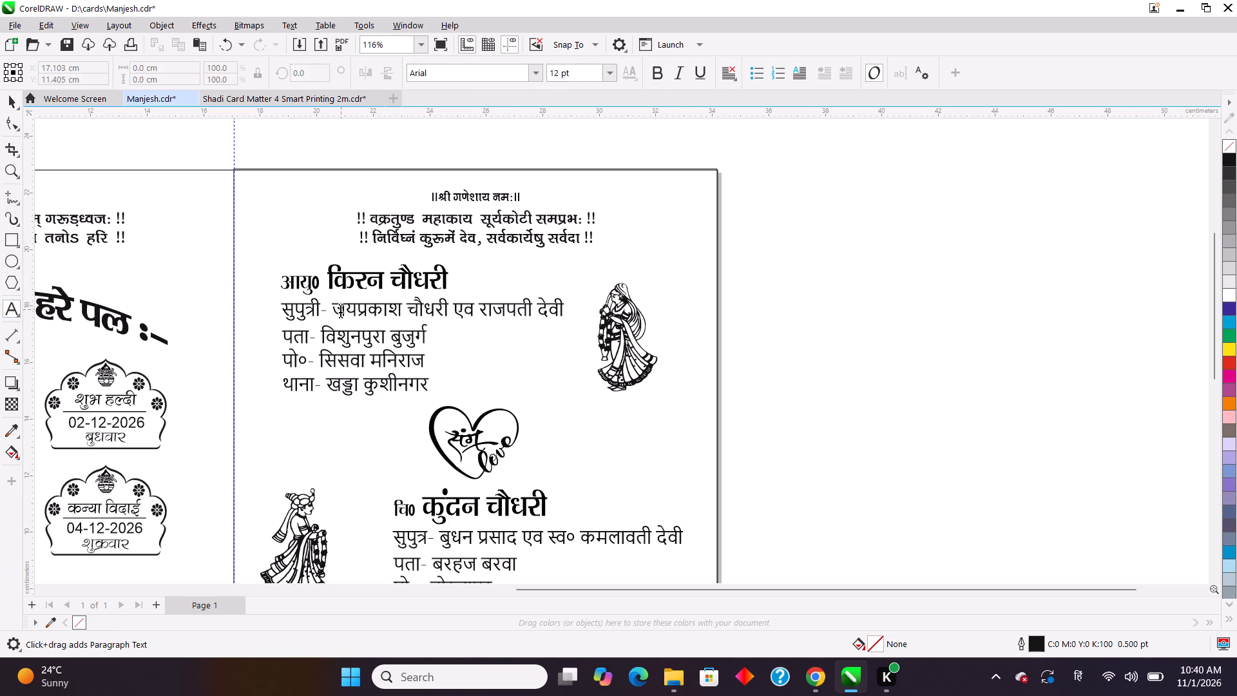
{"action": "left_click_drag", "start_coordinate": [334, 305], "coordinate": [347, 309]}
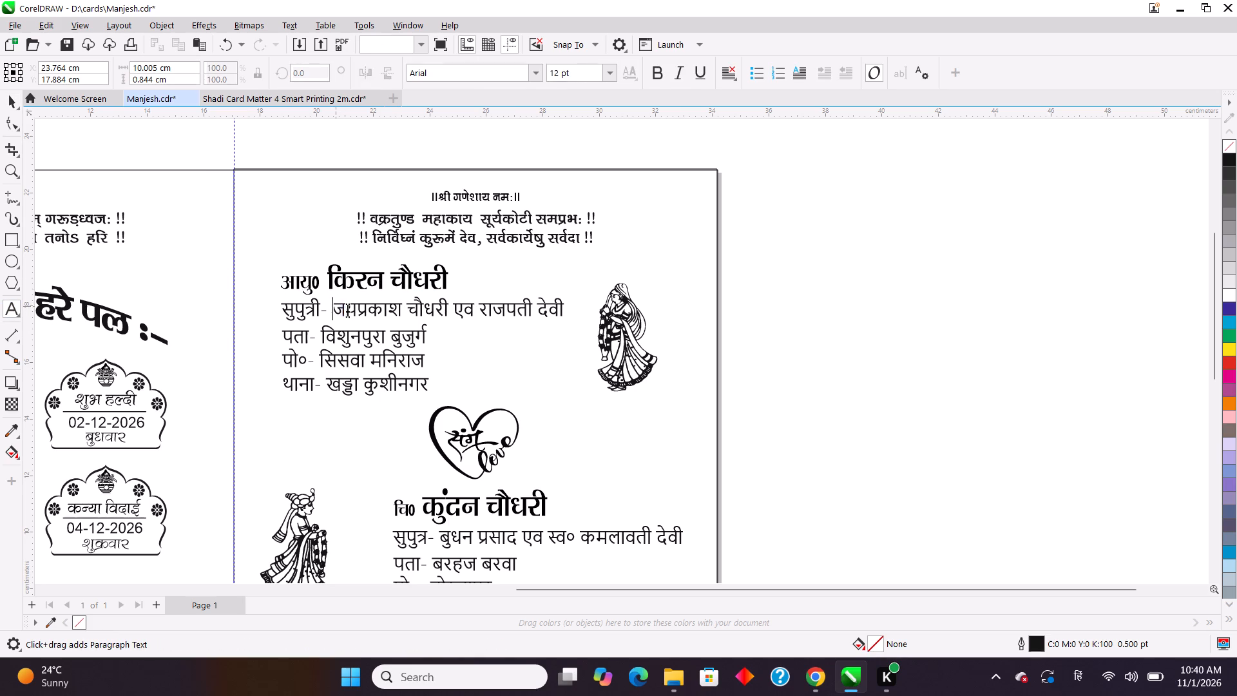
{"action": "left_click_drag", "start_coordinate": [347, 309], "coordinate": [447, 316]}
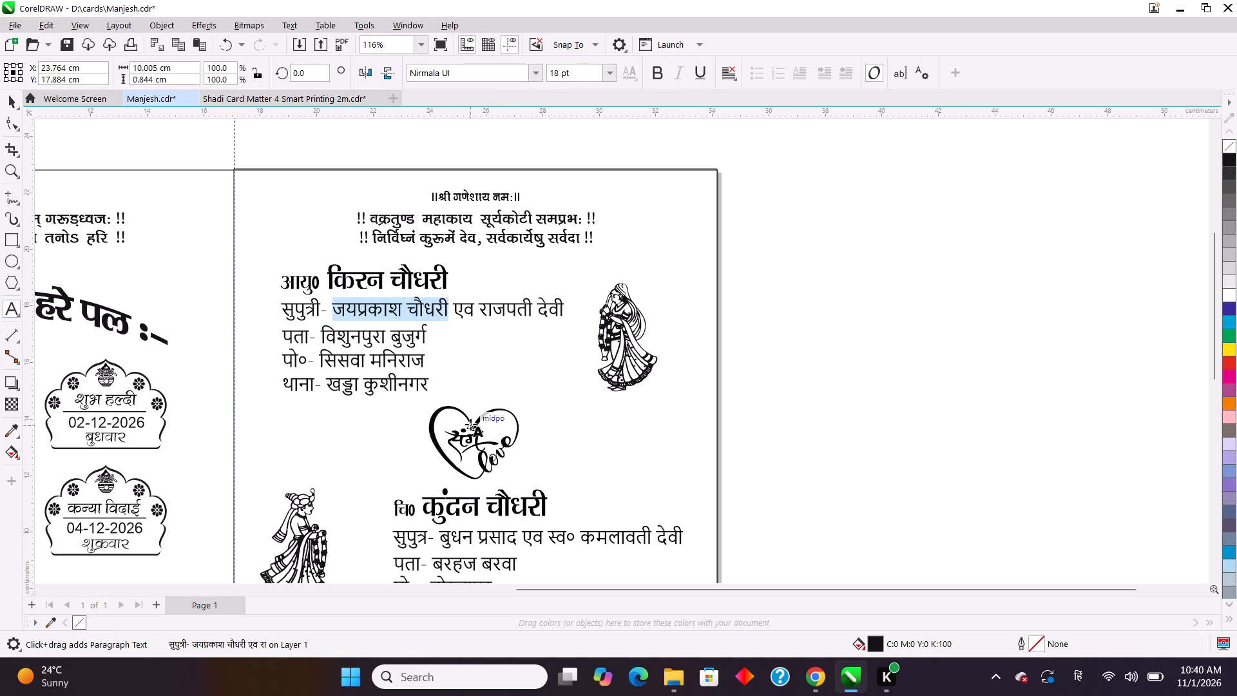
{"action": "key", "text": "ctrl+c"}
{"action": "scroll", "coordinate": [765, 344], "scroll_direction": "down", "scroll_amount": 3}
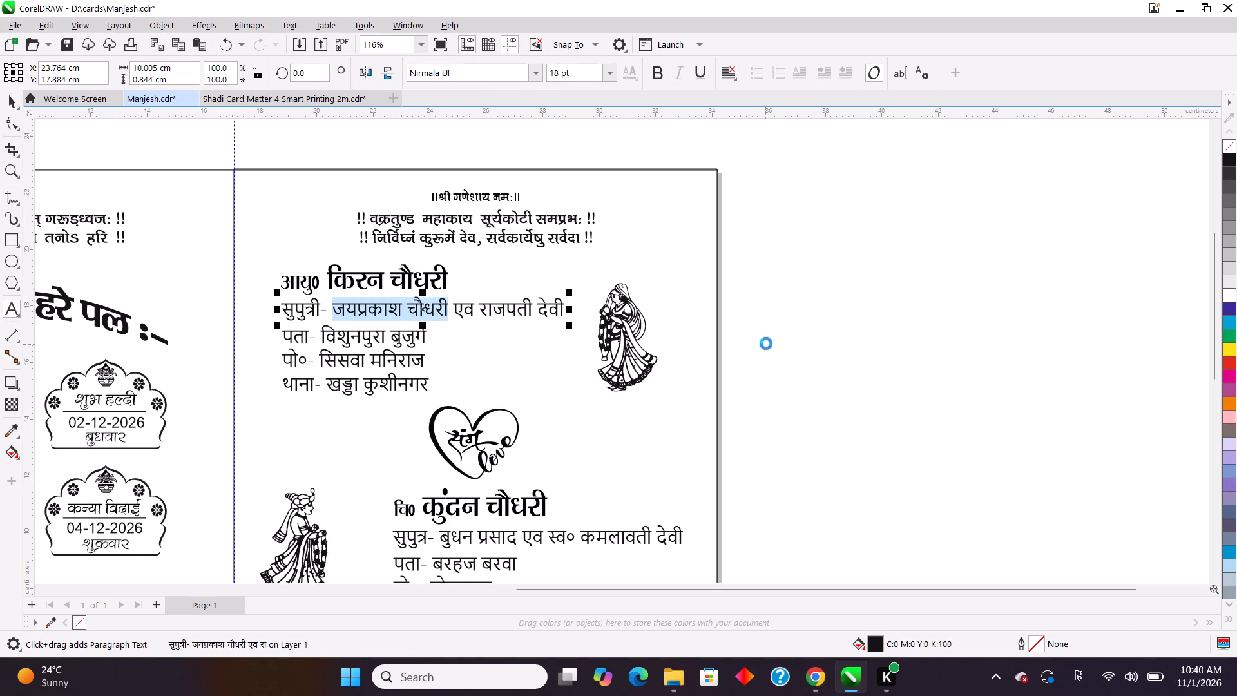
{"action": "scroll", "coordinate": [870, 405], "scroll_direction": "down", "scroll_amount": 2}
{"action": "scroll", "coordinate": [910, 435], "scroll_direction": "up", "scroll_amount": 5}
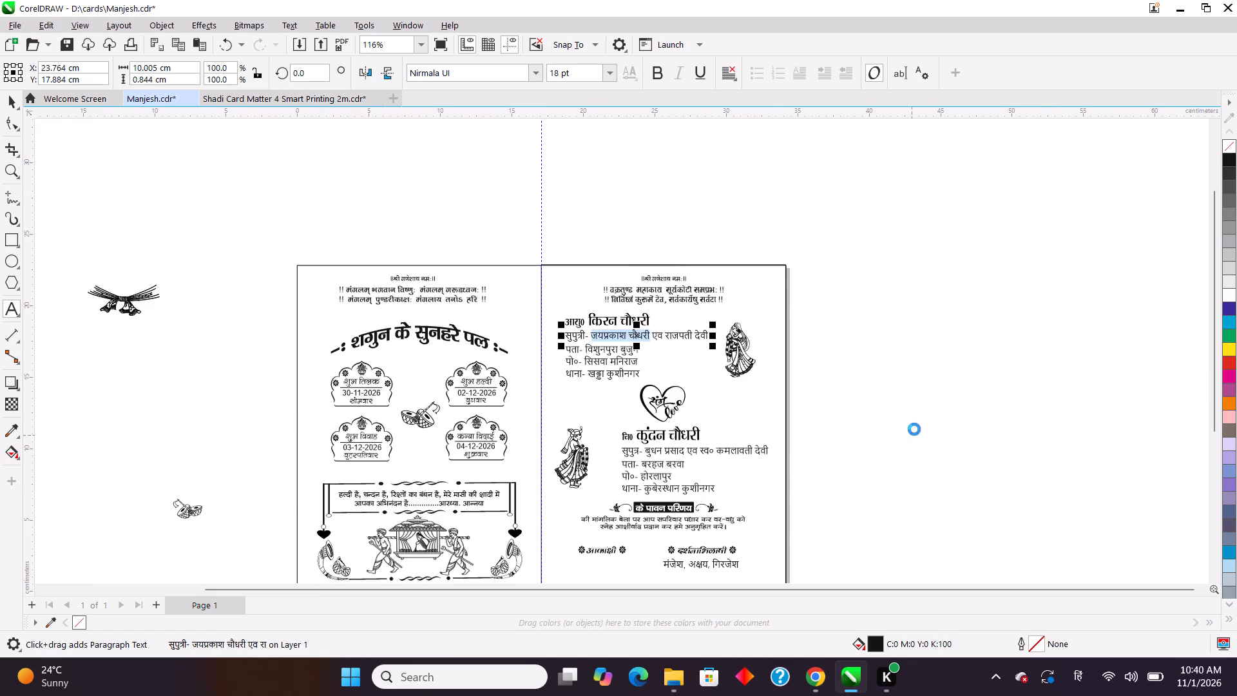
{"action": "scroll", "coordinate": [914, 429], "scroll_direction": "up", "scroll_amount": 1}
{"action": "left_click_drag", "start_coordinate": [1212, 344], "coordinate": [1208, 438]}
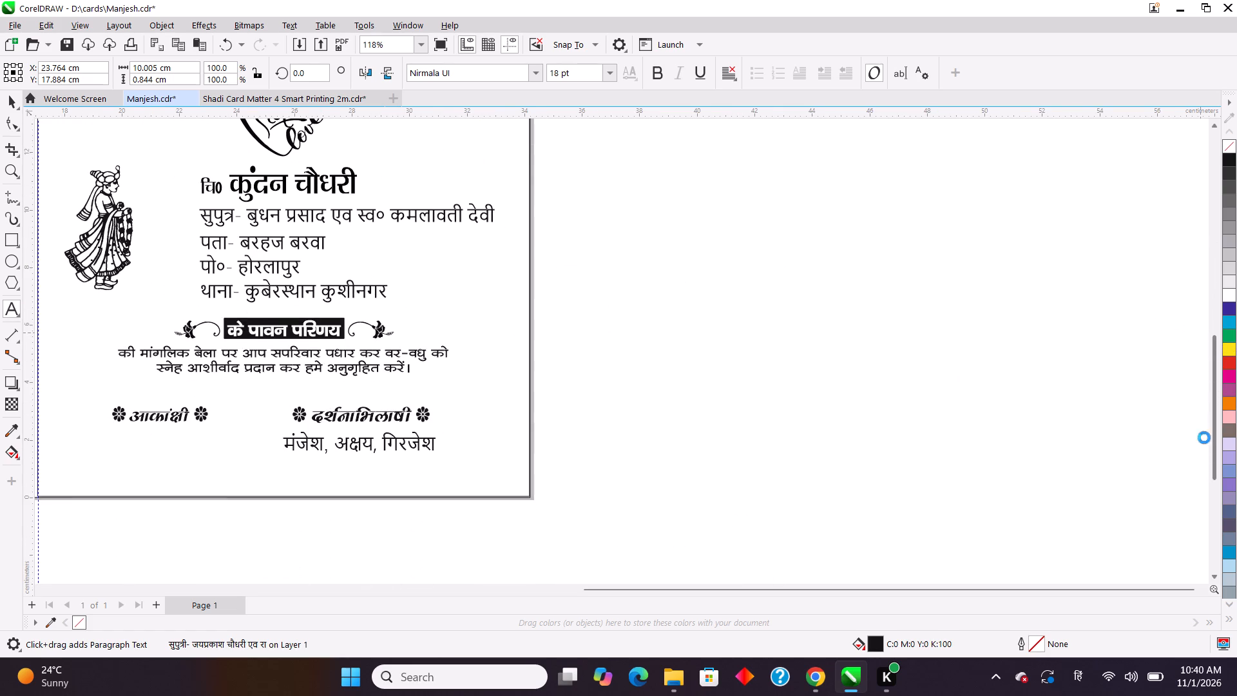
{"action": "left_click", "coordinate": [110, 450]}
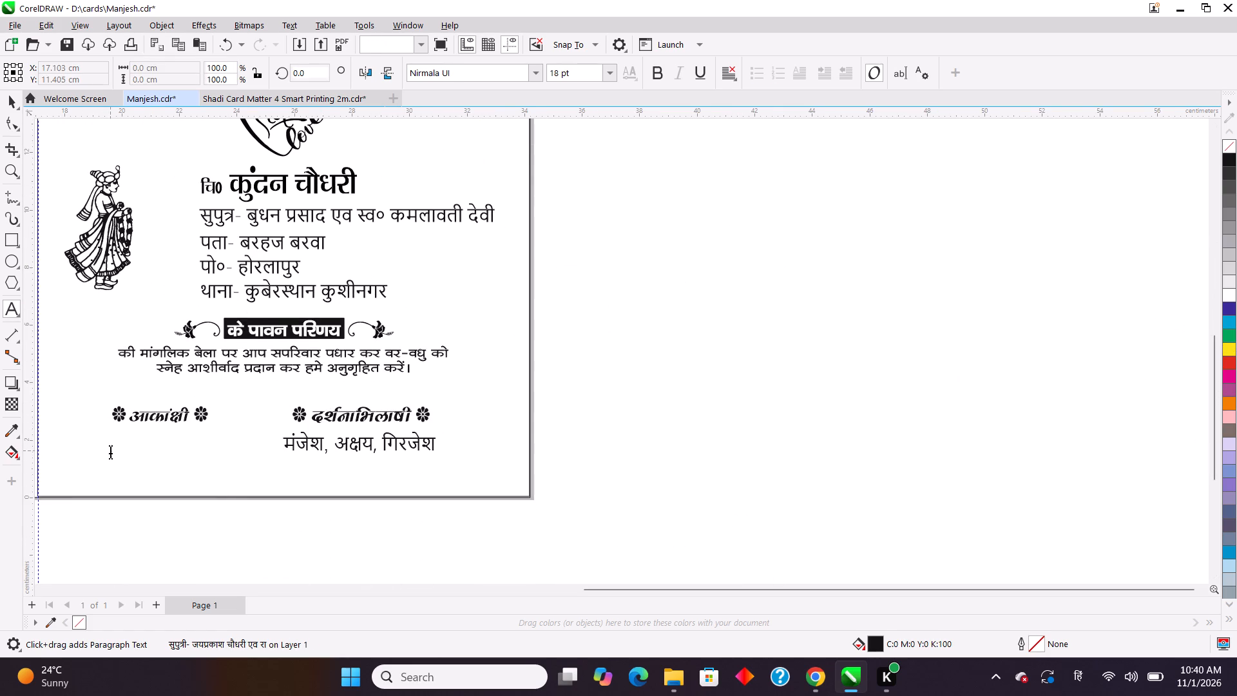
{"action": "key", "text": "ctrl+v"}
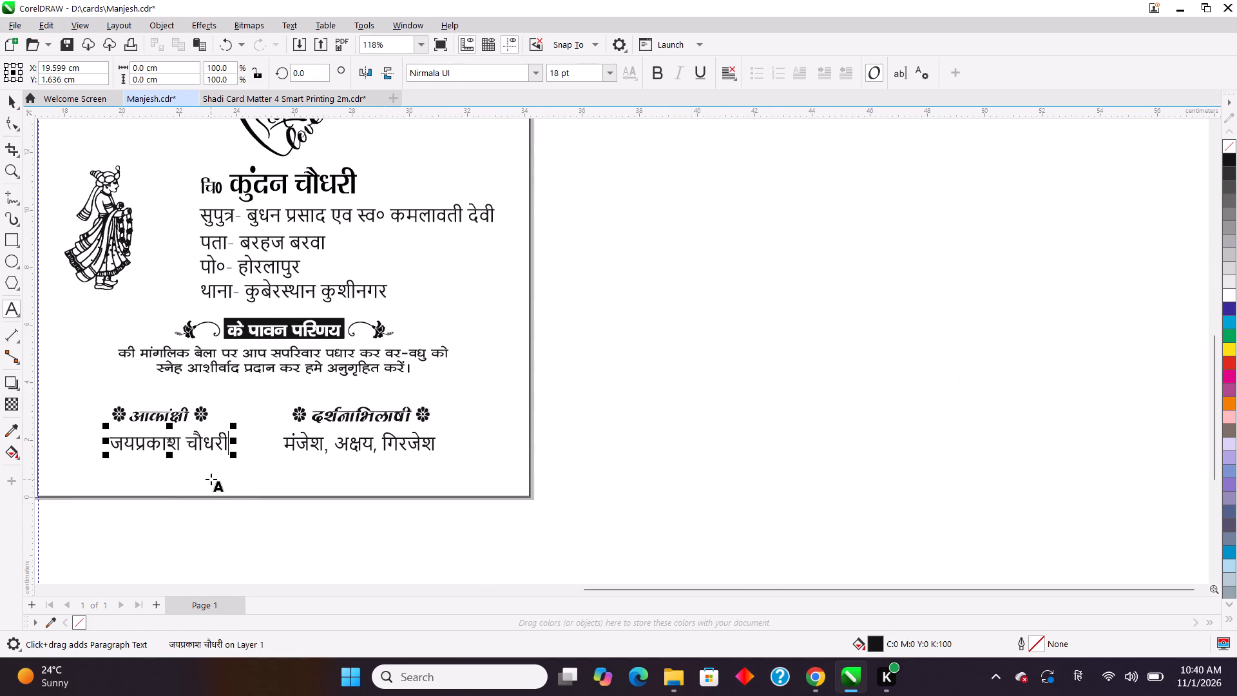
Nudge the pasted father's name about 0.25 cm to the left so it sits centred under the "आकांक्षी" heading.
{"action": "key", "text": "Left"}
{"action": "key", "text": "Left"}
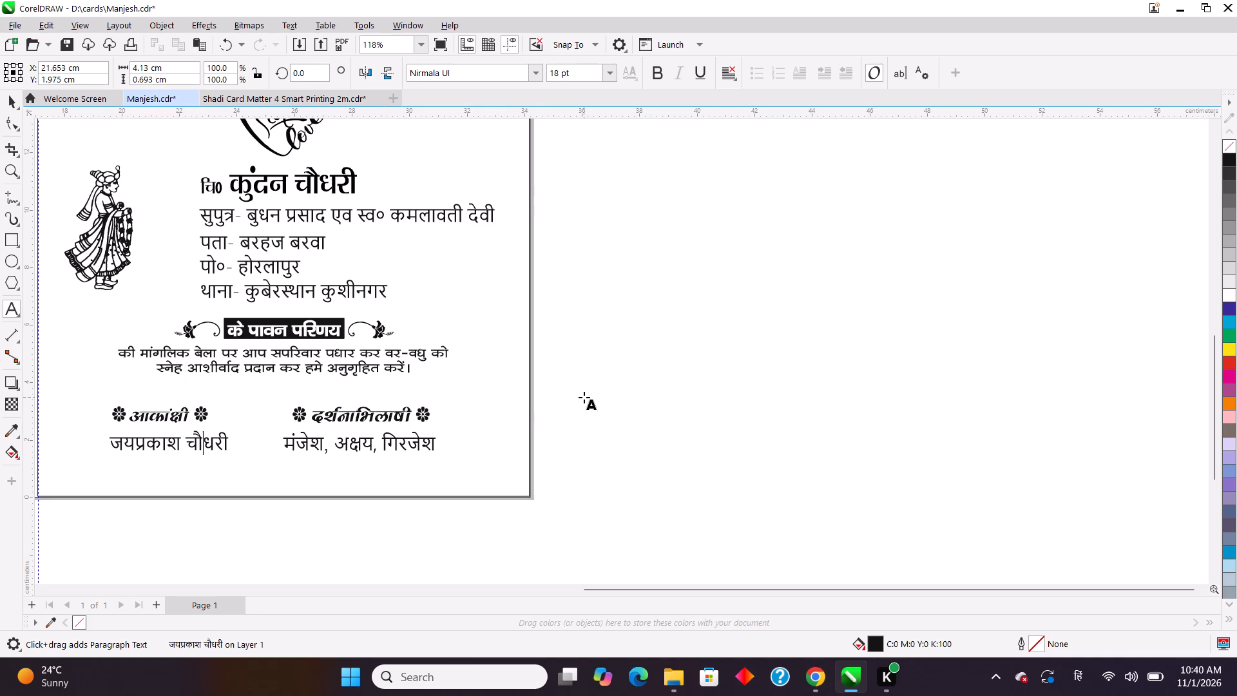
{"action": "key", "text": "Left"}
{"action": "key", "text": "Left"}
{"action": "left_click", "coordinate": [10, 97]}
{"action": "left_click", "coordinate": [910, 463]}
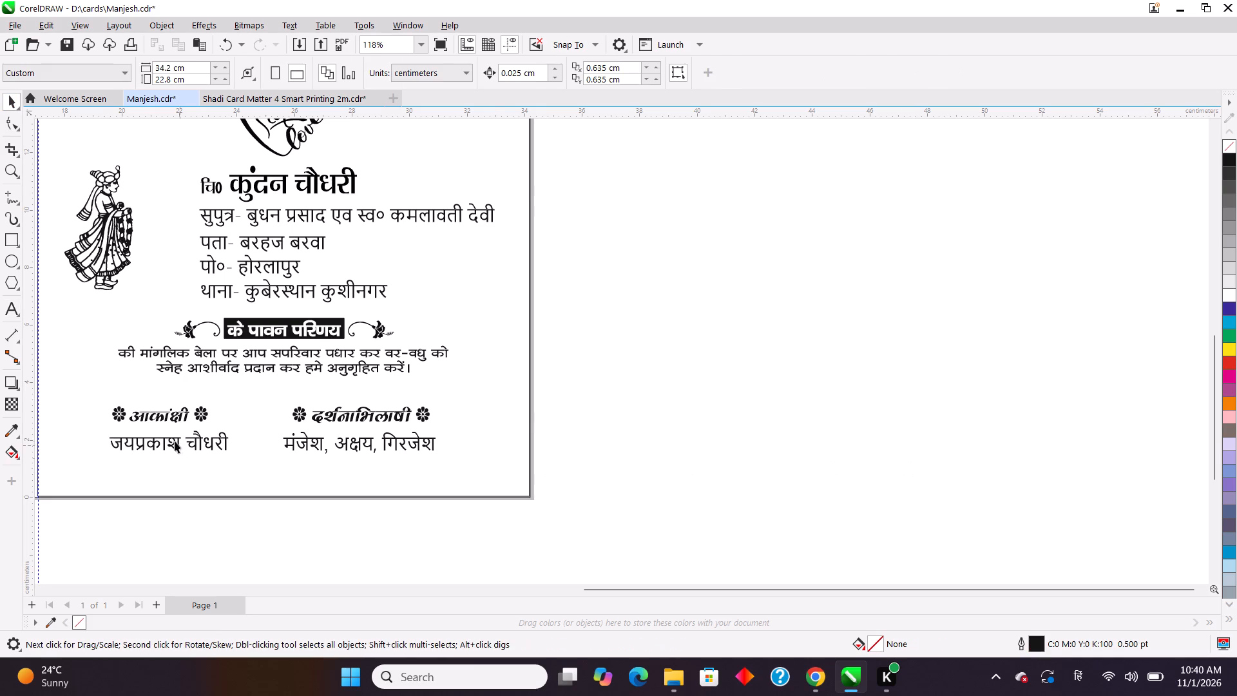
{"action": "left_click", "coordinate": [163, 441]}
{"action": "key", "text": "Left"}
{"action": "key", "text": "Left"}
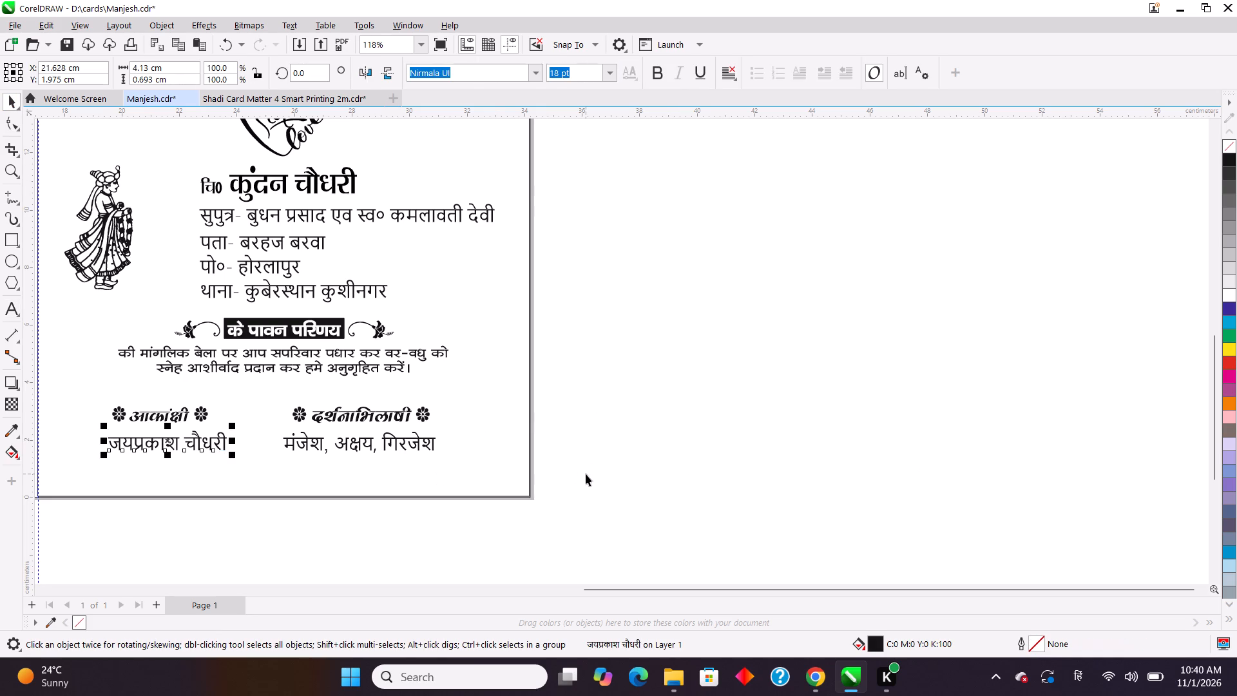
{"action": "key", "text": "Left"}
{"action": "key", "text": "Left"}
{"action": "key", "text": "Left"}
{"action": "key", "text": "Left"}
{"action": "key", "text": "Left"}
{"action": "key", "text": "Left"}
{"action": "key", "text": "Left"}
{"action": "key", "text": "Left"}
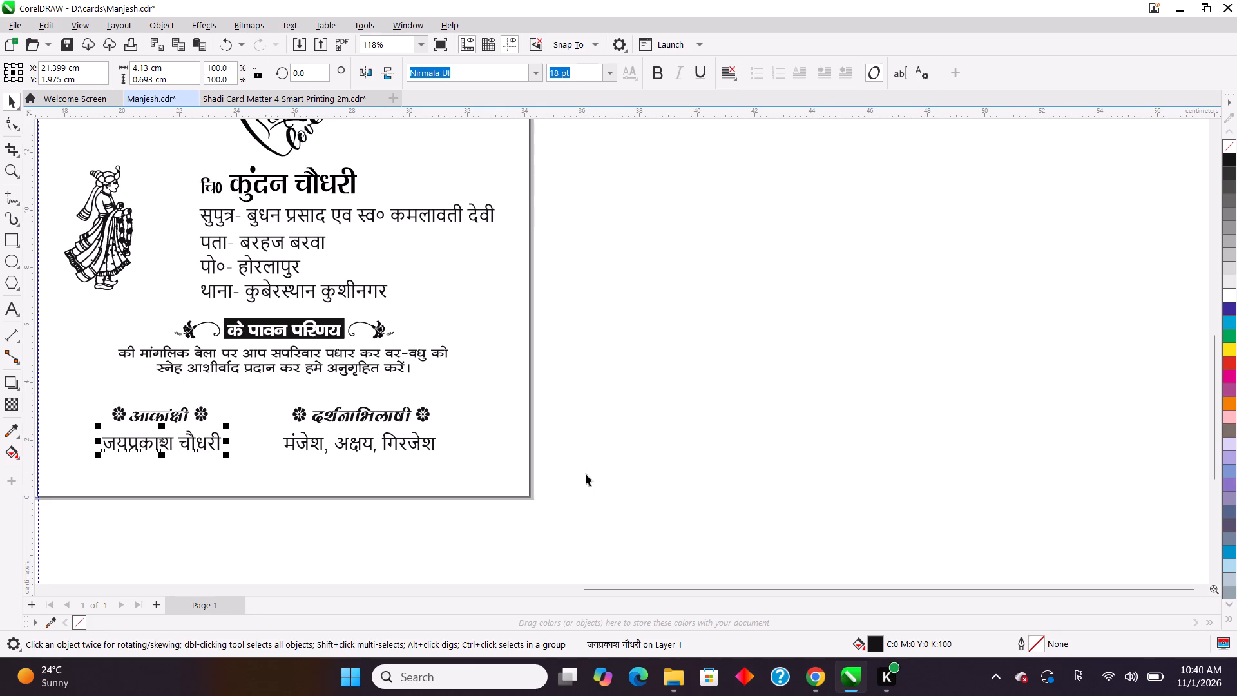
{"action": "left_click", "coordinate": [625, 388]}
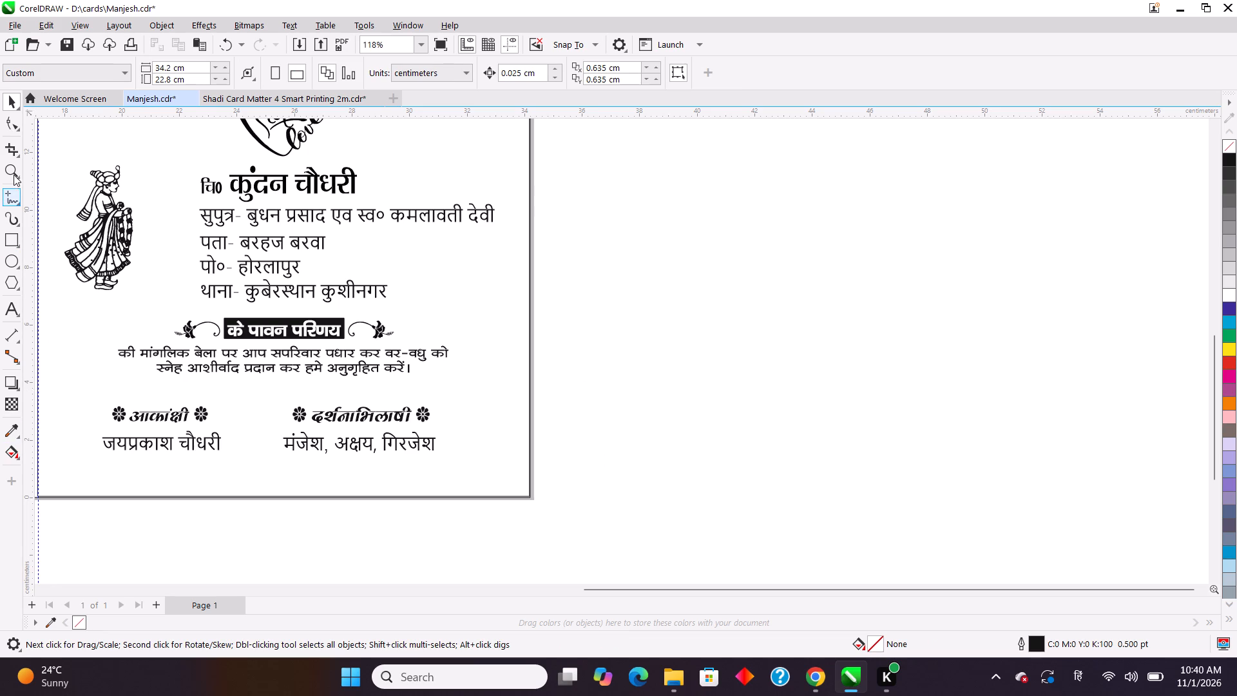
Add a new text reading "मो०- " in the empty area beside the card page.
{"action": "left_click", "coordinate": [6, 308]}
{"action": "left_click", "coordinate": [705, 356]}
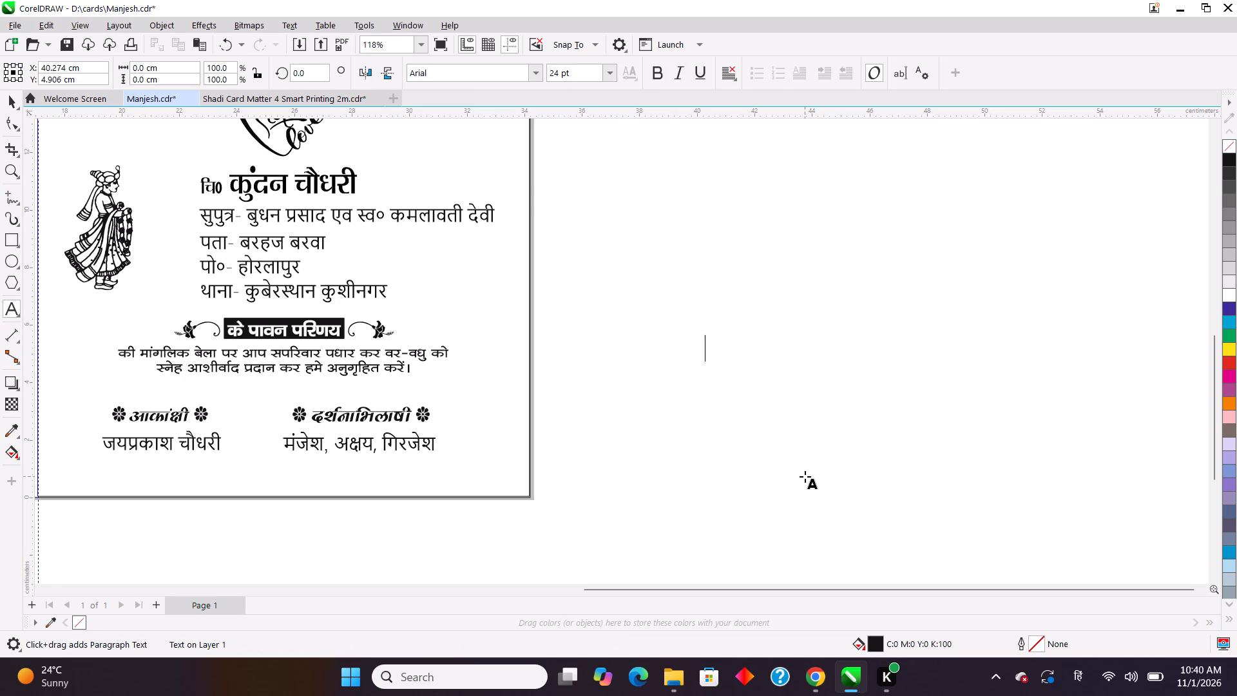
{"action": "type", "text": "कर"}
{"action": "key", "text": "BackSpace"}
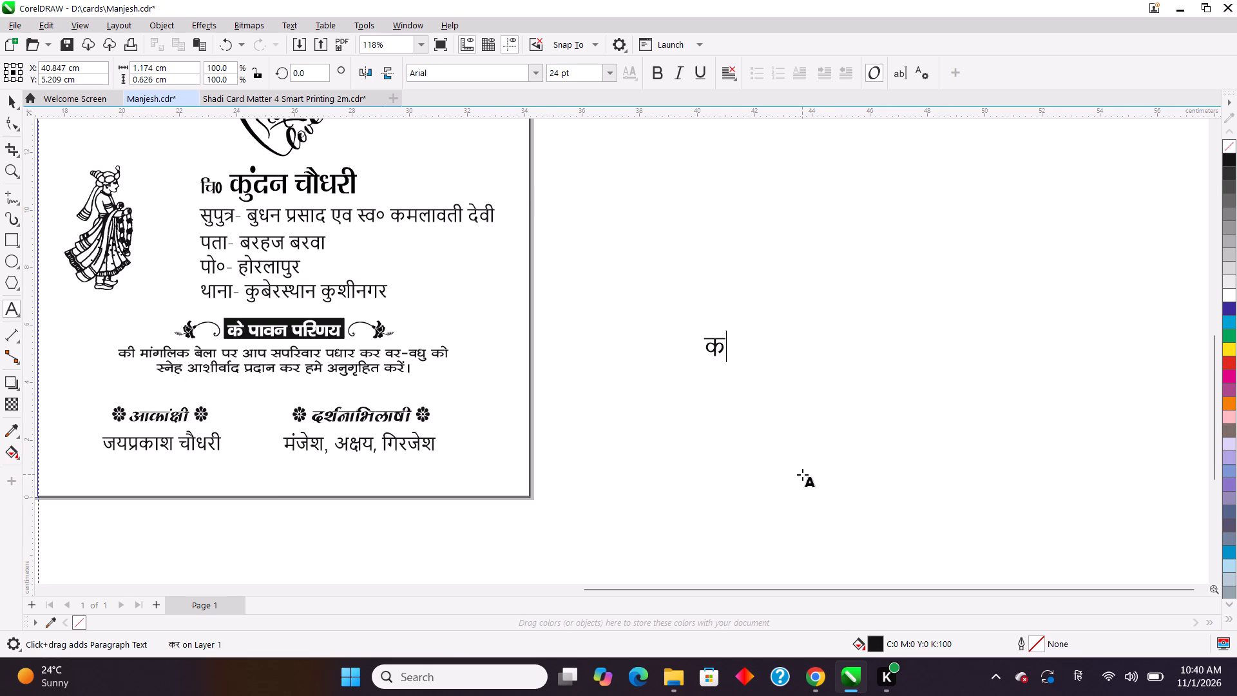
{"action": "key", "text": "BackSpace"}
{"action": "type", "text": "मो"}
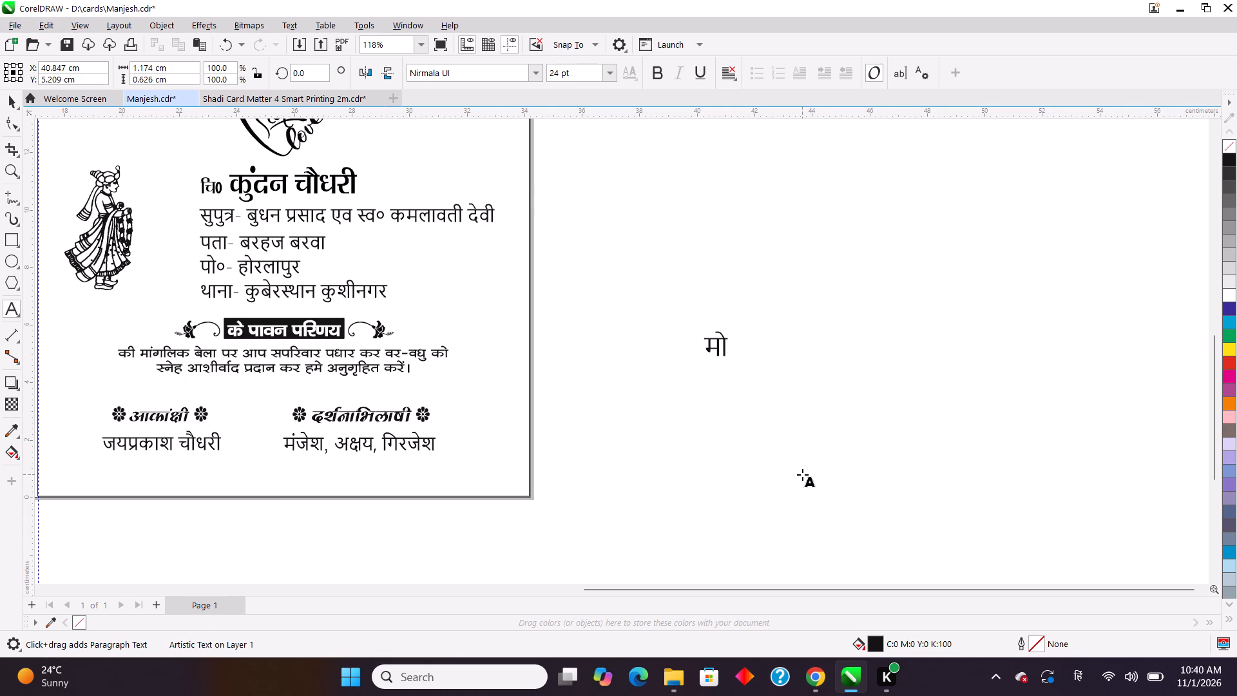
{"action": "key", "text": "BackSpace"}
{"action": "key", "text": "0"}
{"action": "key", "text": "minus"}
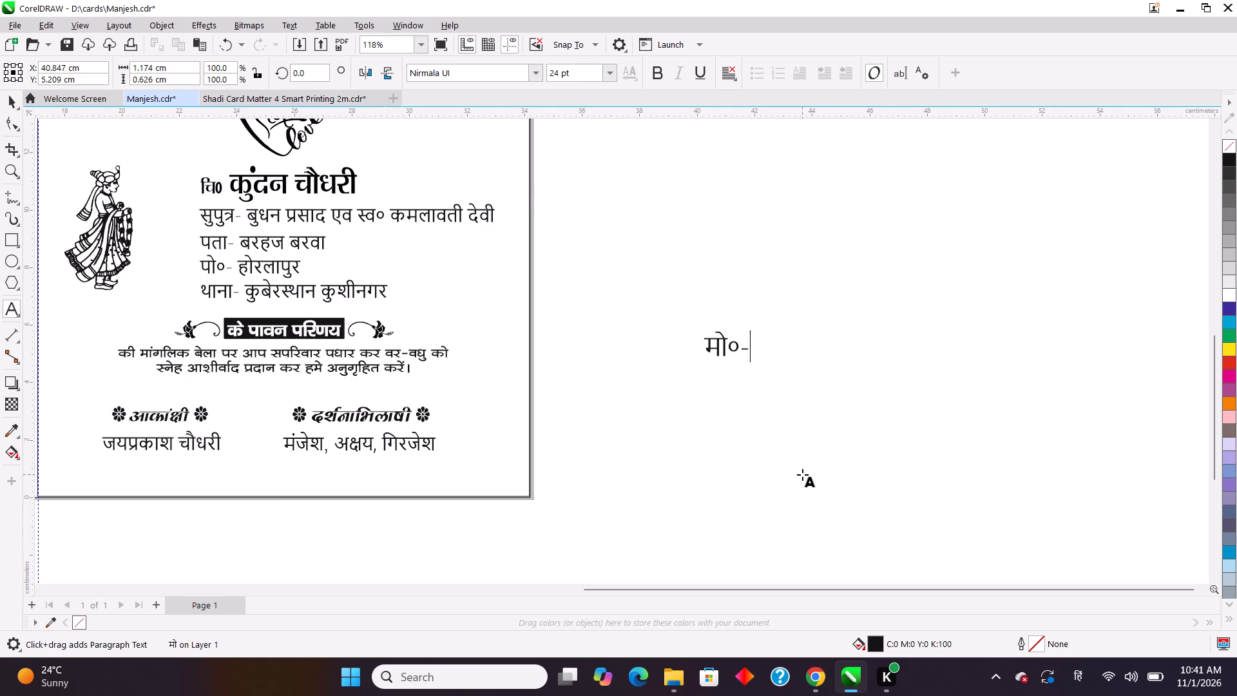
{"action": "key", "text": "space"}
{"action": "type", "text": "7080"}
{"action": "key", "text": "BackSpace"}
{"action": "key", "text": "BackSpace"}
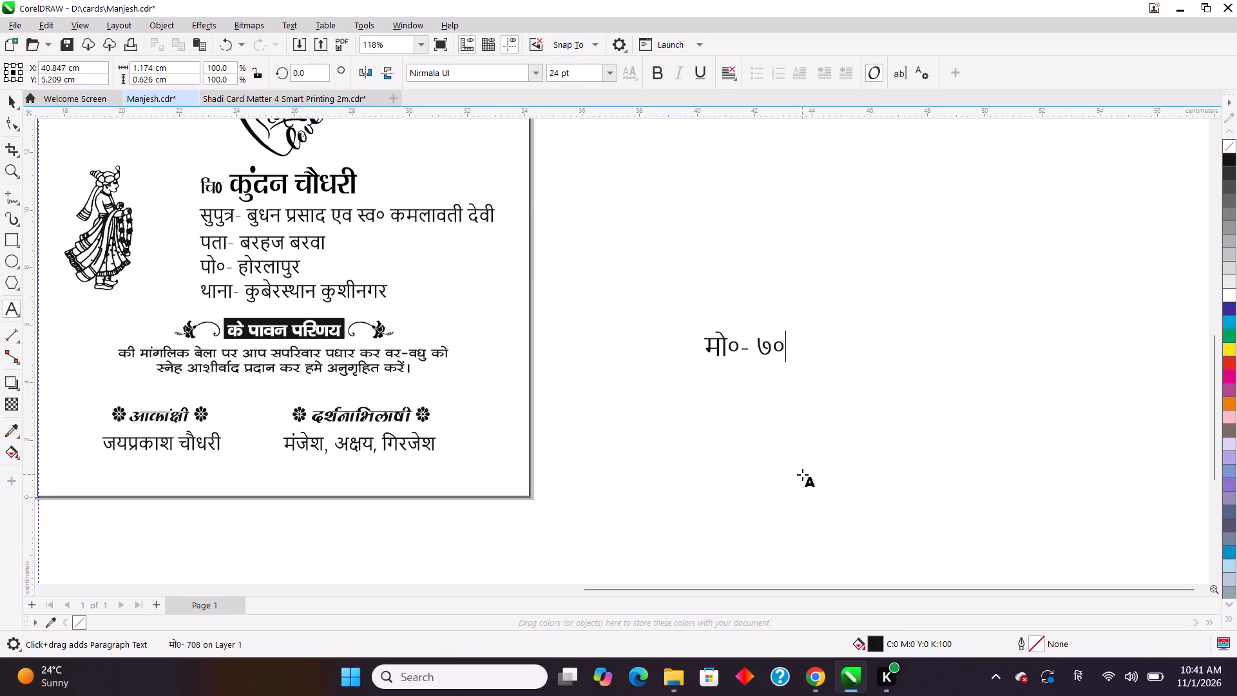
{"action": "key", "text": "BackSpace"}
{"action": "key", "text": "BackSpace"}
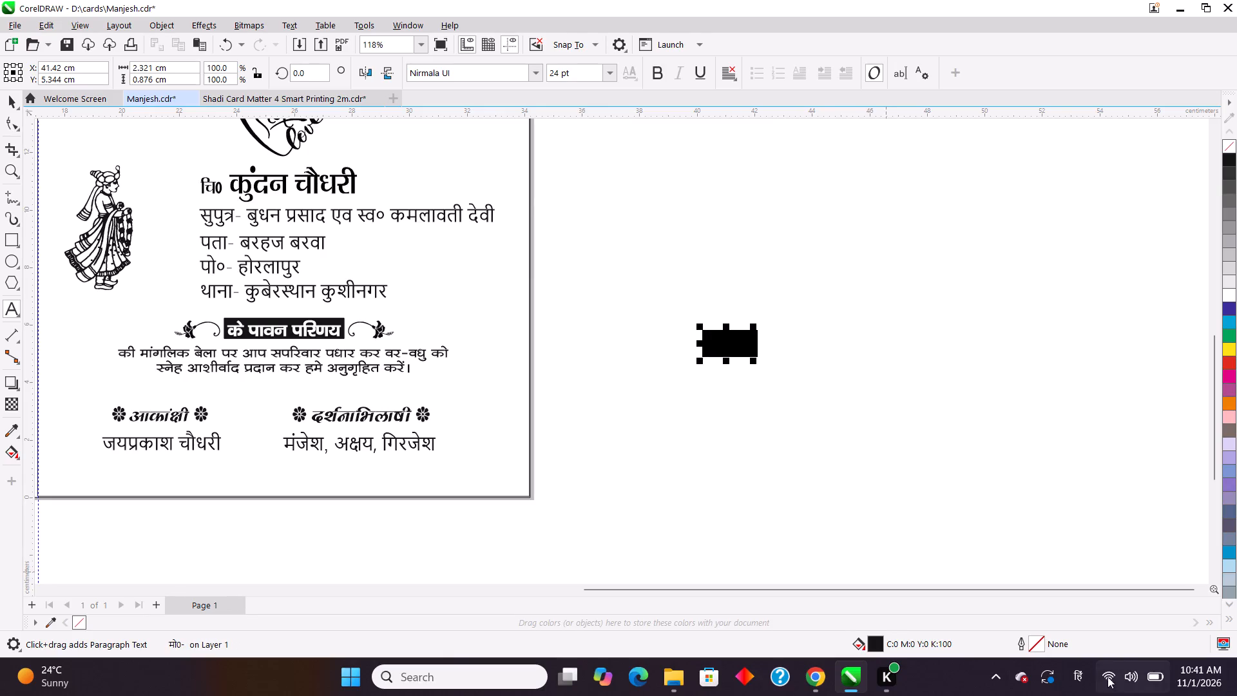
Open the keyboard layout choices for changing the input language.
{"action": "left_click", "coordinate": [1080, 673]}
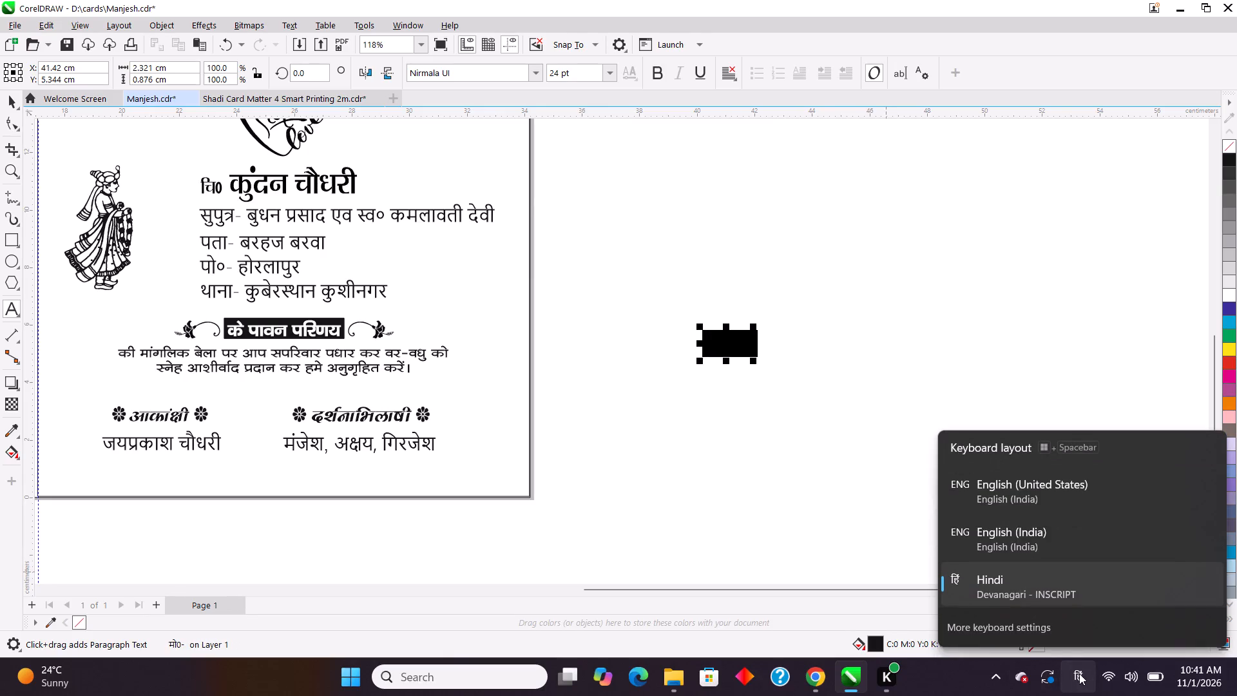
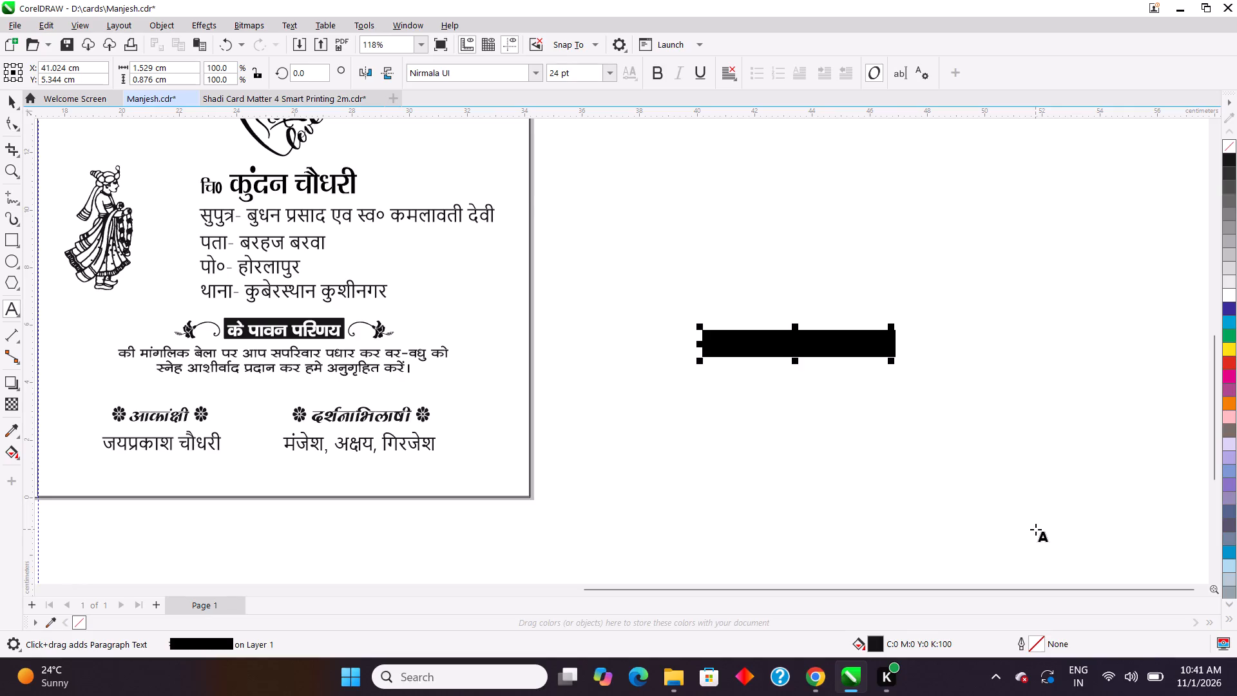
Start a second line under the mobile number text and try to indent it past the "मो०- " label.
{"action": "key", "text": "Return"}
{"action": "key", "text": "Tab"}
{"action": "key", "text": "Tab"}
{"action": "key", "text": "Tab"}
{"action": "key", "text": "Tab"}
{"action": "key", "text": "Tab"}
{"action": "key", "text": "Right"}
{"action": "key", "text": "Right"}
{"action": "key", "text": "Right"}
{"action": "key", "text": "Right"}
{"action": "key", "text": "Right"}
{"action": "key", "text": "Right"}
{"action": "key", "text": "Right"}
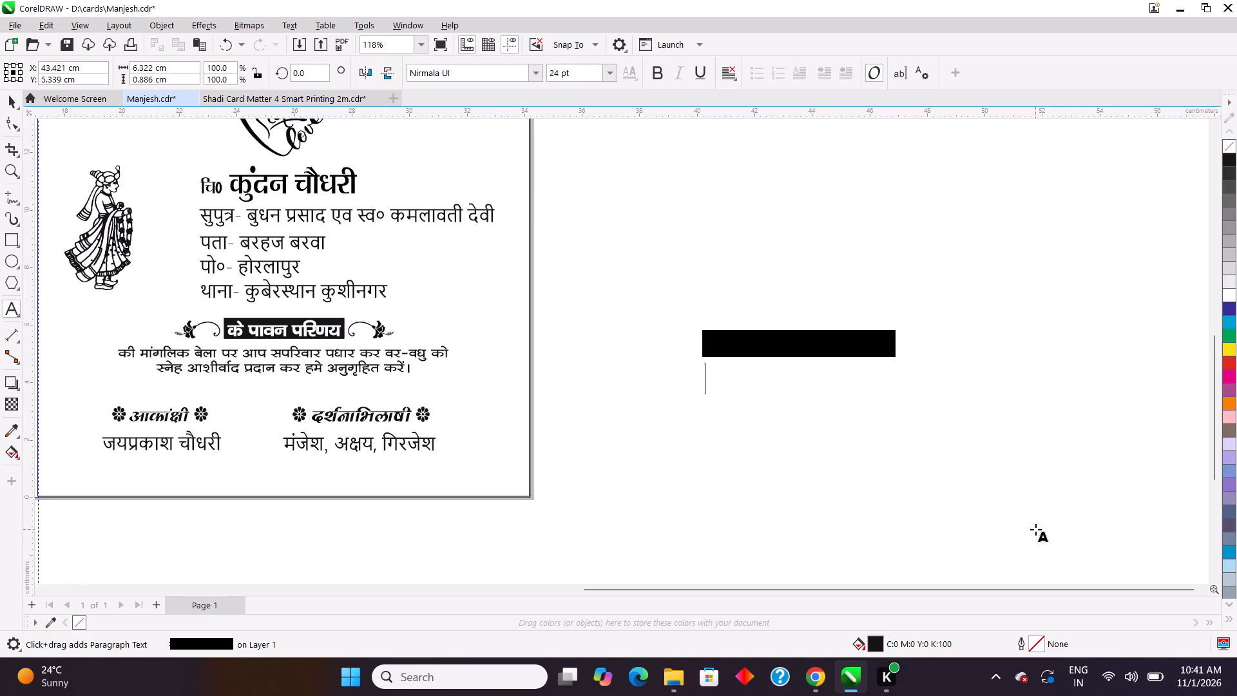
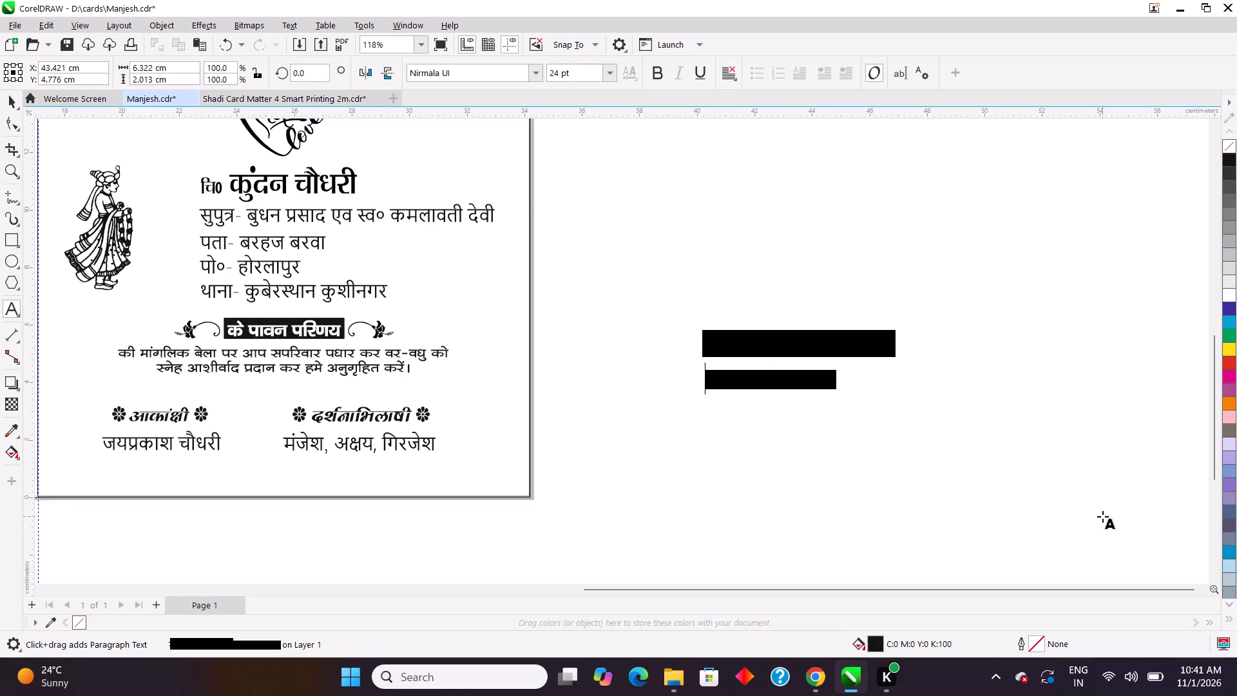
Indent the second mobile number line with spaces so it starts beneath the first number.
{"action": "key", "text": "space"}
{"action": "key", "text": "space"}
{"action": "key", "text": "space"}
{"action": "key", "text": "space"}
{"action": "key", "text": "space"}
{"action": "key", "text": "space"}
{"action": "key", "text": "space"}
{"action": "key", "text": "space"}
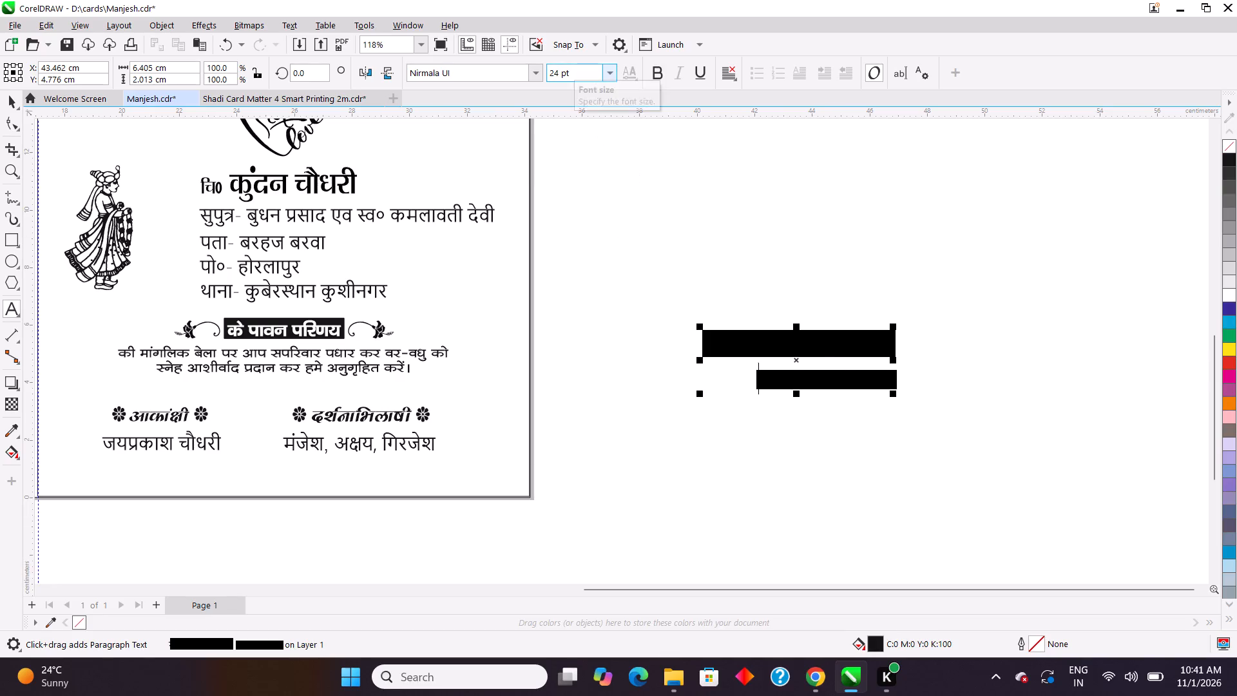
Set the font size of the whole two-line mobile number text to 15 pt.
{"action": "left_click_drag", "start_coordinate": [580, 74], "coordinate": [553, 89]}
{"action": "left_click_drag", "start_coordinate": [579, 72], "coordinate": [542, 86]}
{"action": "type", "text": "15"}
{"action": "key", "text": "Return"}
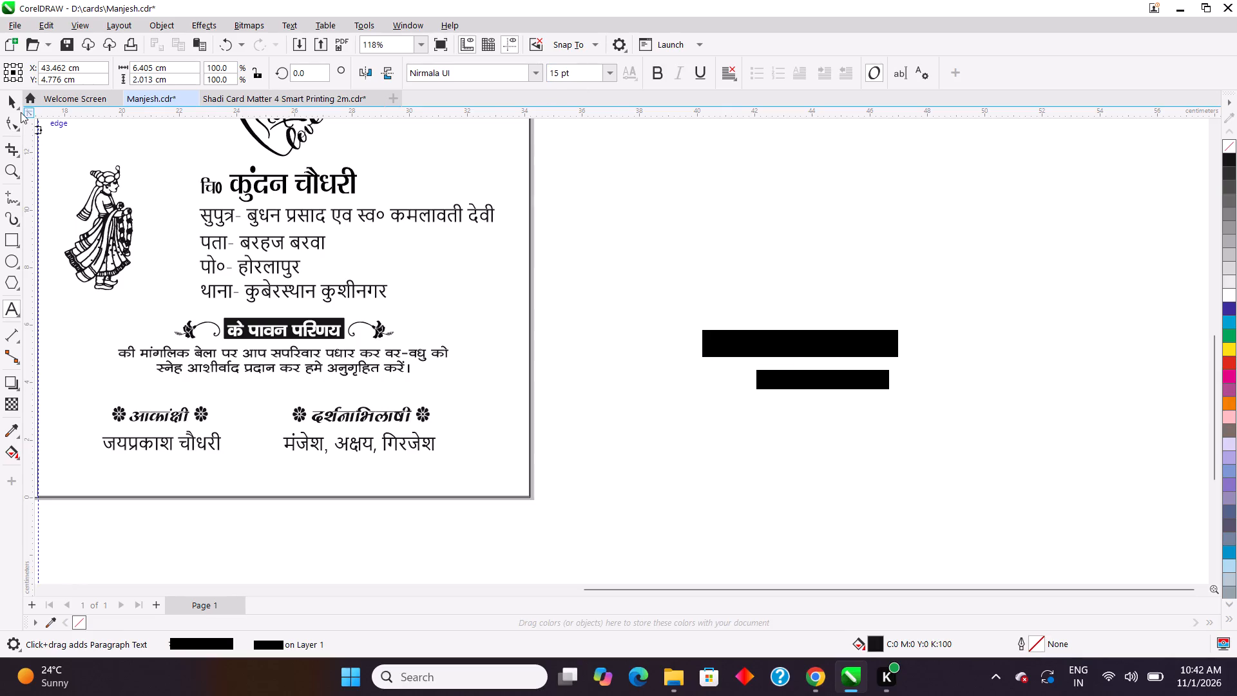
{"action": "left_click", "coordinate": [17, 108]}
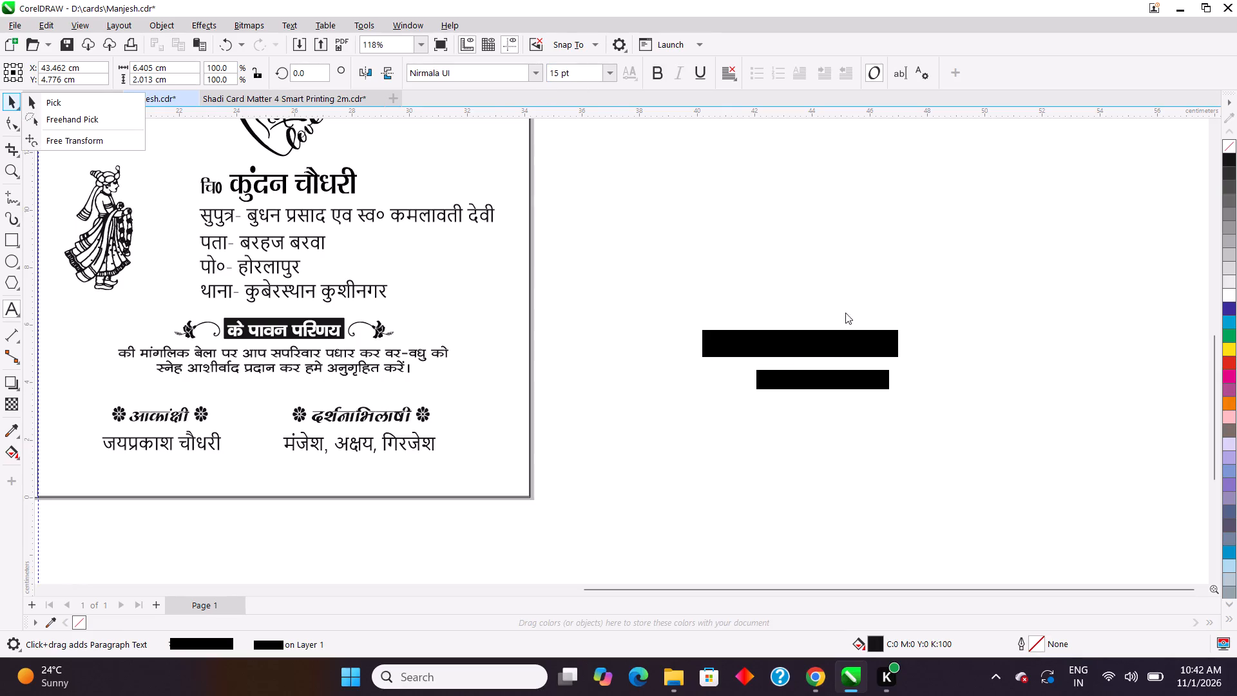
{"action": "left_click", "coordinate": [796, 358]}
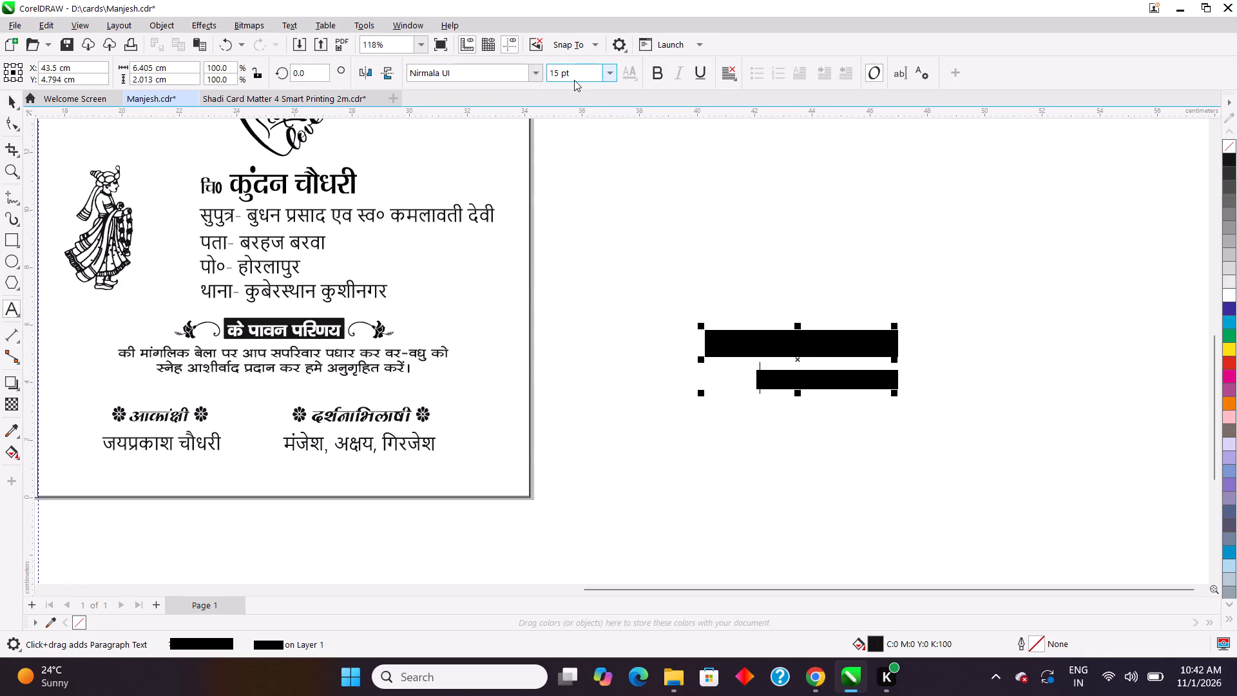
{"action": "left_click_drag", "start_coordinate": [580, 72], "coordinate": [526, 80]}
{"action": "left_click_drag", "start_coordinate": [576, 73], "coordinate": [517, 87]}
{"action": "type", "text": "15"}
{"action": "key", "text": "Return"}
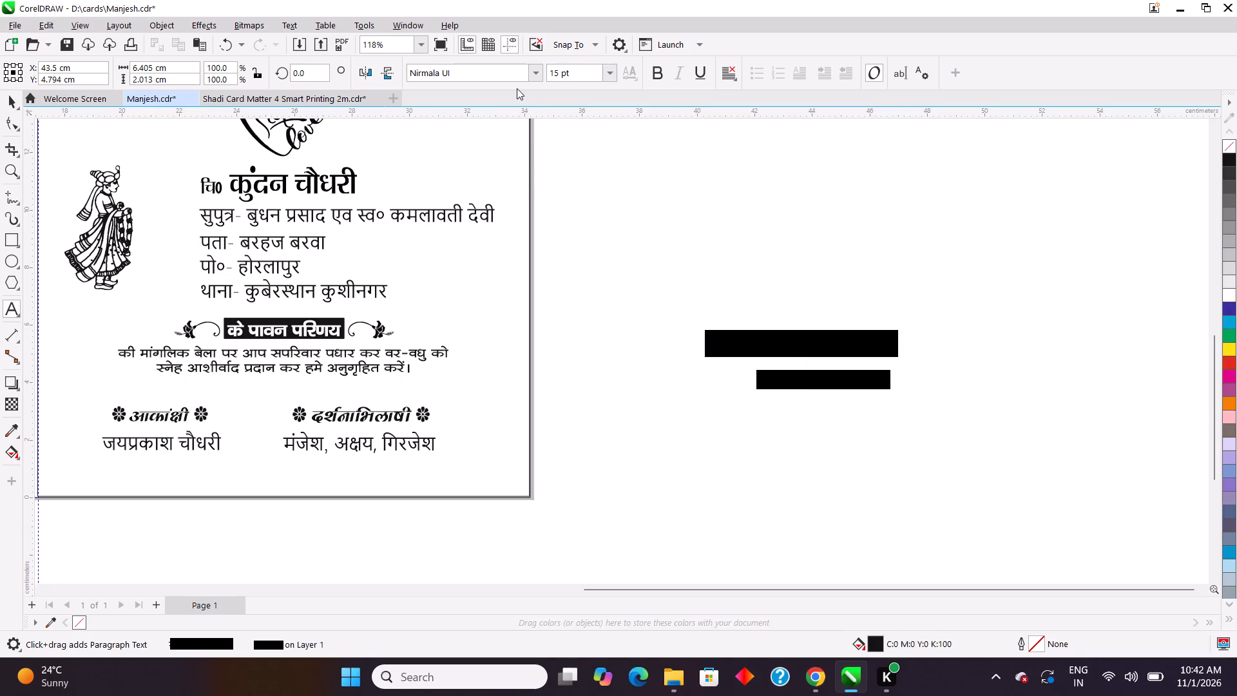
{"action": "left_click", "coordinate": [14, 105]}
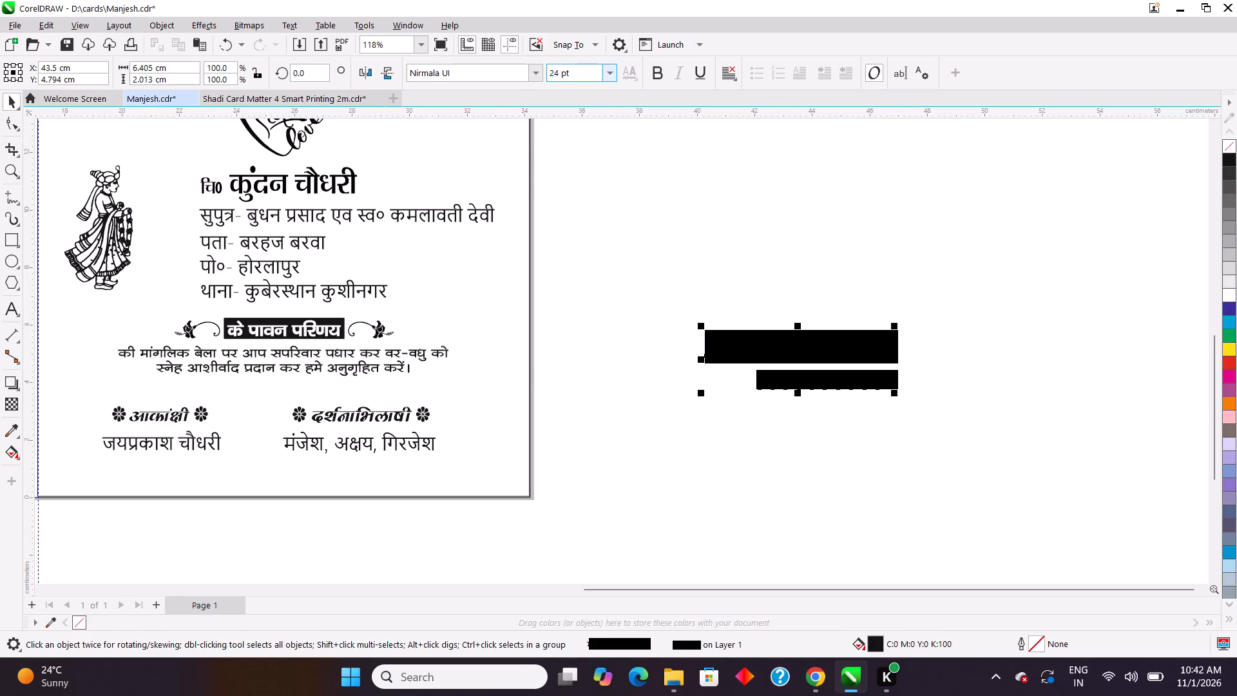
{"action": "left_click_drag", "start_coordinate": [570, 71], "coordinate": [533, 82]}
{"action": "left_click_drag", "start_coordinate": [587, 72], "coordinate": [523, 90]}
{"action": "type", "text": "15"}
{"action": "key", "text": "Return"}
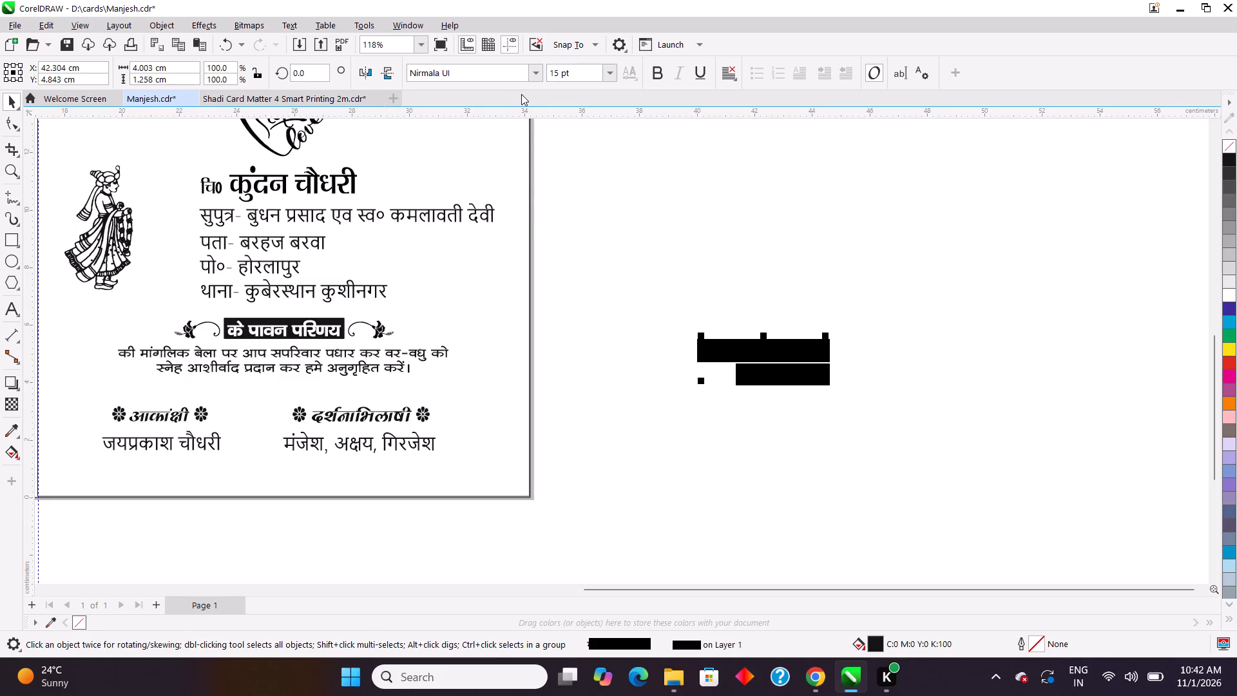
{"action": "left_click", "coordinate": [604, 184]}
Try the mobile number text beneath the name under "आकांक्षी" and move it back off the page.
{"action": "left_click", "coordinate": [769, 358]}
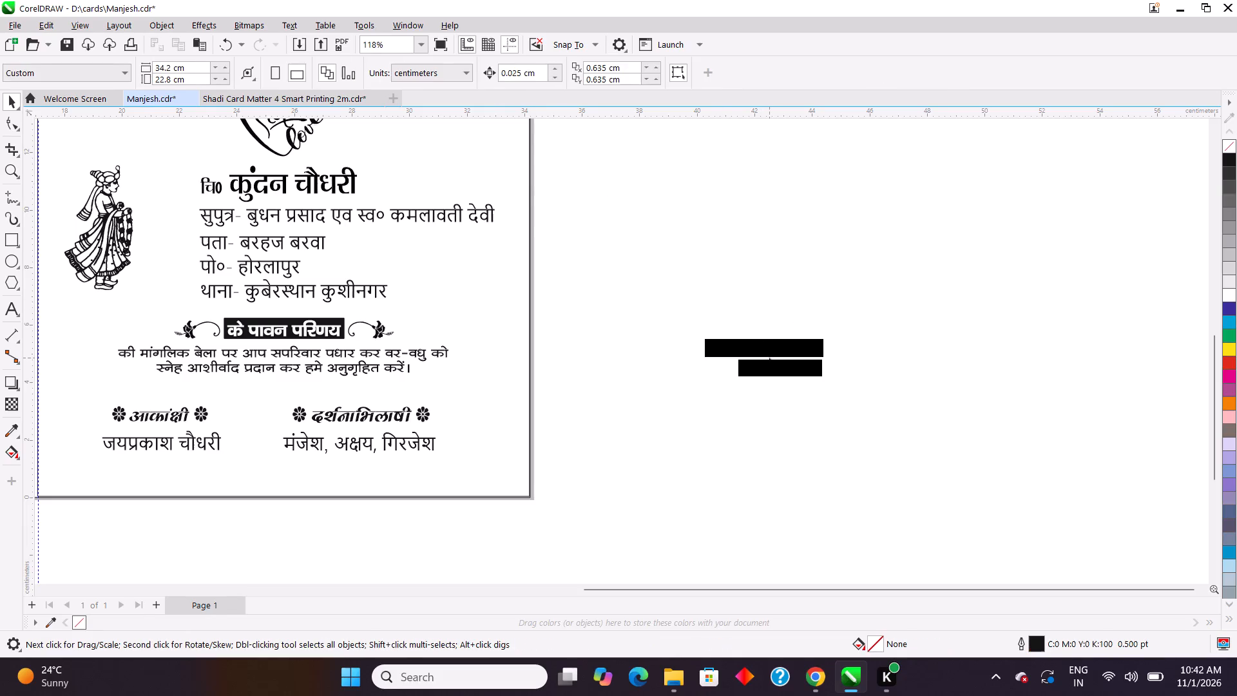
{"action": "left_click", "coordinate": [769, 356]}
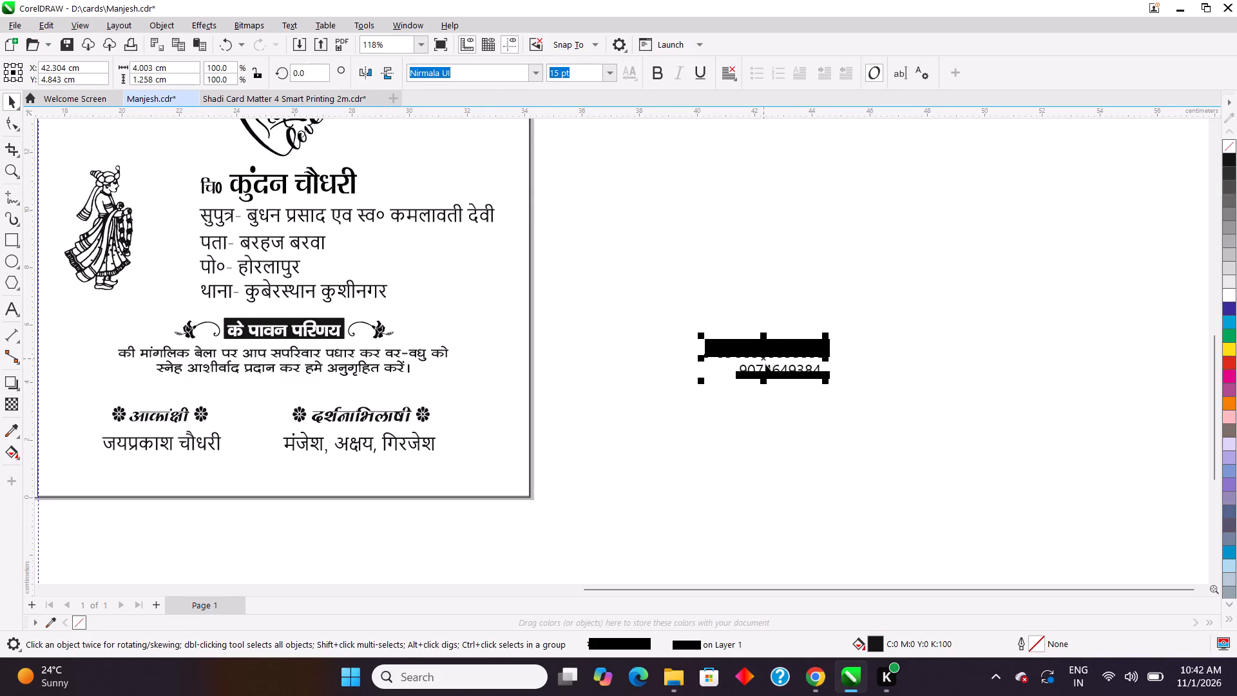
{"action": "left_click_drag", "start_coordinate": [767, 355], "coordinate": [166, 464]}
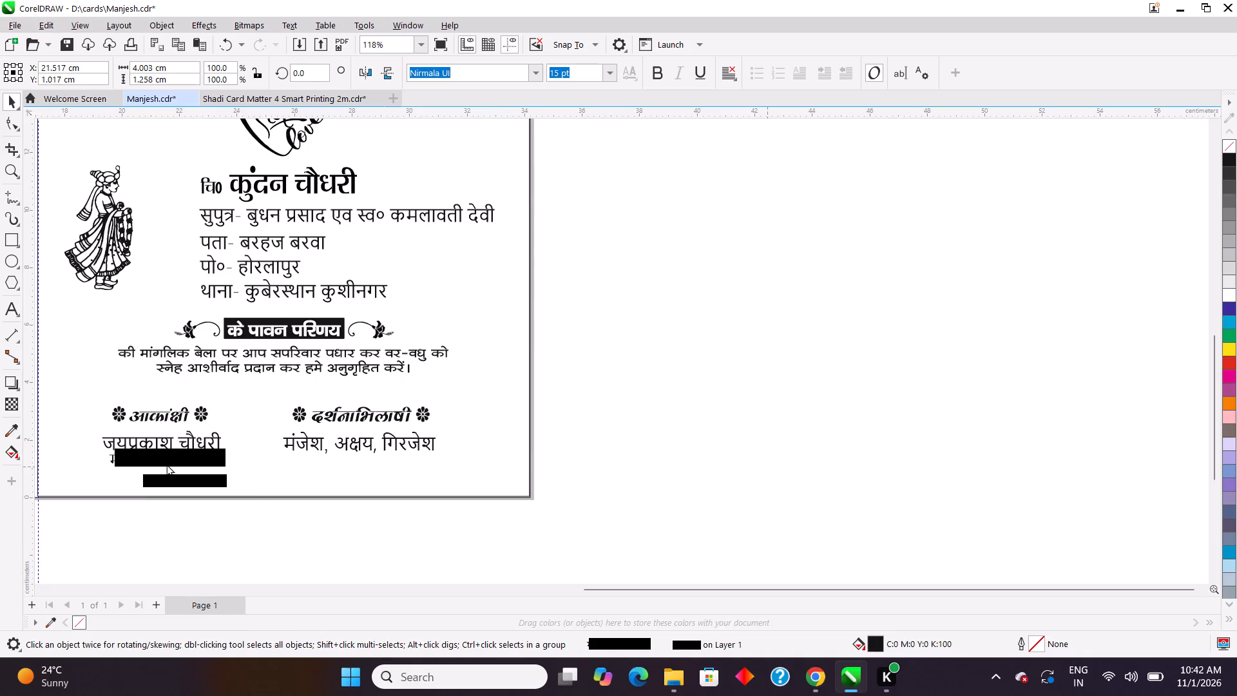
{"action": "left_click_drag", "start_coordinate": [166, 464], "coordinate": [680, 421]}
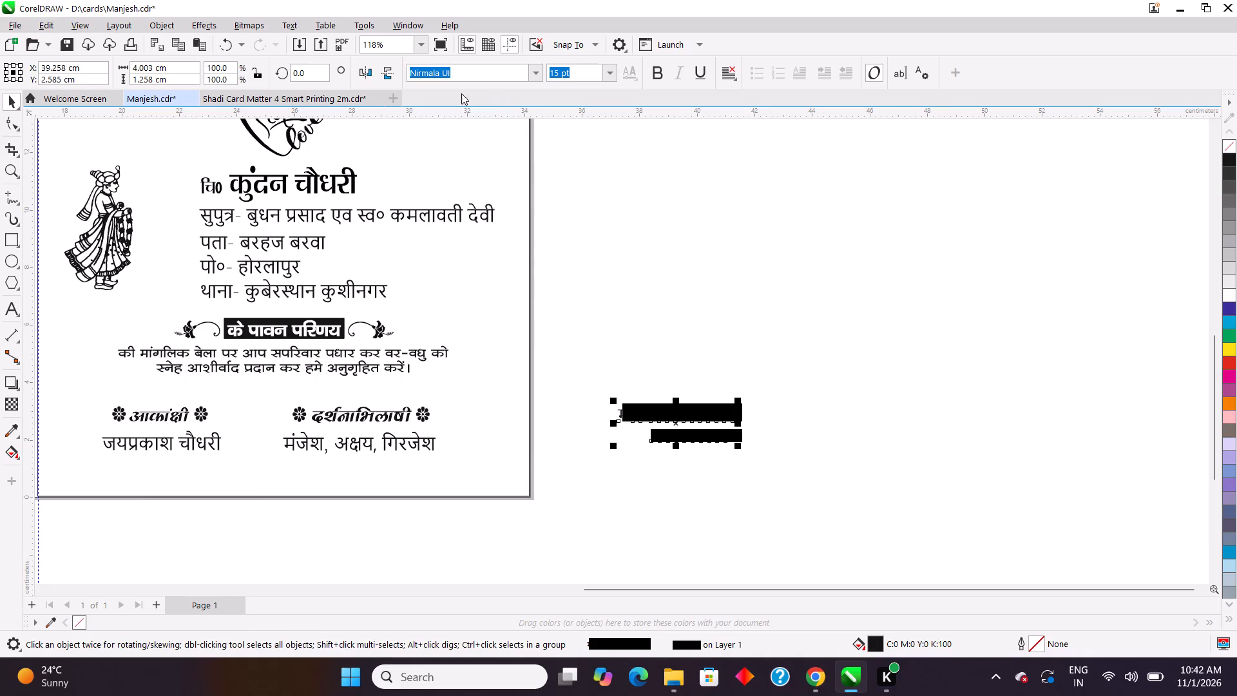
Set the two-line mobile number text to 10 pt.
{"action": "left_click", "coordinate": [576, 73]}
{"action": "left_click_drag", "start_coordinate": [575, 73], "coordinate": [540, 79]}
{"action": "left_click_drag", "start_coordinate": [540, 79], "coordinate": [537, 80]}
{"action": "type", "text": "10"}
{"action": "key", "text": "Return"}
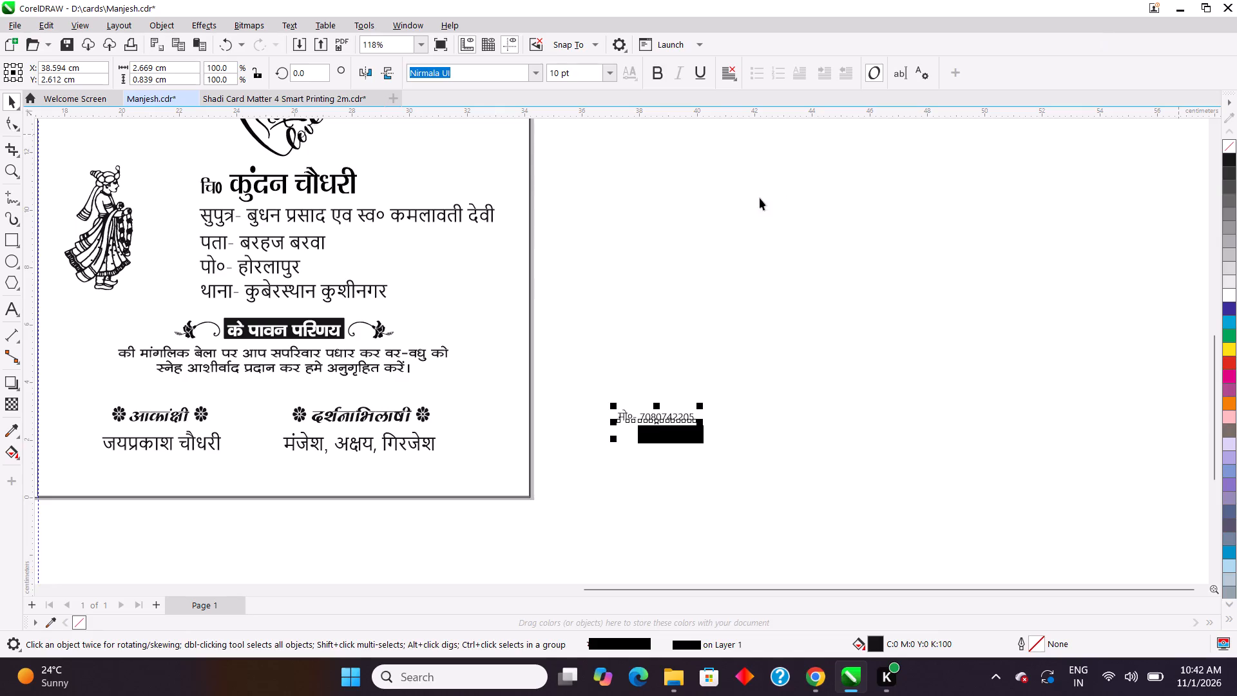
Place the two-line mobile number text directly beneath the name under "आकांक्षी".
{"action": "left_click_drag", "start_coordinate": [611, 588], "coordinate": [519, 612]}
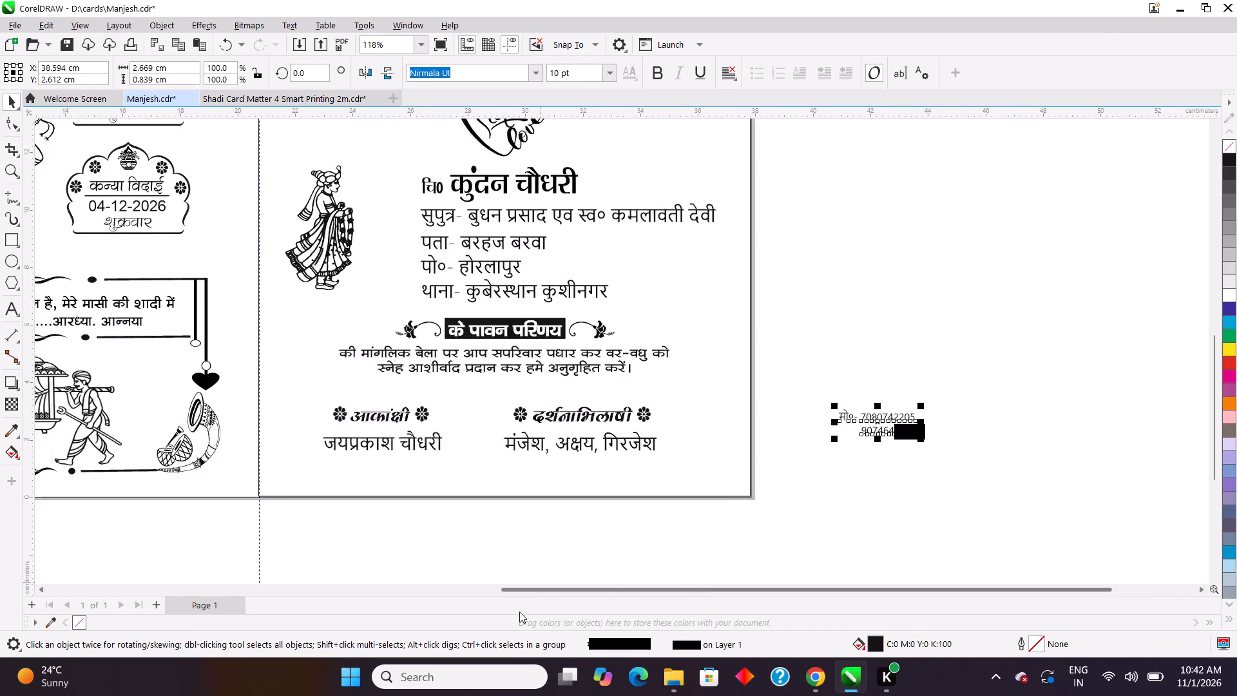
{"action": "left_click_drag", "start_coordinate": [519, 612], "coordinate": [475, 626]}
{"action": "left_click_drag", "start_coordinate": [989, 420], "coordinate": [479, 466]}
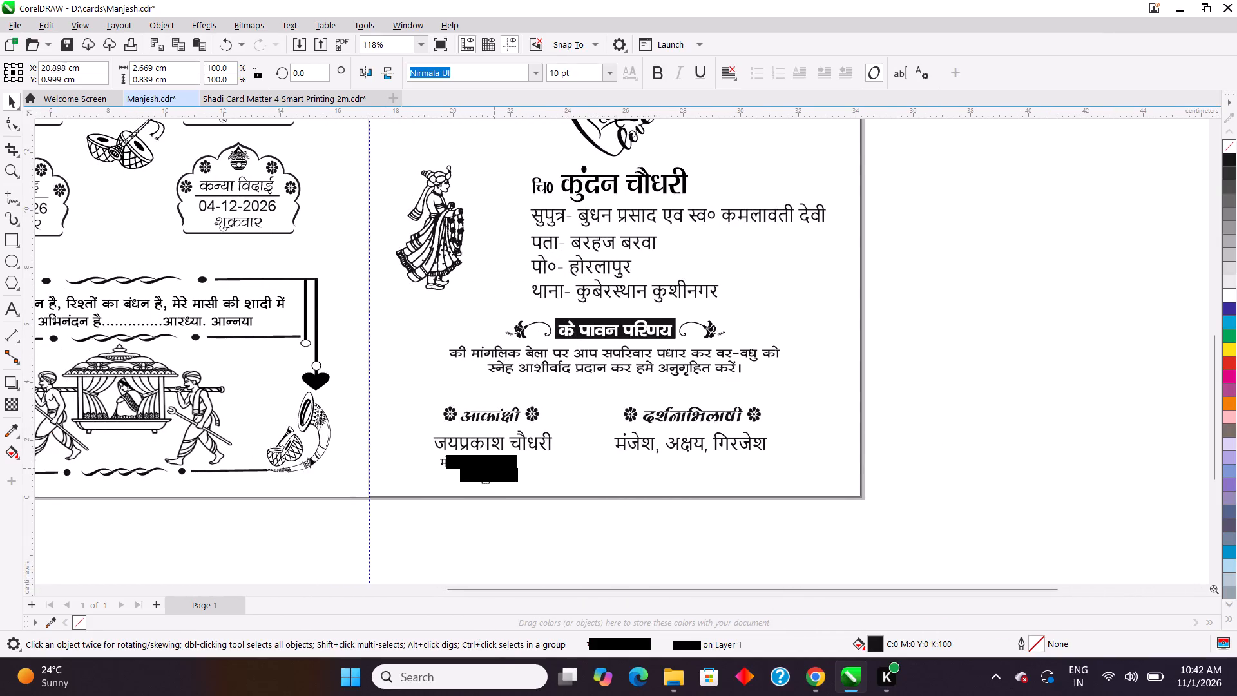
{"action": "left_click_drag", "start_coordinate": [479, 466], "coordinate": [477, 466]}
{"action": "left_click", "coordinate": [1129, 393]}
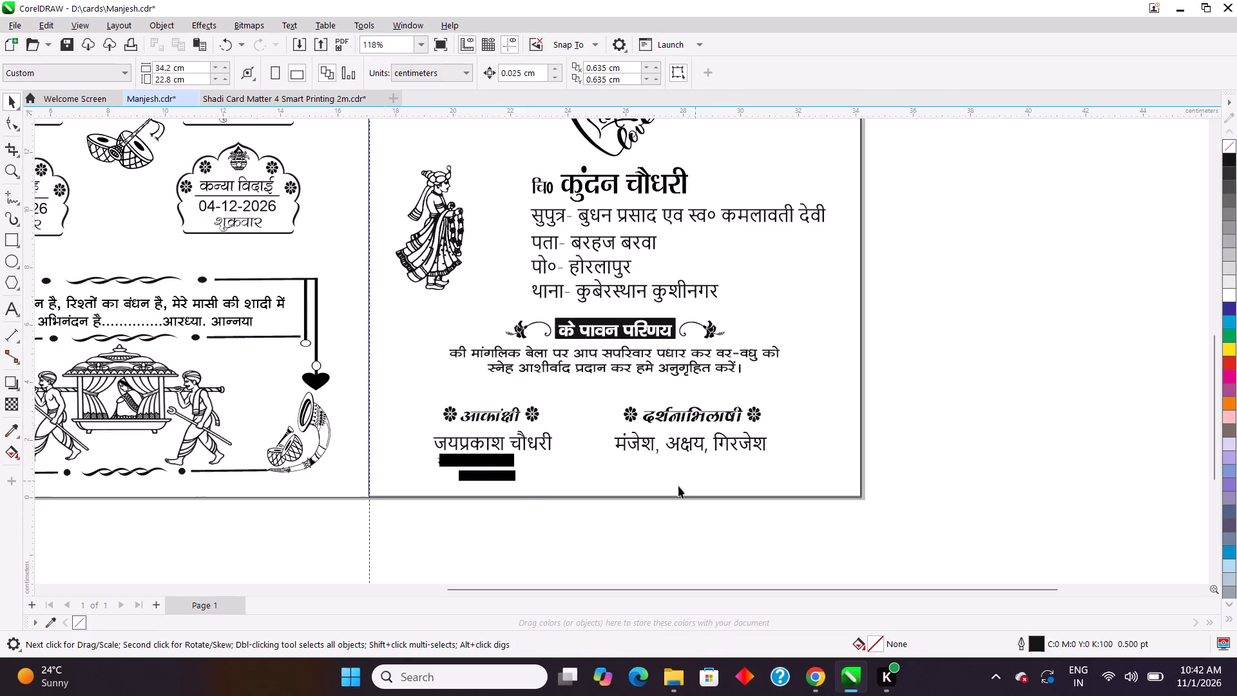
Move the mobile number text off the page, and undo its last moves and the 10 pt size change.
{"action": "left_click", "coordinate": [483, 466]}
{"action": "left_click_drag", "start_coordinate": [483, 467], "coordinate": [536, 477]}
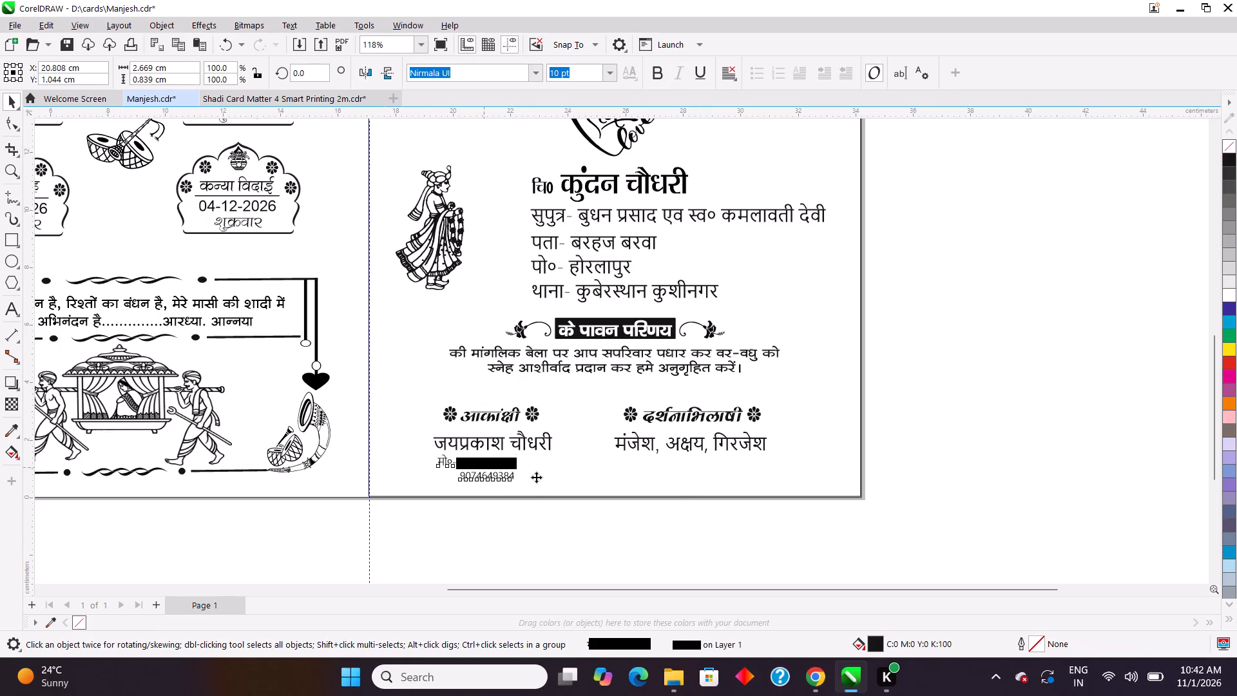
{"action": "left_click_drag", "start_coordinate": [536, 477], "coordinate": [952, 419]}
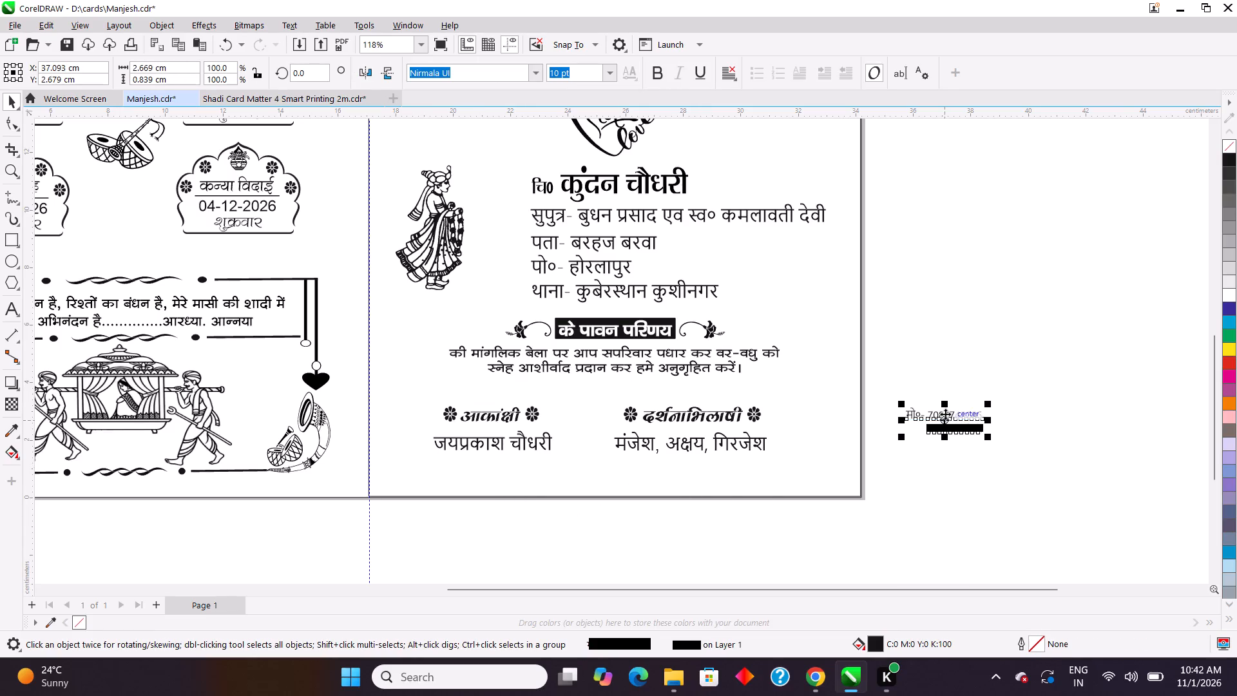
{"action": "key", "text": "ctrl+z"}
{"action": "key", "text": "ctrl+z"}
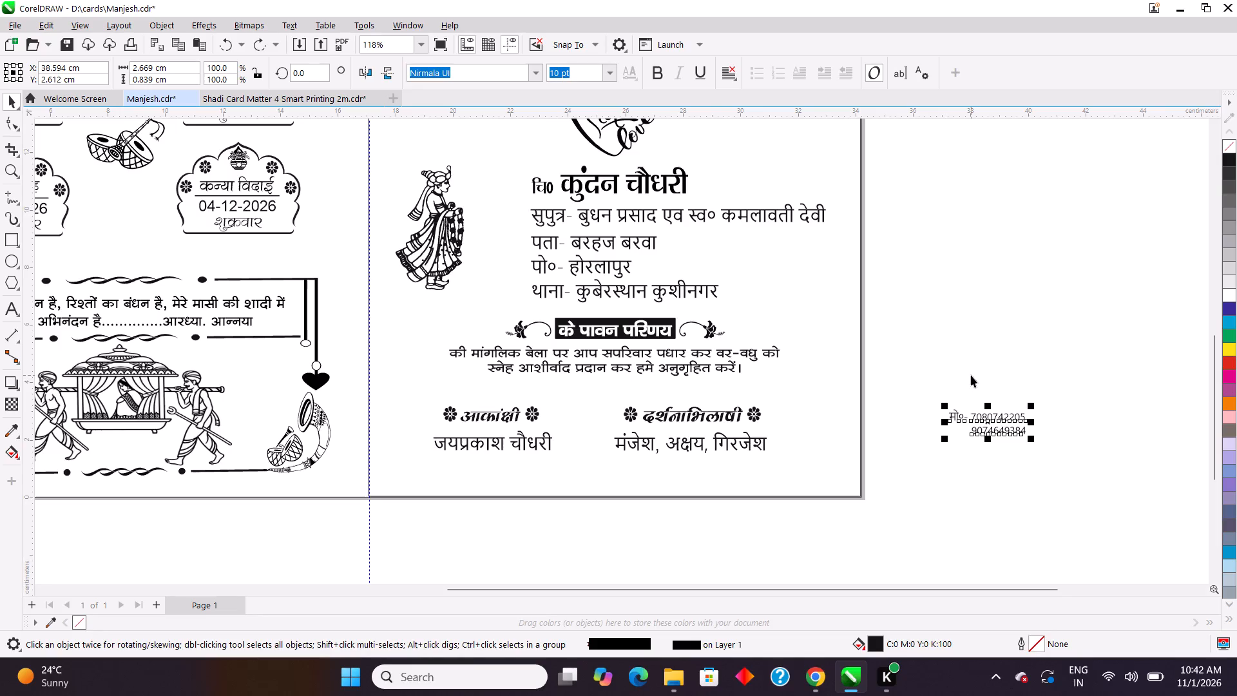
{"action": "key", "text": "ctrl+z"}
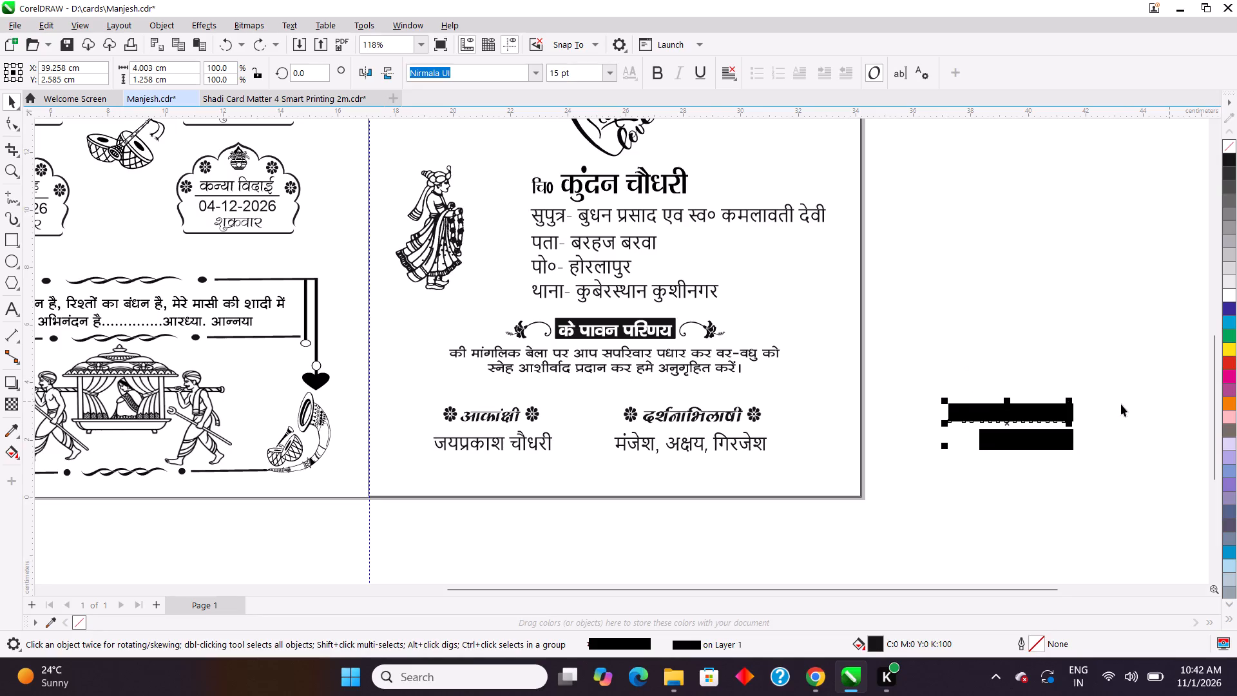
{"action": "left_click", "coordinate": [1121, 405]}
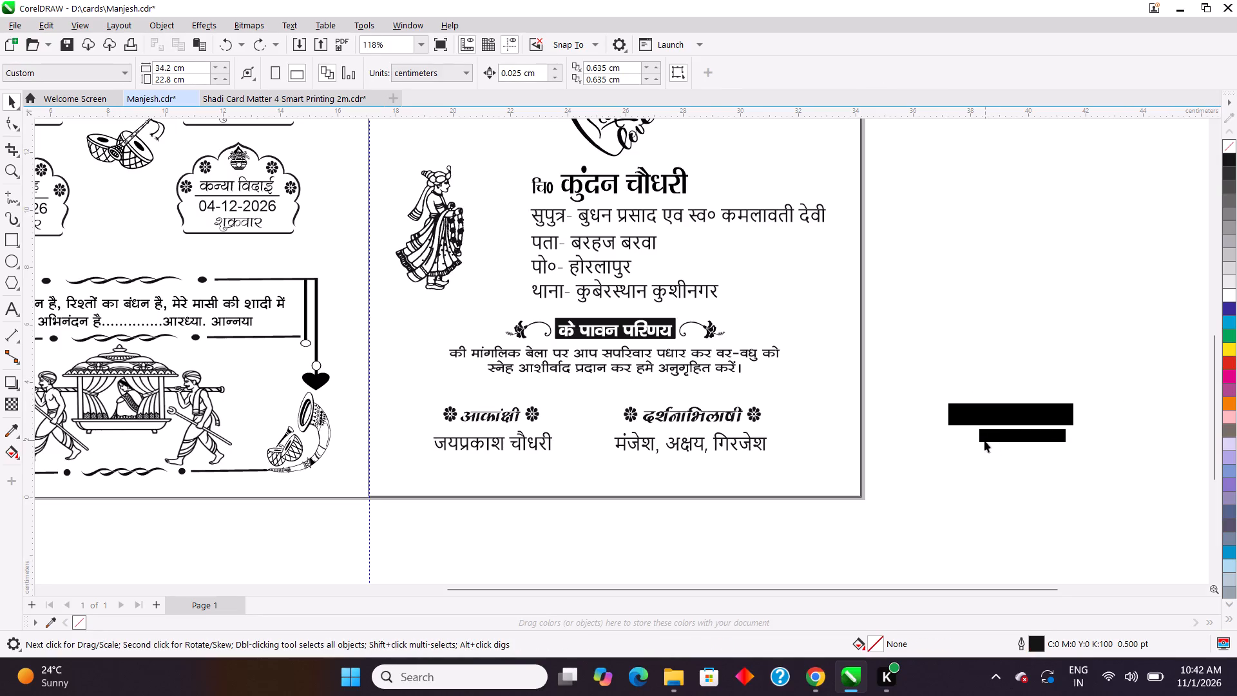
Join the second mobile number onto the first line, separating the two numbers with a comma and a space.
{"action": "left_click", "coordinate": [6, 309]}
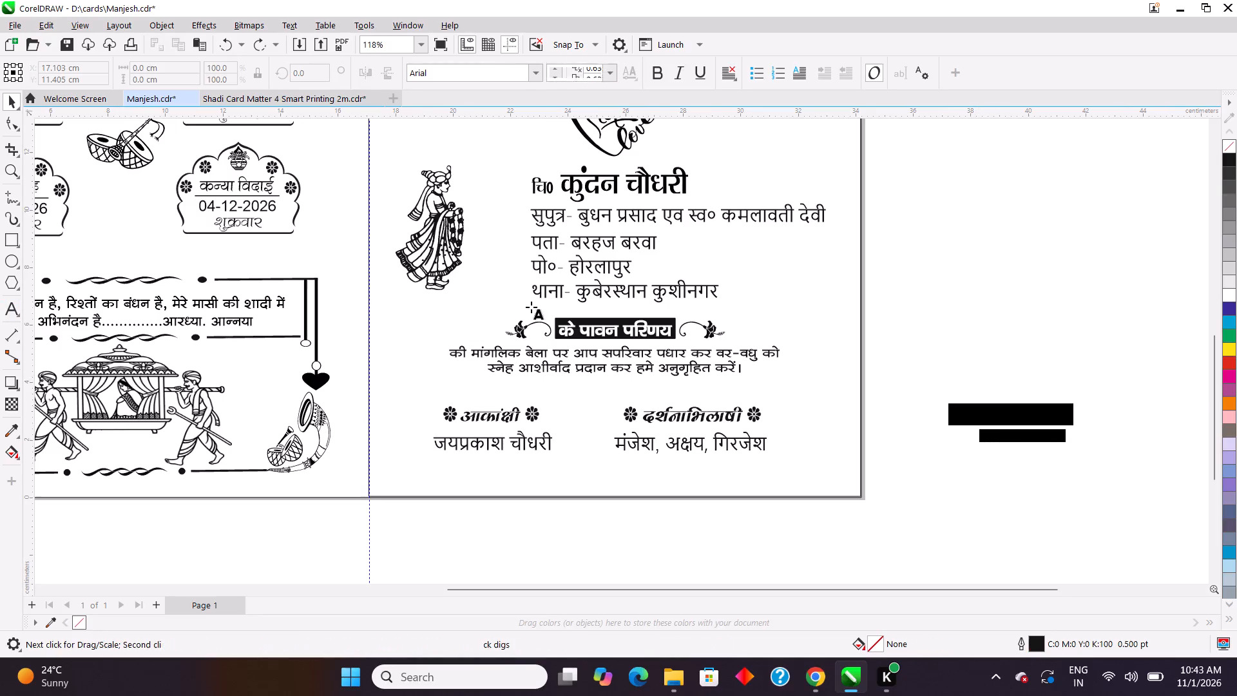
{"action": "left_click", "coordinate": [981, 438]}
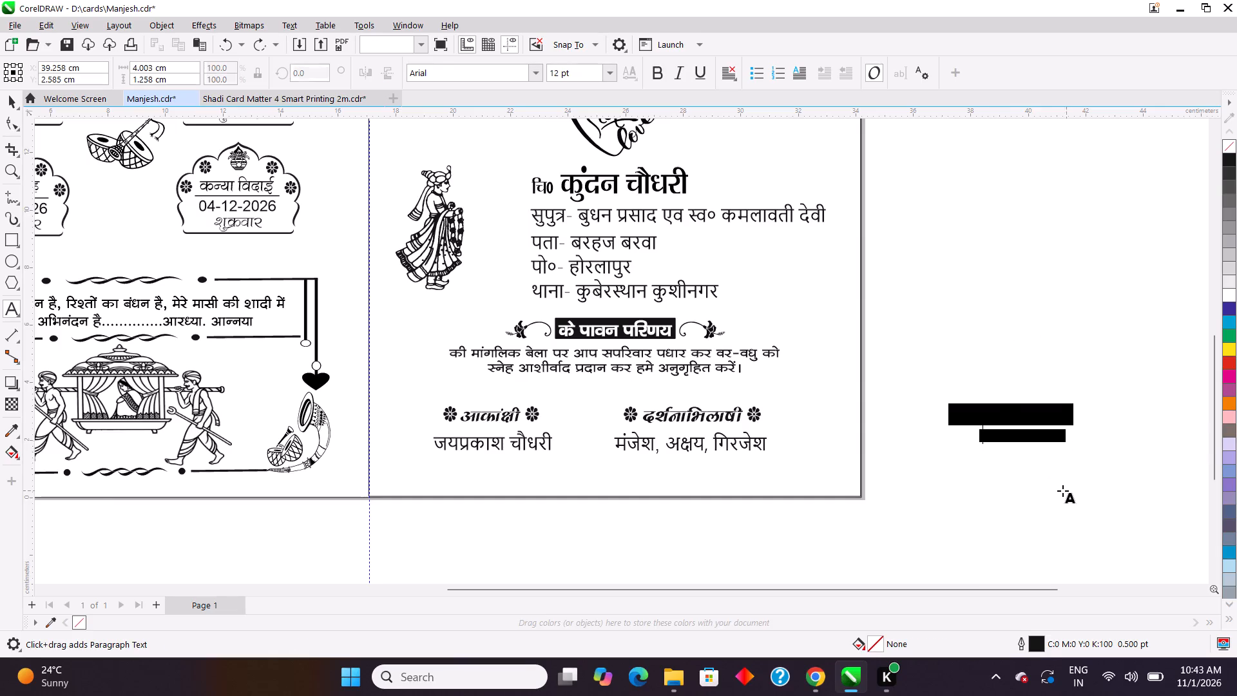
{"action": "key", "text": "BackSpace"}
{"action": "key", "text": "BackSpace"}
{"action": "key", "text": "BackSpace"}
{"action": "key", "text": "BackSpace"}
{"action": "key", "text": "BackSpace"}
{"action": "key", "text": "BackSpace"}
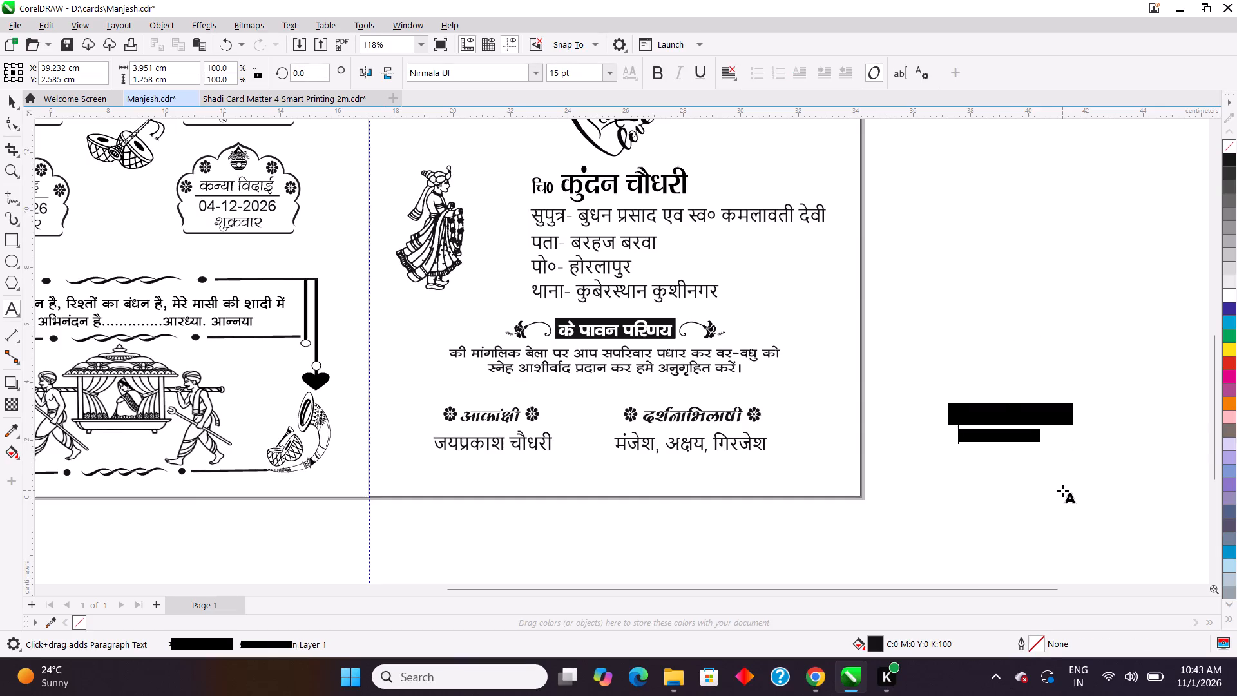
{"action": "key", "text": "BackSpace"}
{"action": "key", "text": "BackSpace"}
{"action": "key", "text": "BackSpace"}
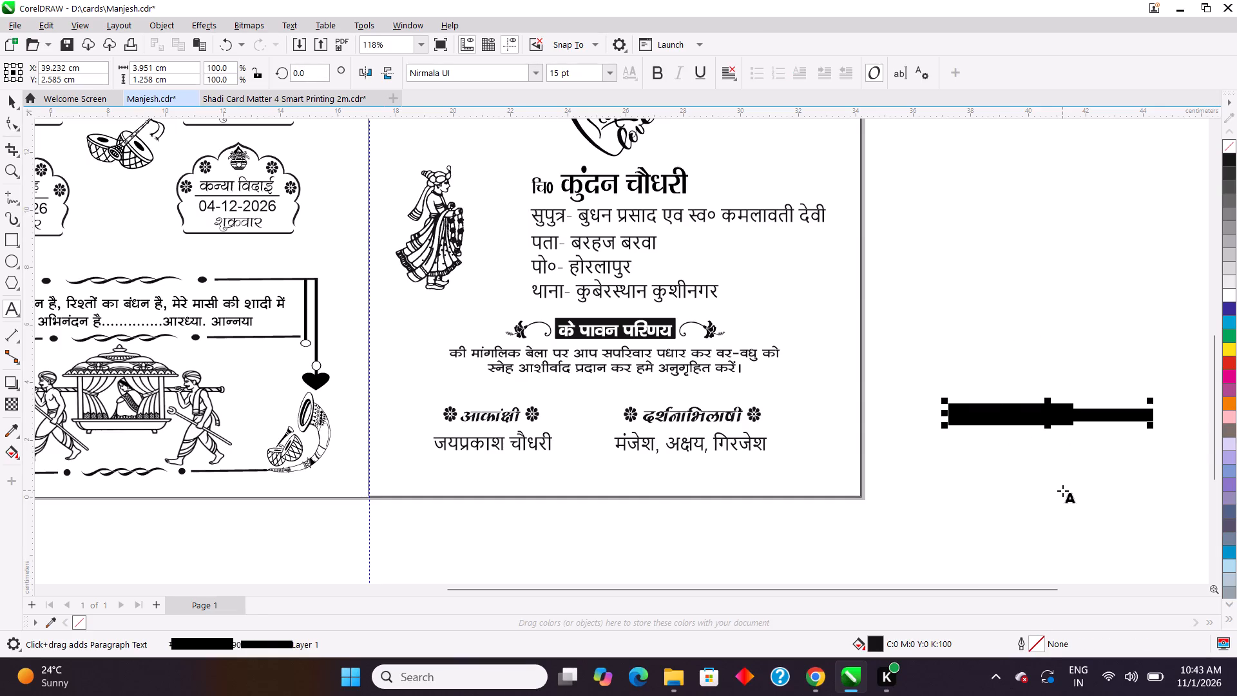
{"action": "type", "text": ","}
{"action": "key", "text": "space"}
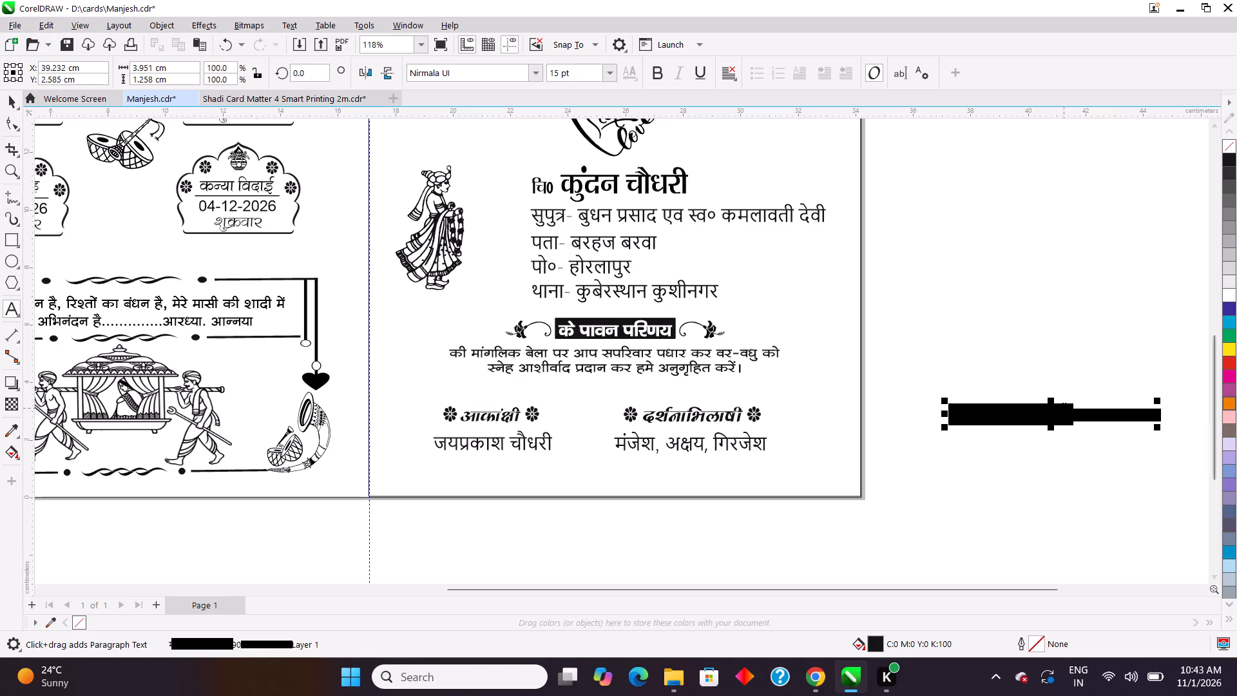
Place the one-line mobile number text beneath the name under "आकांक्षी" and nudge it slightly down.
{"action": "left_click_drag", "start_coordinate": [1051, 416], "coordinate": [494, 477]}
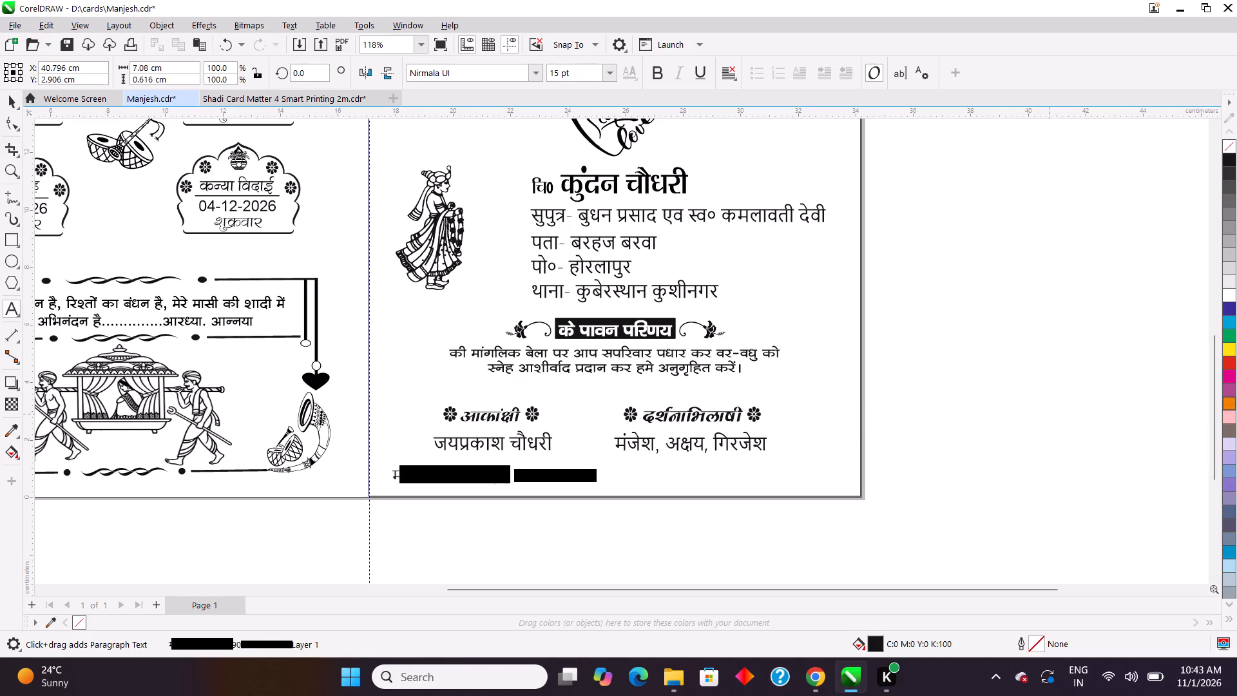
{"action": "left_click_drag", "start_coordinate": [494, 477], "coordinate": [532, 465]}
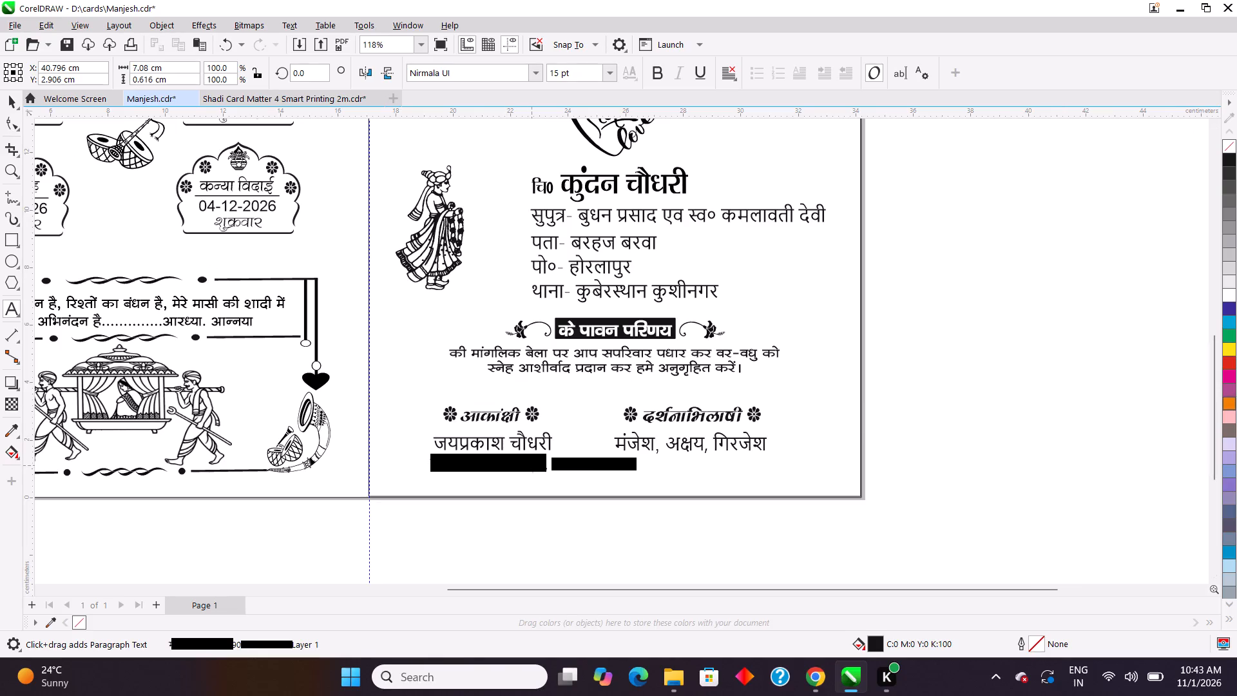
{"action": "left_click_drag", "start_coordinate": [532, 465], "coordinate": [533, 465]}
{"action": "left_click", "coordinate": [1171, 436]}
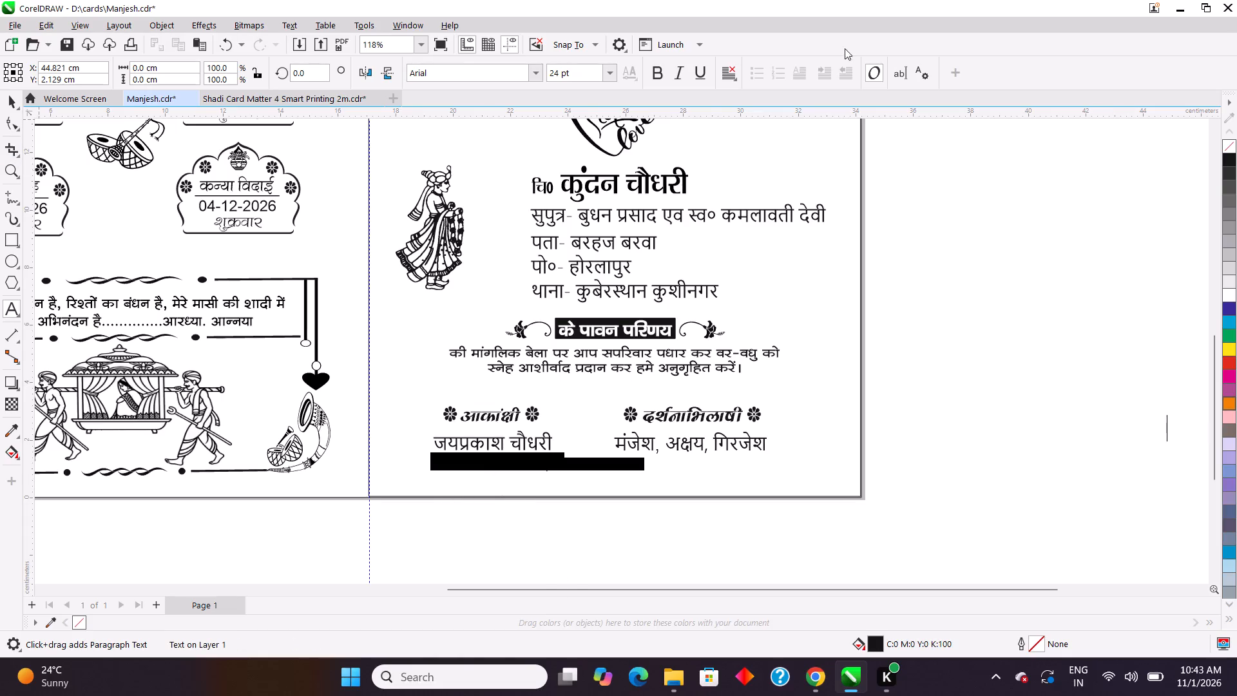
{"action": "left_click", "coordinate": [15, 106]}
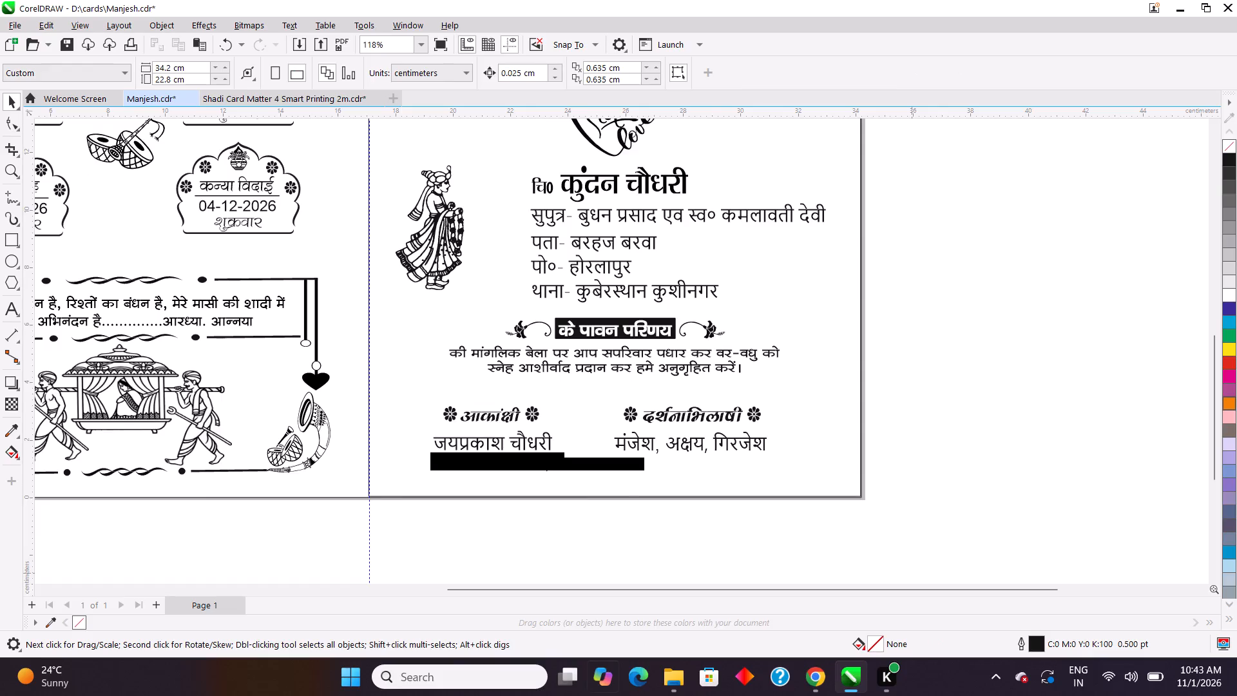
{"action": "left_click", "coordinate": [507, 463]}
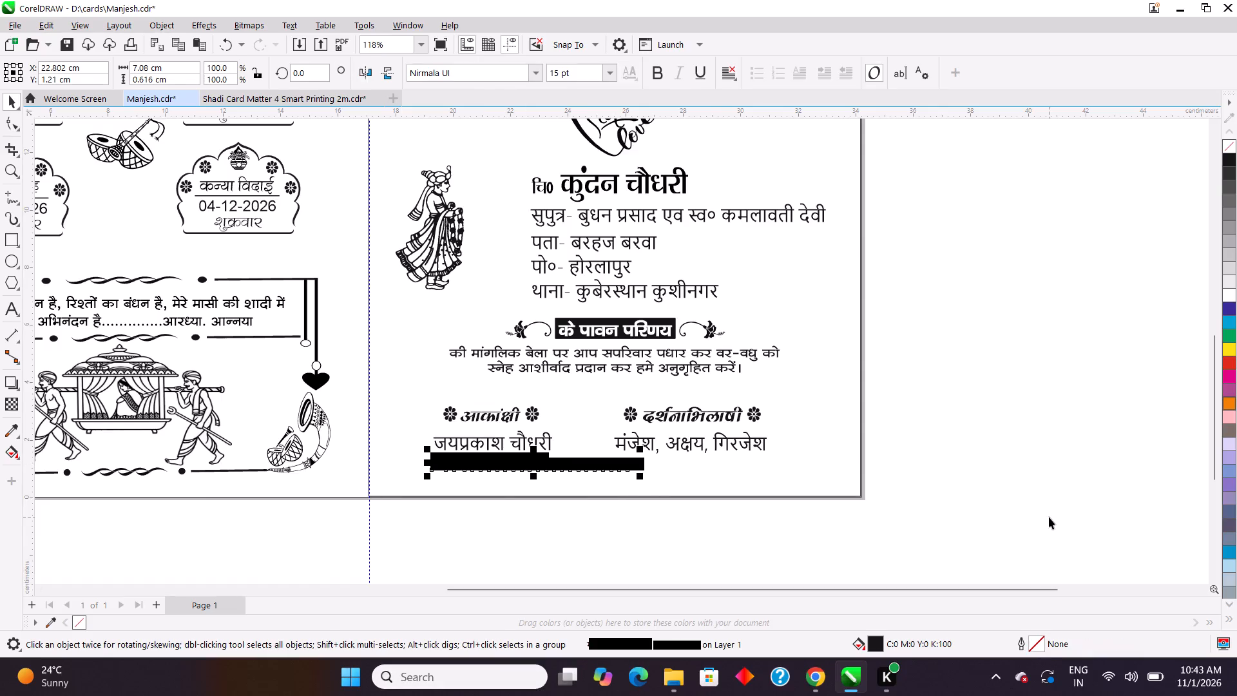
{"action": "key", "text": "Down"}
{"action": "key", "text": "Down"}
{"action": "left_click", "coordinate": [1085, 260]}
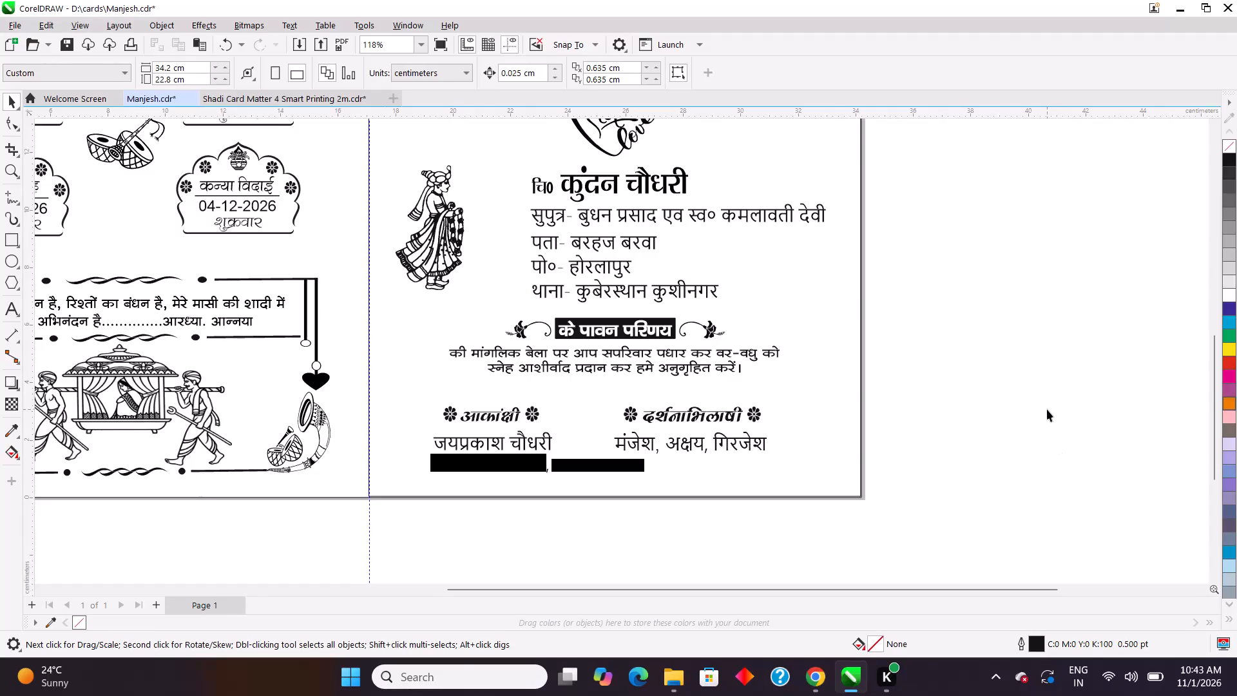
Examine the lower part of the right-hand page and the overall card layout at different magnifications.
{"action": "scroll", "coordinate": [1064, 383], "scroll_direction": "up", "scroll_amount": 3}
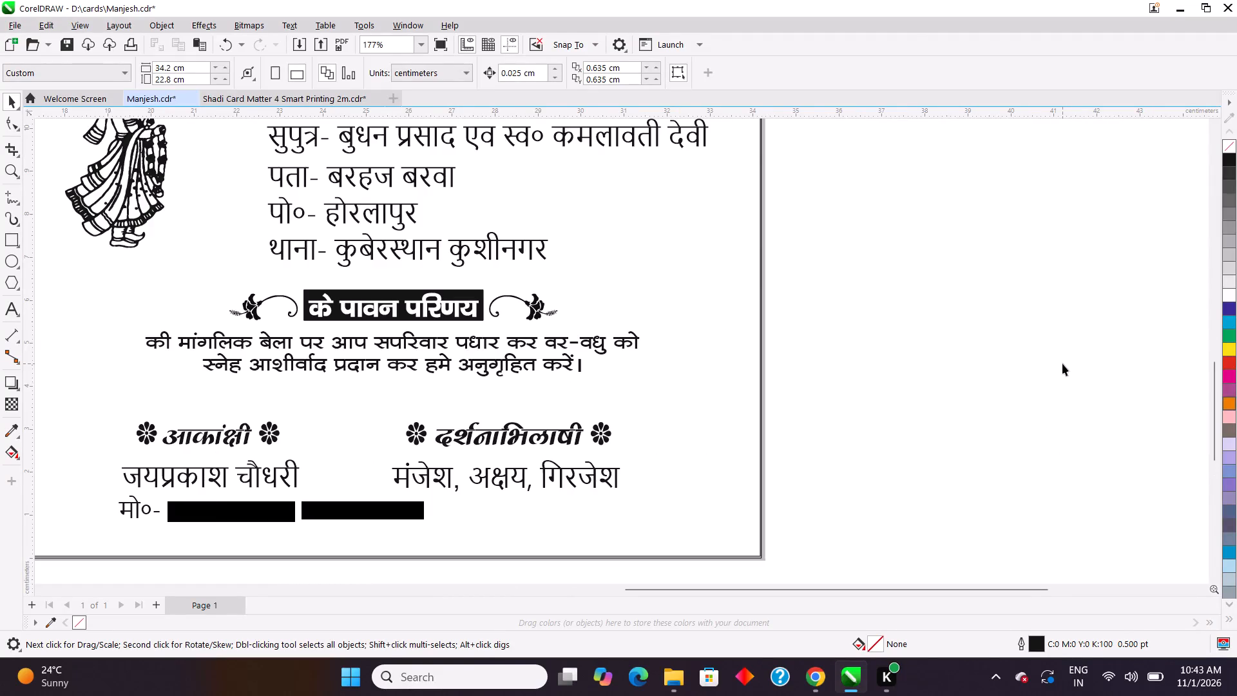
{"action": "scroll", "coordinate": [1062, 363], "scroll_direction": "down", "scroll_amount": 7}
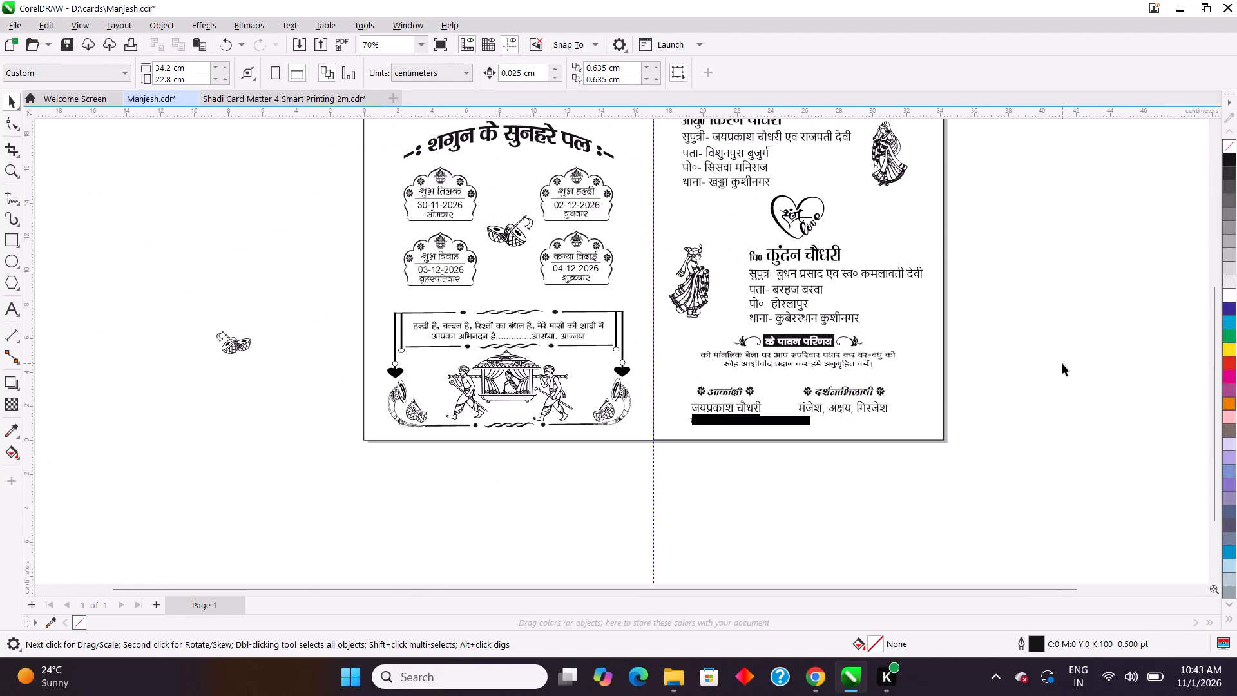
{"action": "scroll", "coordinate": [1062, 363], "scroll_direction": "up", "scroll_amount": 2}
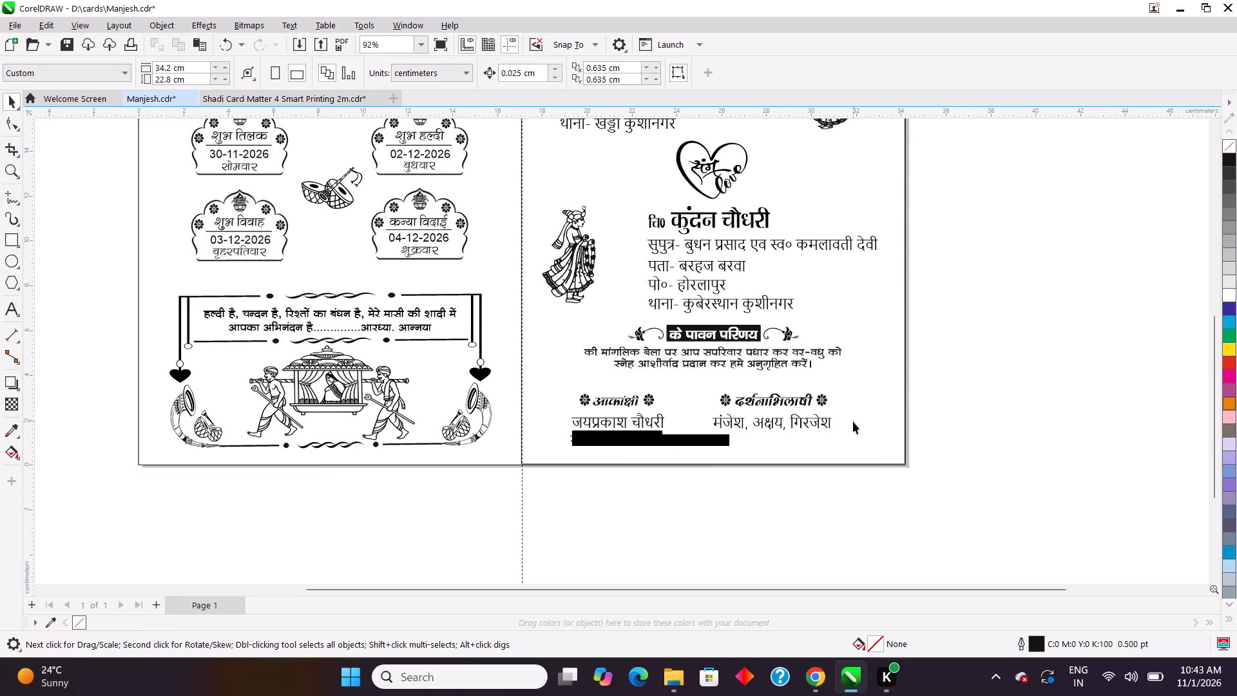
{"action": "scroll", "coordinate": [925, 398], "scroll_direction": "down", "scroll_amount": 3}
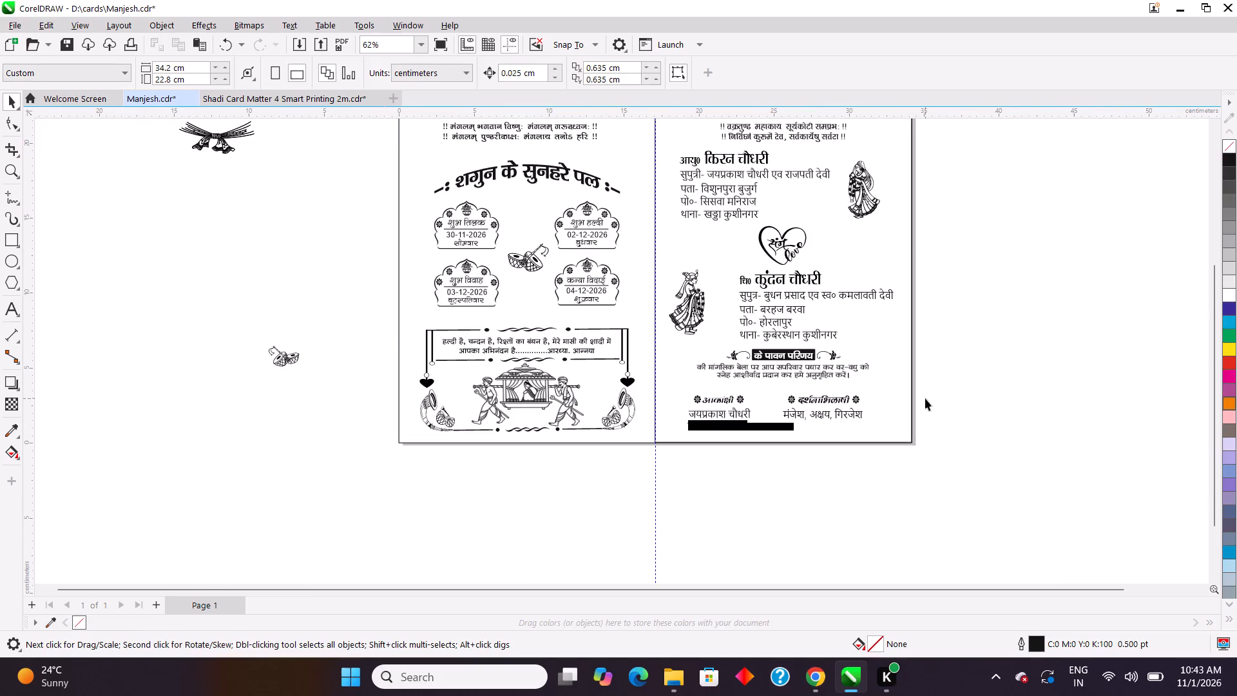
{"action": "scroll", "coordinate": [925, 398], "scroll_direction": "up", "scroll_amount": 5}
{"action": "scroll", "coordinate": [926, 397], "scroll_direction": "down", "scroll_amount": 5}
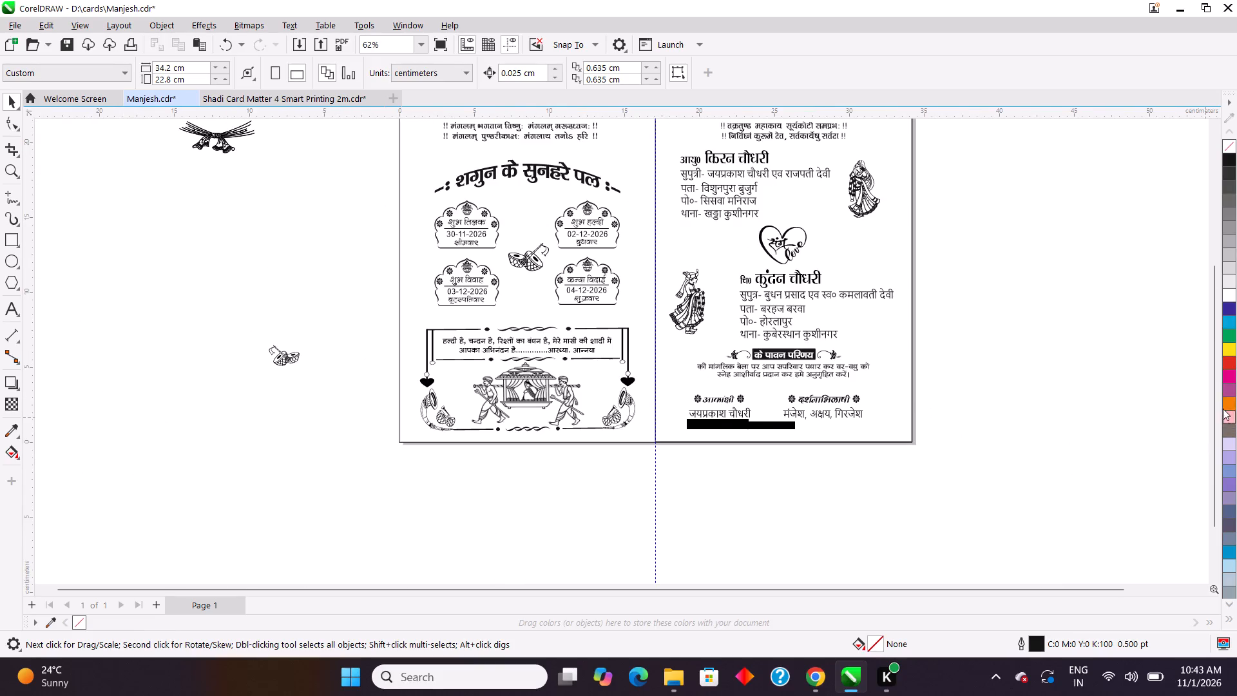
Delete the two leftover ornament drawings lying outside the card, beside the left-hand page.
{"action": "left_click_drag", "start_coordinate": [1209, 382], "coordinate": [1213, 336]}
{"action": "left_click", "coordinate": [1111, 402]}
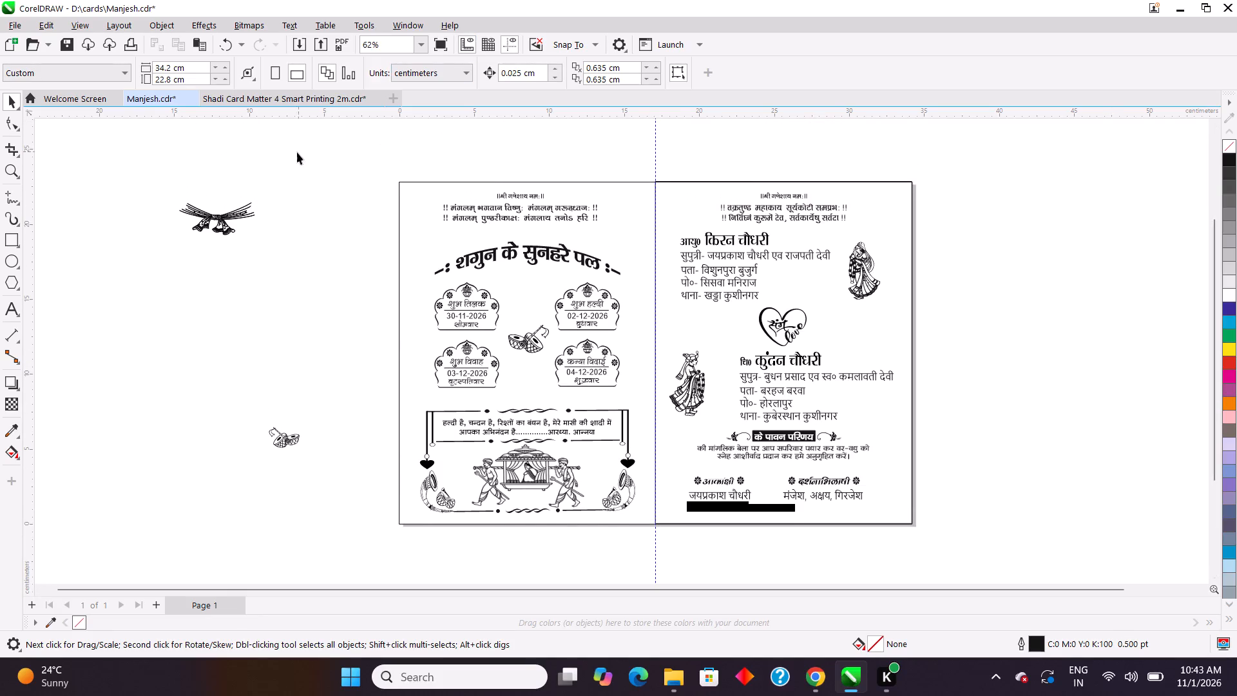
{"action": "left_click_drag", "start_coordinate": [157, 161], "coordinate": [274, 395]}
{"action": "left_click_drag", "start_coordinate": [274, 395], "coordinate": [378, 561]}
{"action": "key", "text": "BackSpace"}
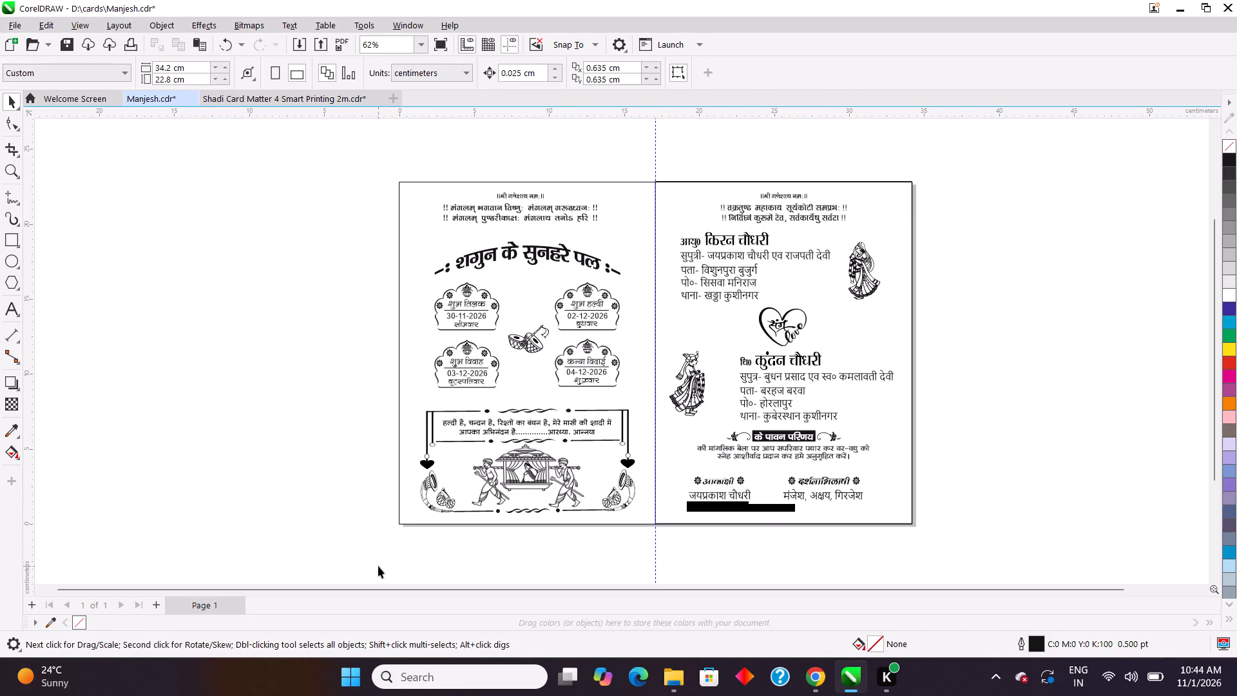
{"action": "key", "text": "F4"}
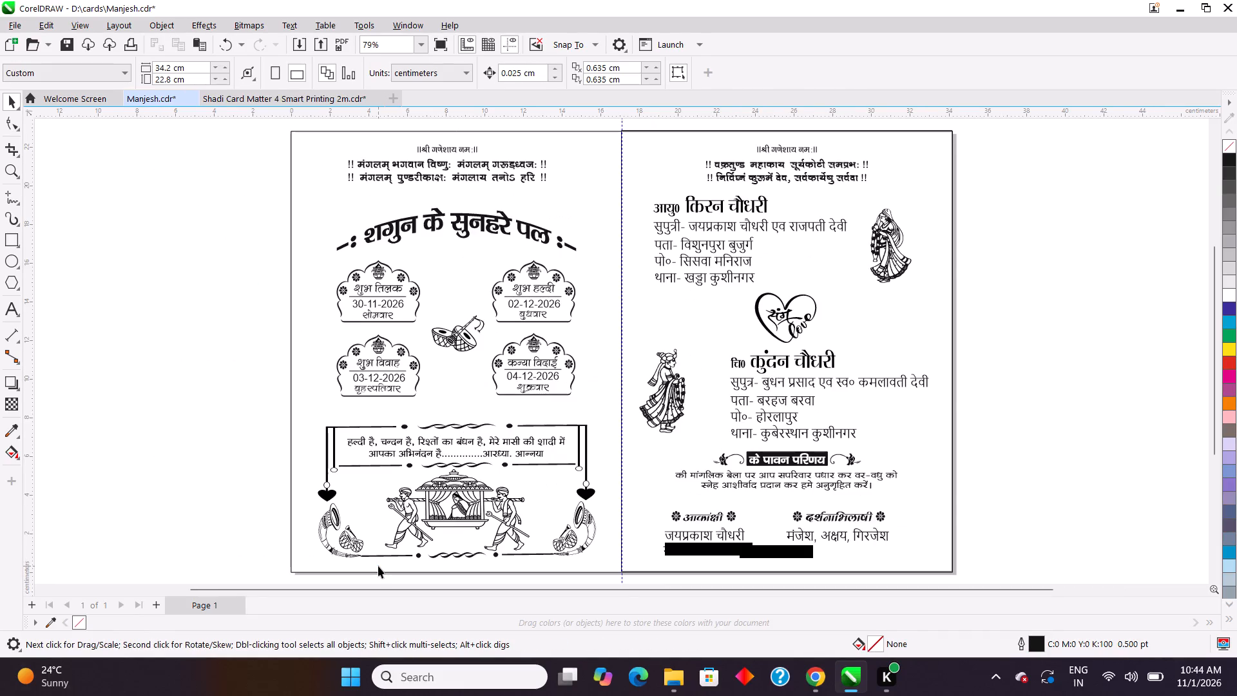
{"action": "left_click", "coordinate": [197, 453]}
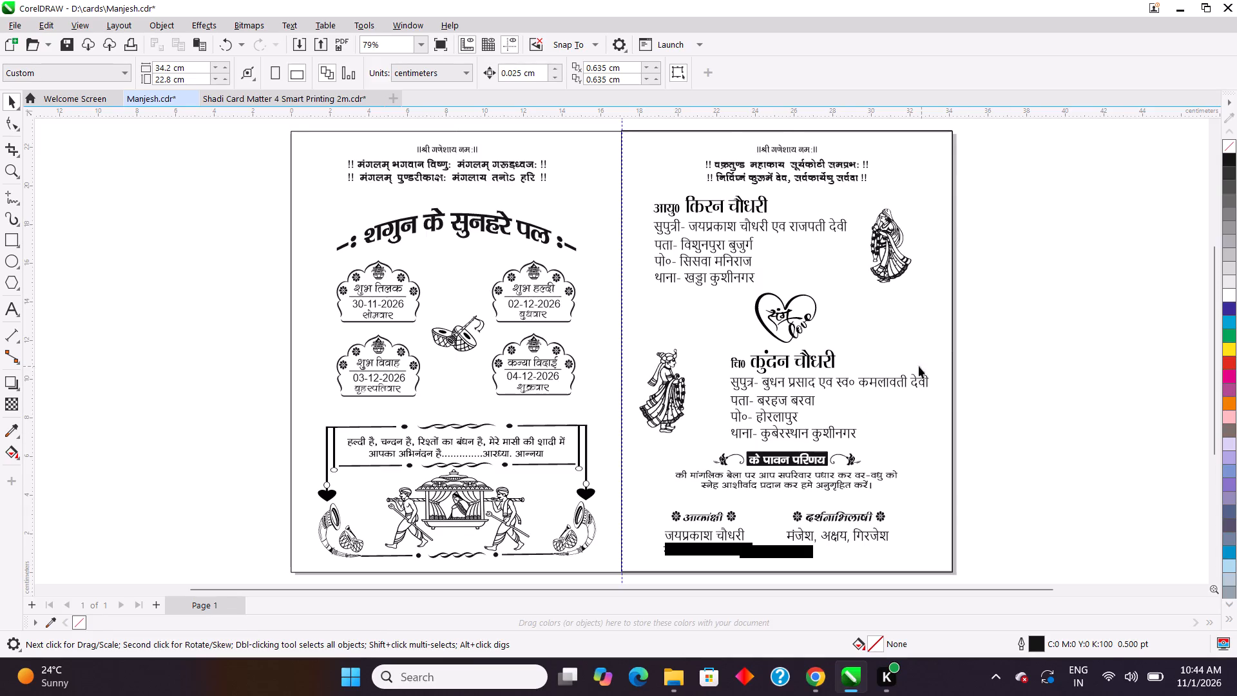
Move the third name under "दर्शनाभिलाषी" onto a second line and centre-align the names text.
{"action": "left_click", "coordinate": [15, 307]}
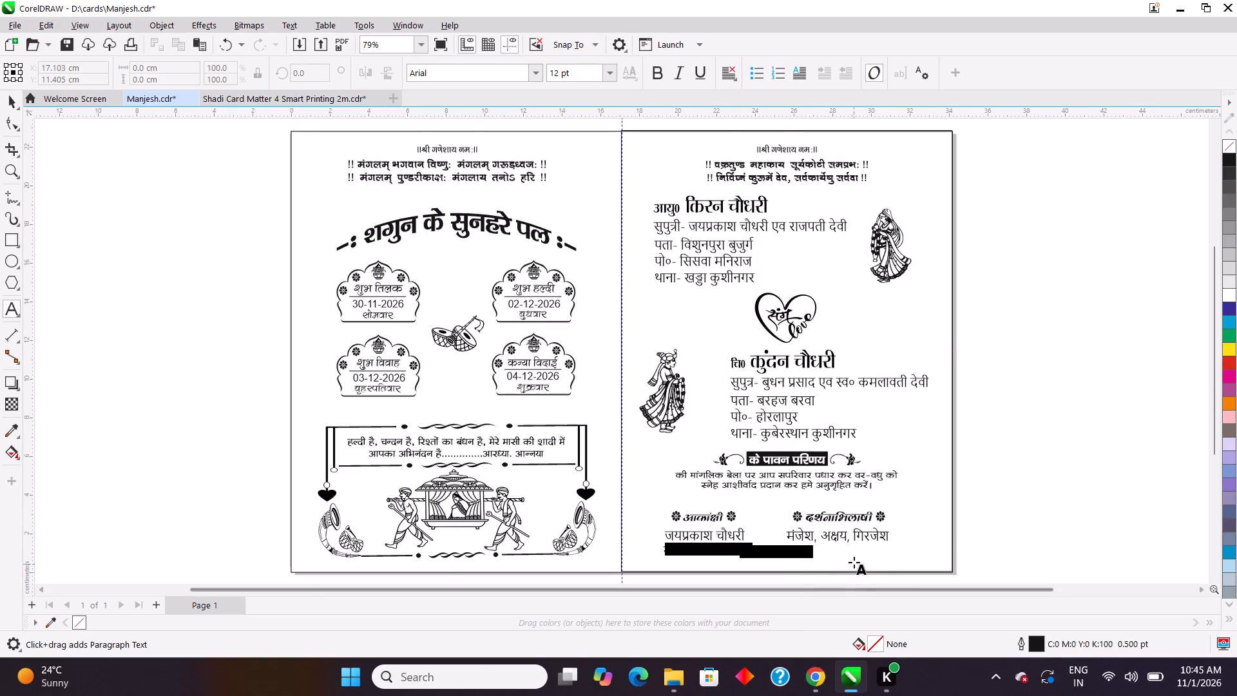
{"action": "left_click", "coordinate": [852, 537]}
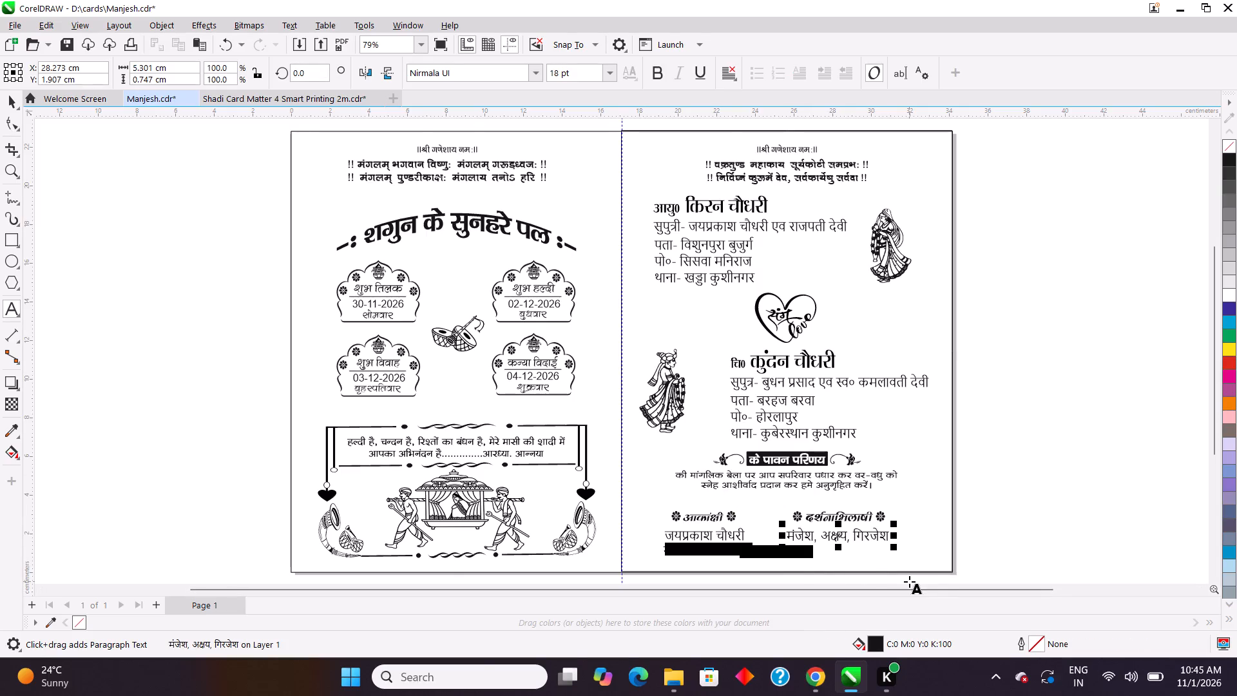
{"action": "key", "text": "Return"}
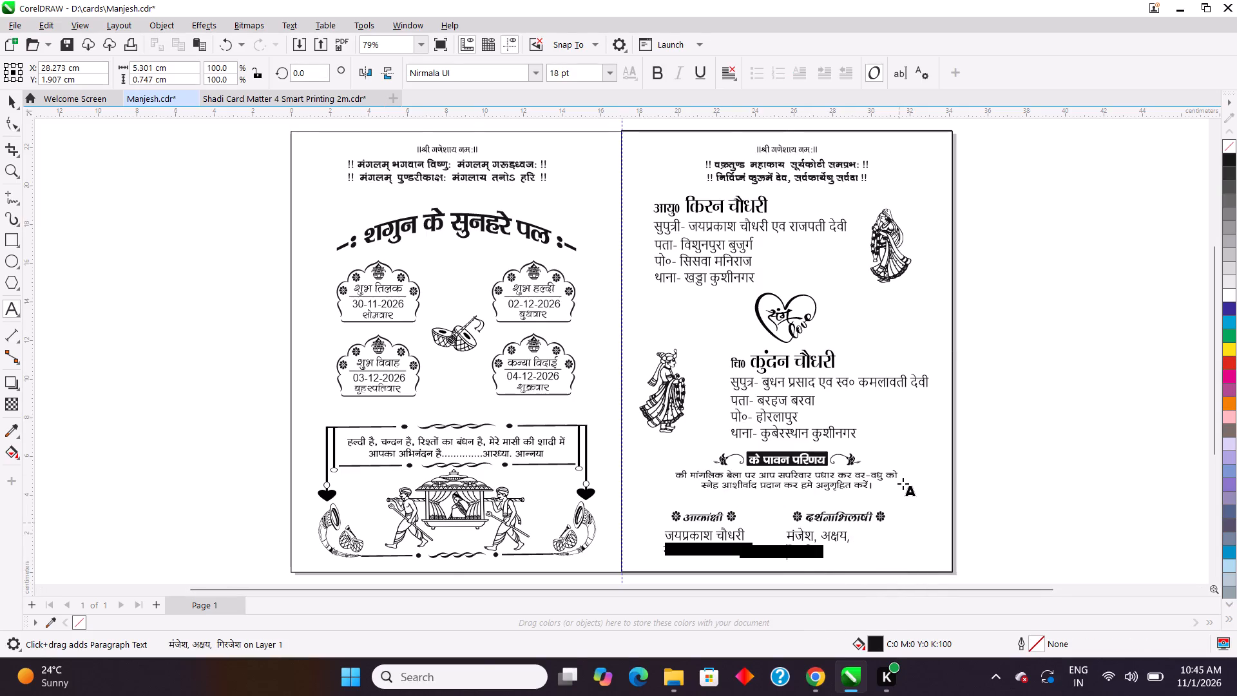
{"action": "left_click", "coordinate": [14, 101]}
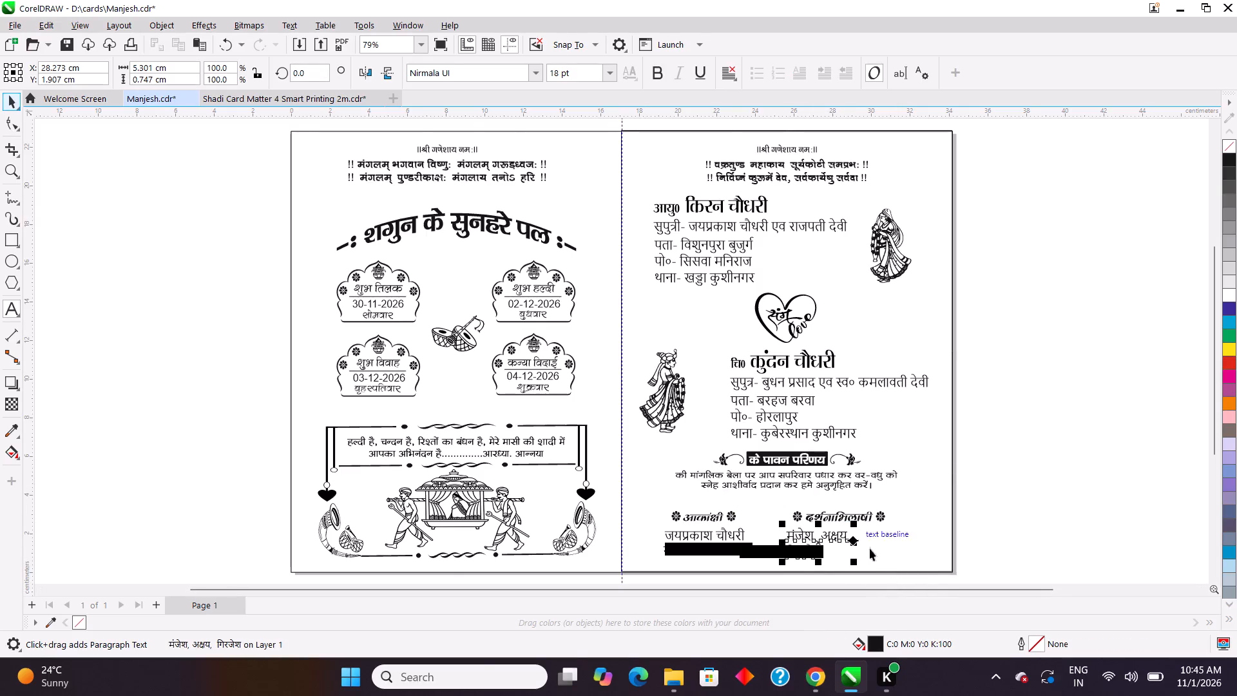
{"action": "left_click", "coordinate": [736, 82]}
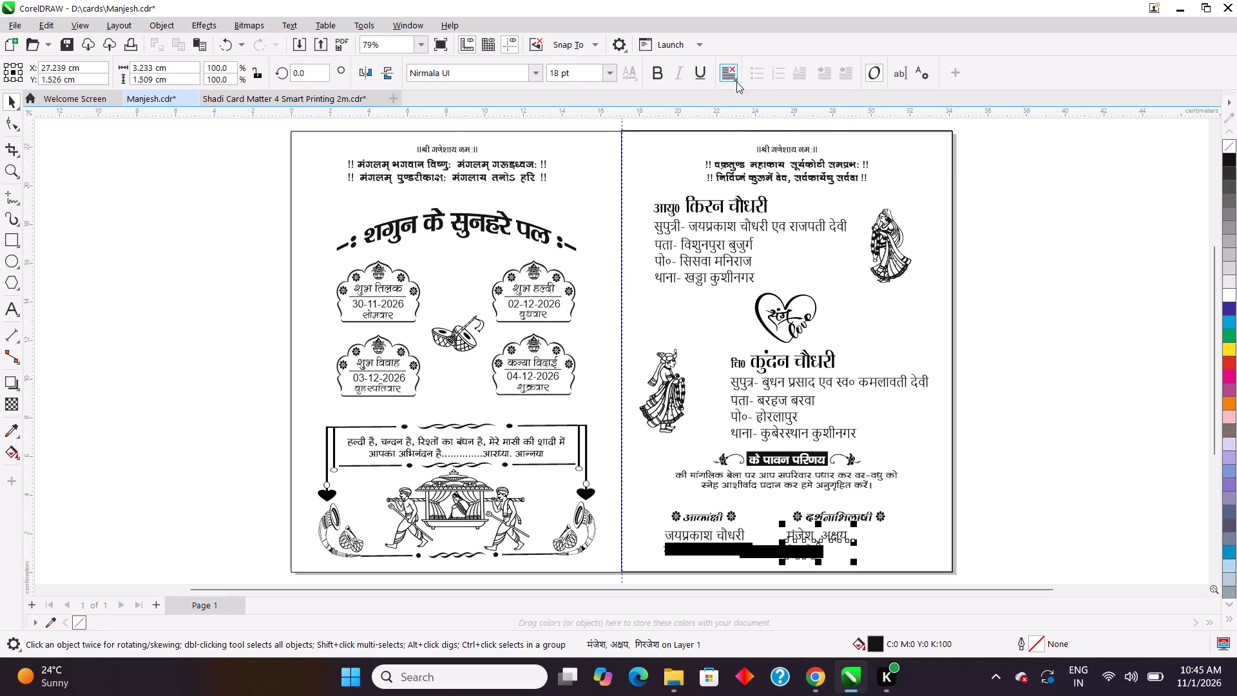
{"action": "left_click", "coordinate": [760, 128]}
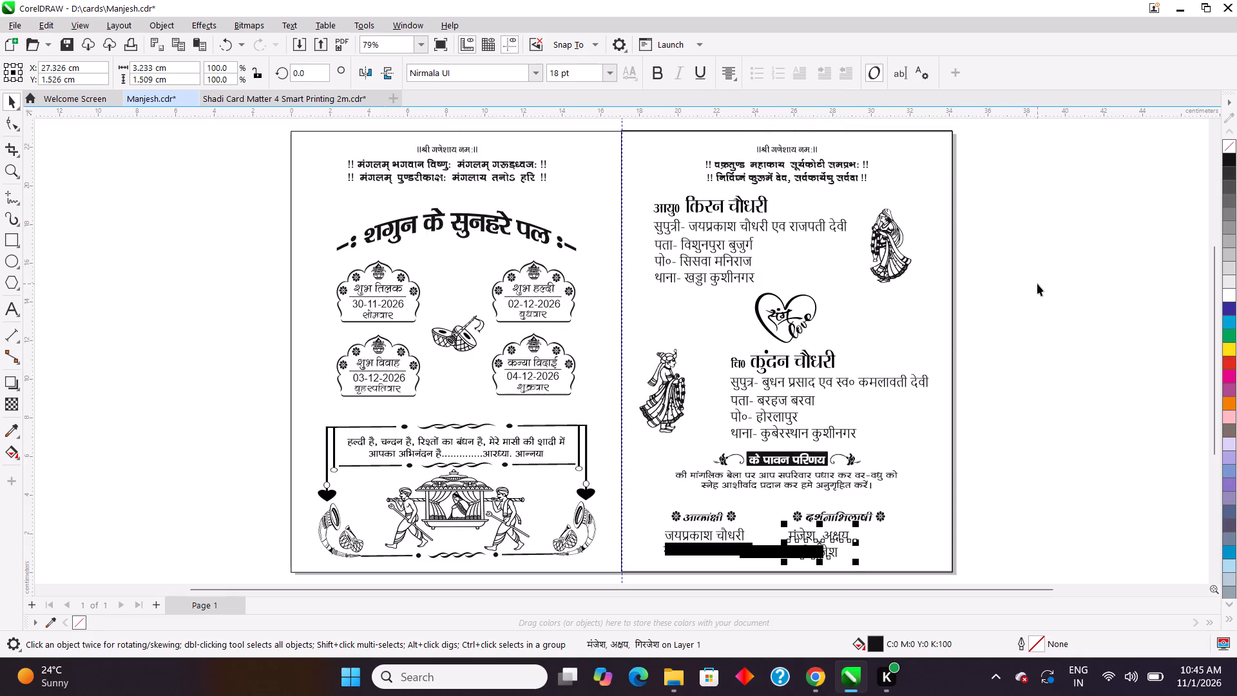
{"action": "left_click", "coordinate": [1037, 284]}
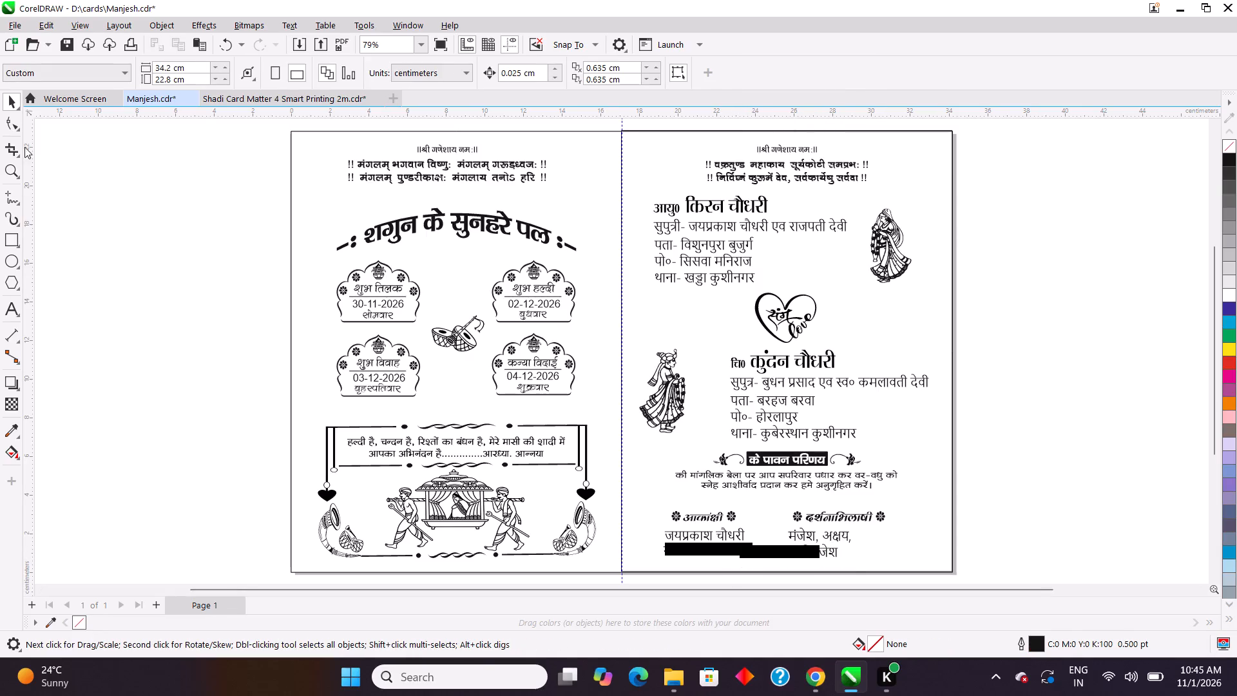
Put the second mobile number on its own line and indent it with eight spaces beneath the first number.
{"action": "left_click", "coordinate": [16, 318]}
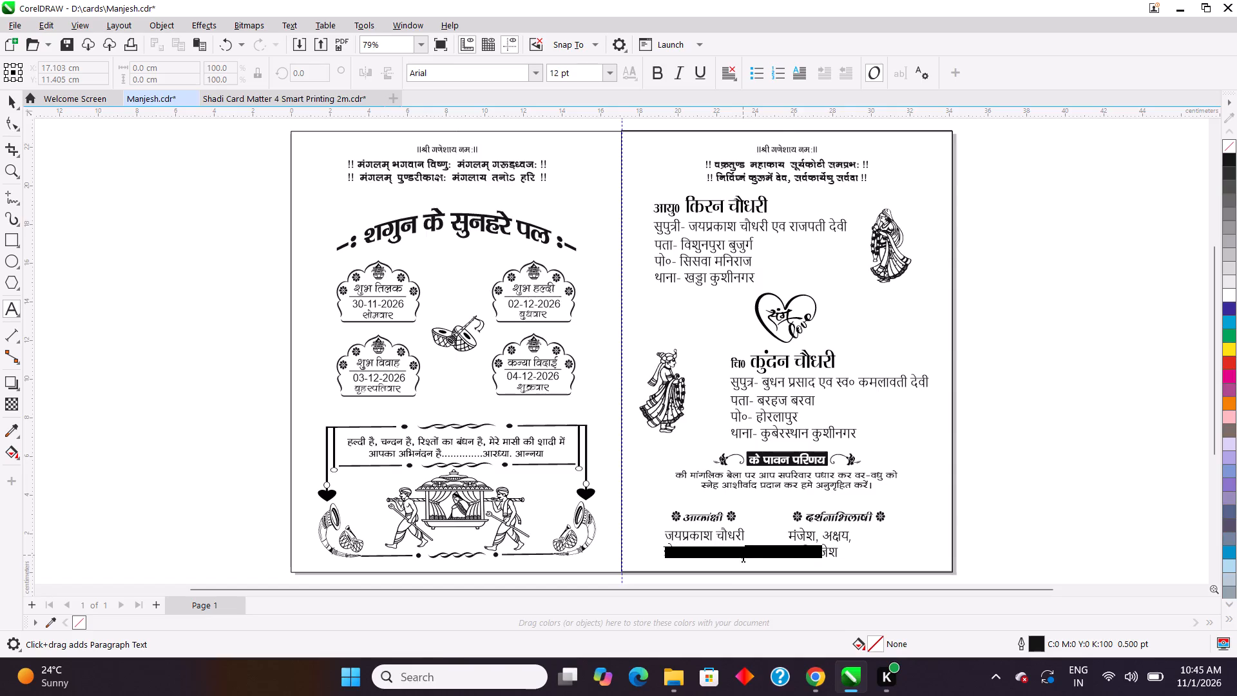
{"action": "left_click", "coordinate": [745, 553]}
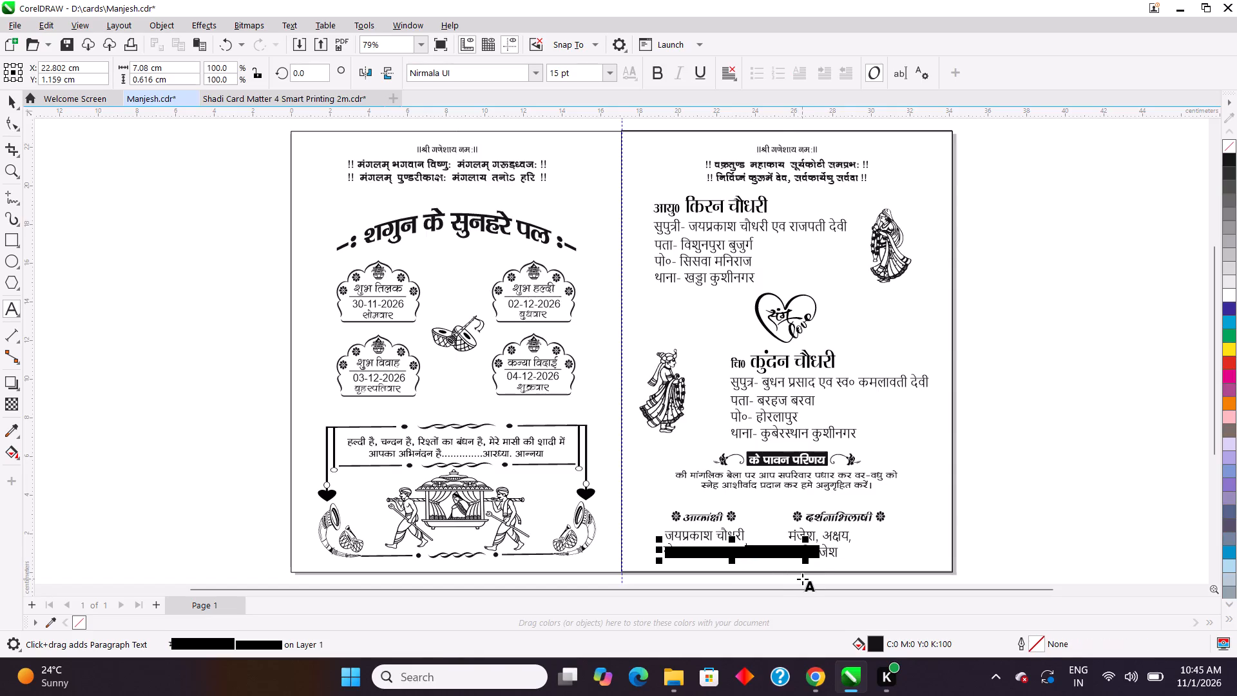
{"action": "key", "text": "Return"}
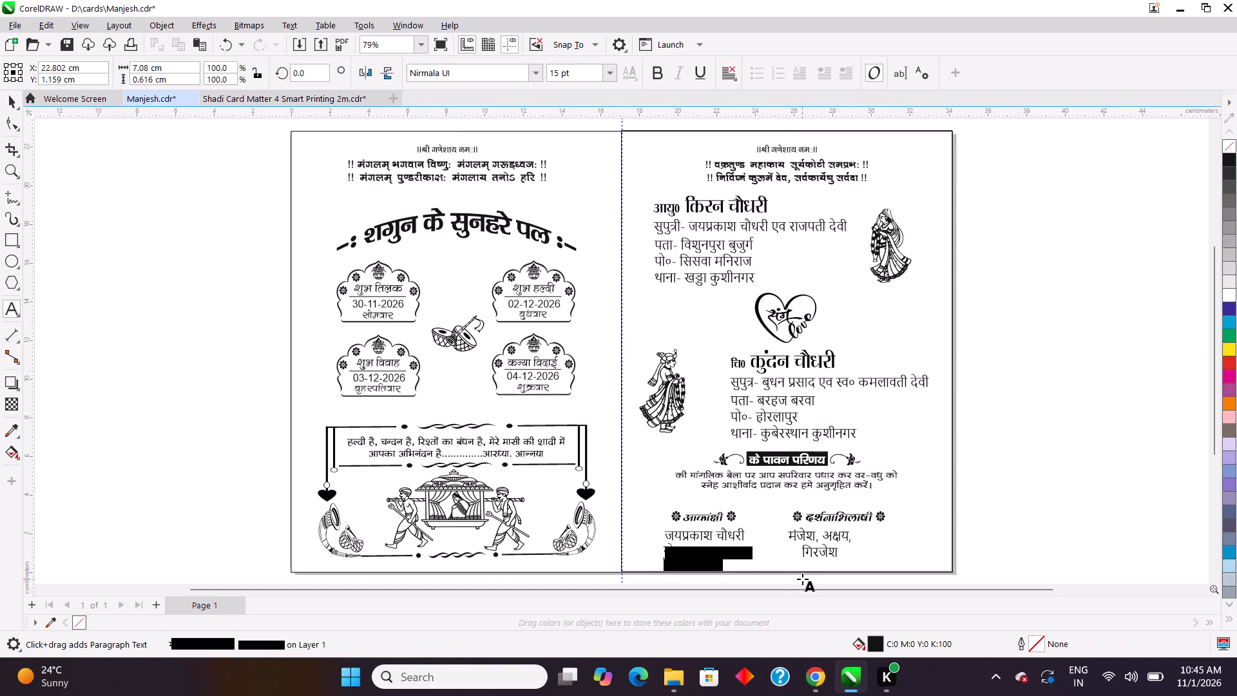
{"action": "key", "text": "space"}
{"action": "key", "text": "space"}
{"action": "key", "text": "space"}
{"action": "key", "text": "space"}
{"action": "key", "text": "space"}
{"action": "key", "text": "space"}
{"action": "key", "text": "space"}
{"action": "key", "text": "space"}
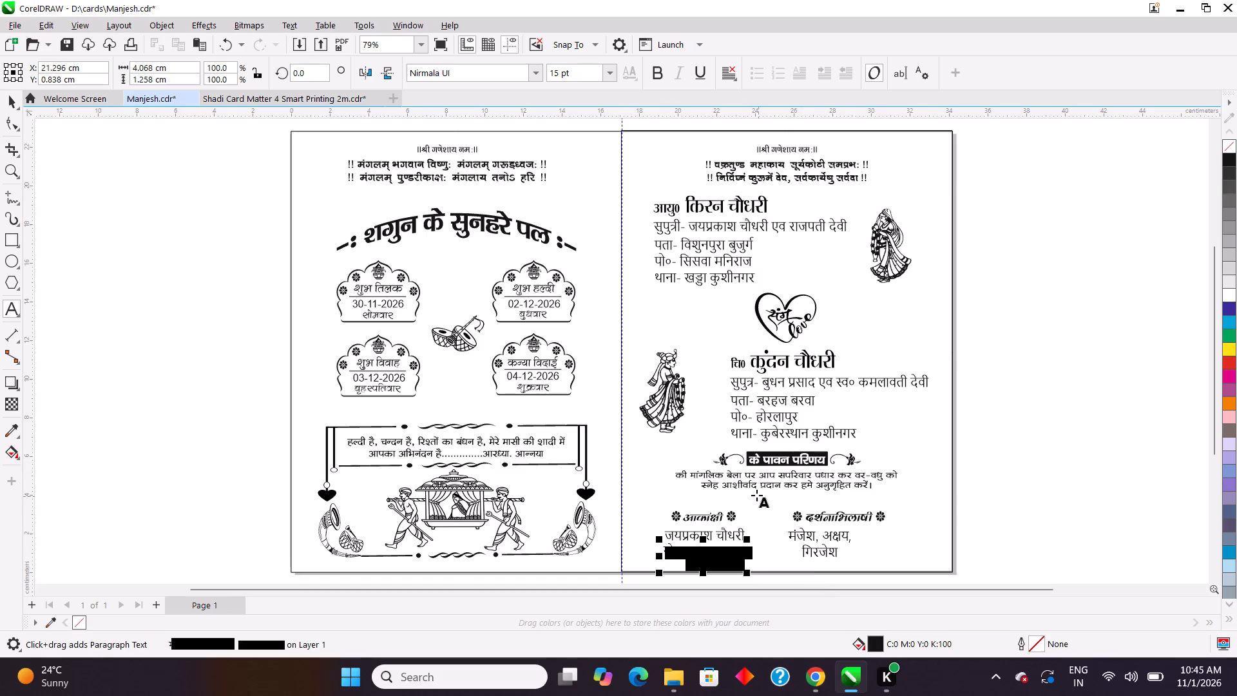
{"action": "left_click", "coordinate": [10, 101]}
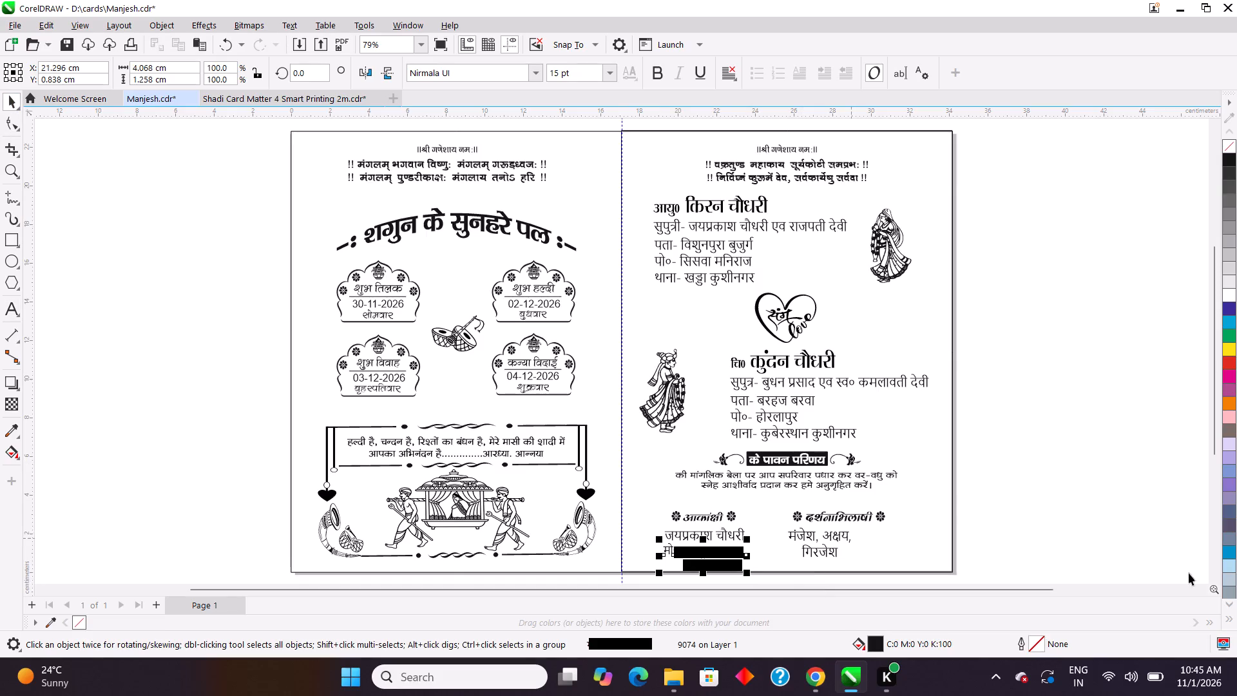
Nudge the "आकांक्षी" and "दर्शनाभिलाषी" headings together about 0.48 cm upward.
{"action": "left_click_drag", "start_coordinate": [997, 472], "coordinate": [644, 532]}
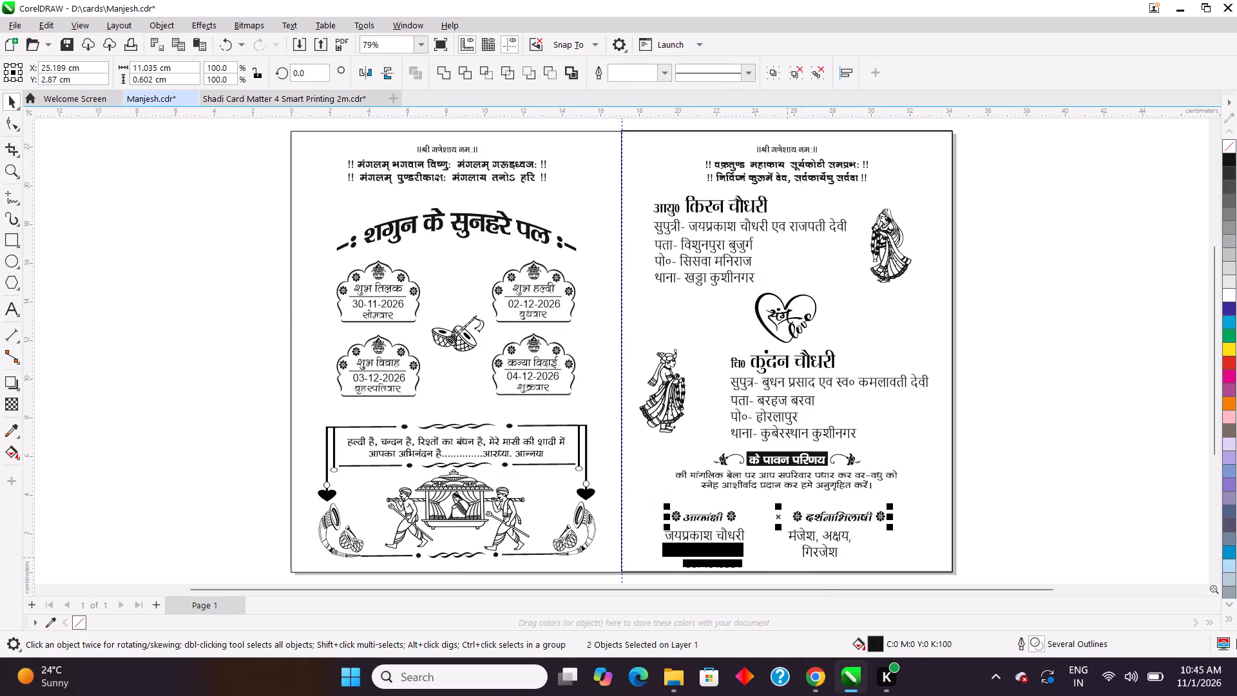
{"action": "key", "text": "Up"}
{"action": "key", "text": "Up"}
{"action": "key", "text": "Up"}
{"action": "key", "text": "Up"}
{"action": "key", "text": "Up"}
{"action": "key", "text": "Up"}
{"action": "key", "text": "Up"}
{"action": "key", "text": "Up"}
{"action": "key", "text": "Up"}
{"action": "key", "text": "Up"}
{"action": "key", "text": "Up"}
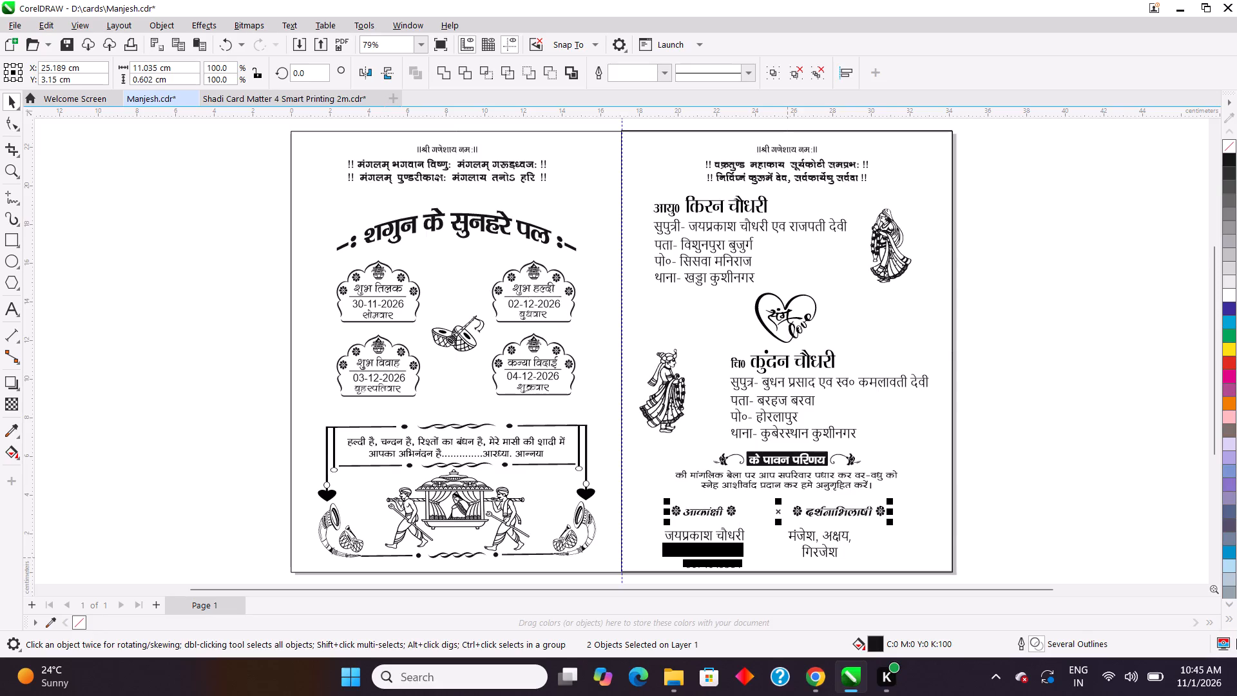
{"action": "key", "text": "Up"}
{"action": "key", "text": "Up"}
{"action": "key", "text": "Up"}
{"action": "key", "text": "Up"}
{"action": "key", "text": "Up"}
{"action": "key", "text": "Up"}
{"action": "key", "text": "Up"}
{"action": "key", "text": "Up"}
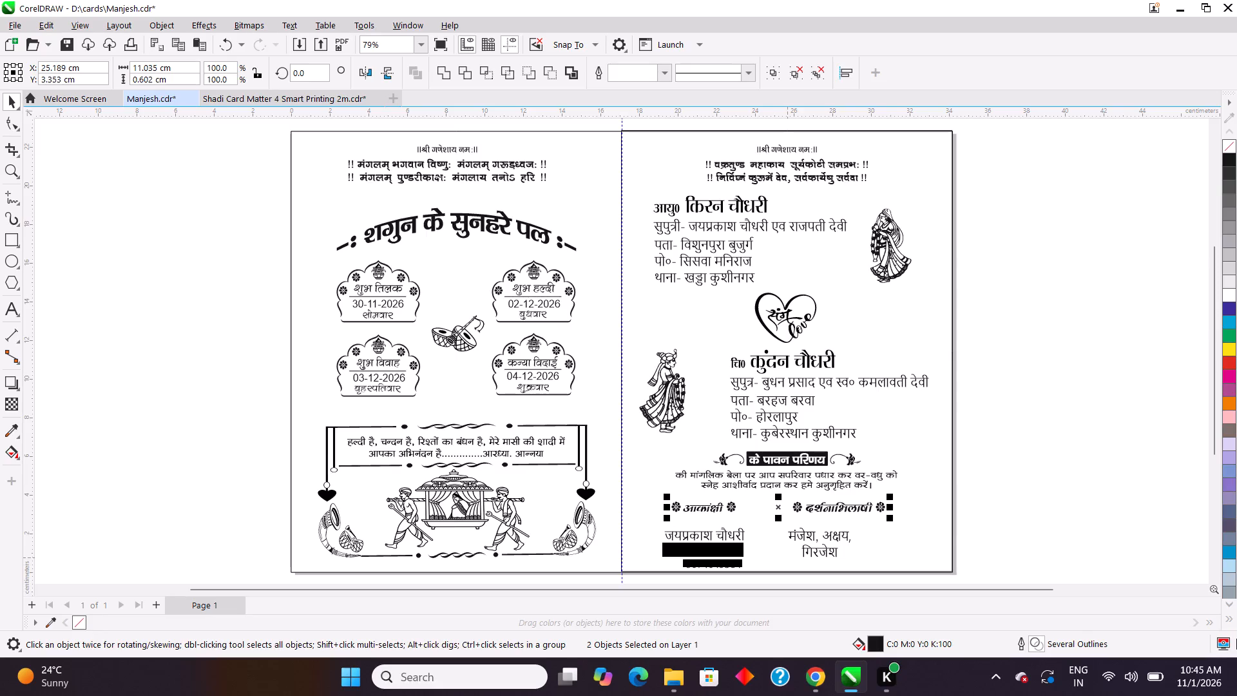
{"action": "left_click", "coordinate": [1082, 437]}
Nudge both names texts and the mobile number text together upward beneath their headings, to about Y 1.65 cm.
{"action": "left_click_drag", "start_coordinate": [1008, 490], "coordinate": [677, 581]}
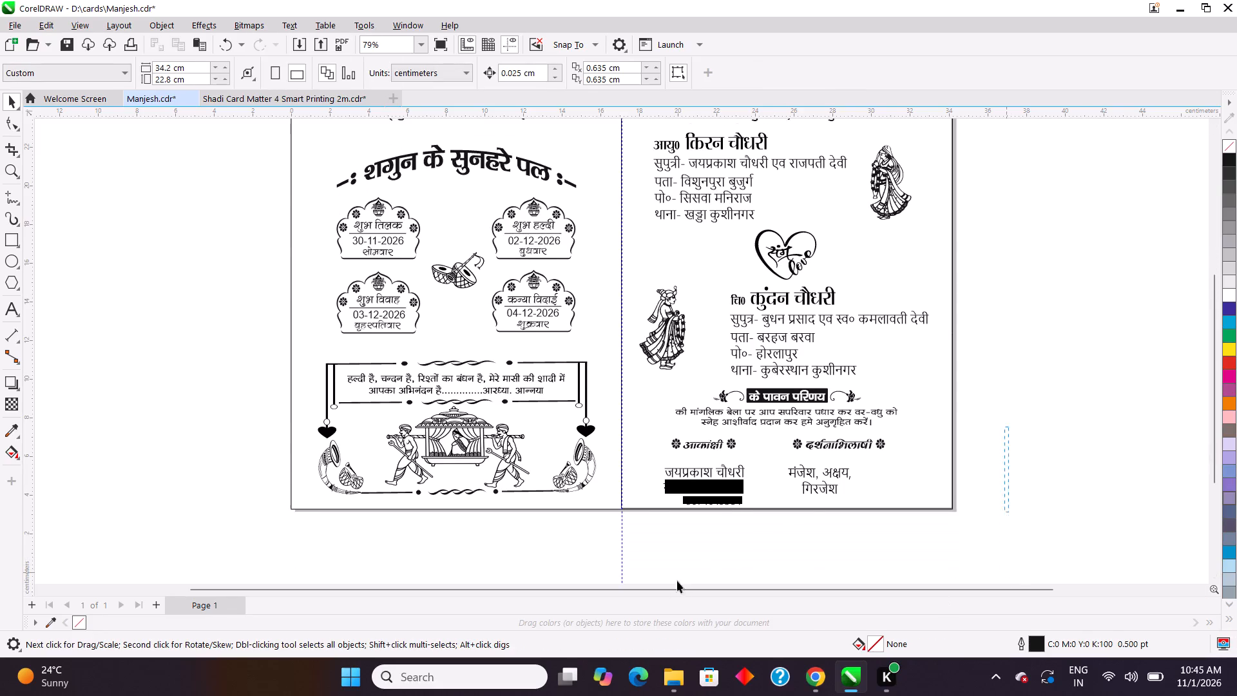
{"action": "left_click_drag", "start_coordinate": [677, 581], "coordinate": [691, 502]}
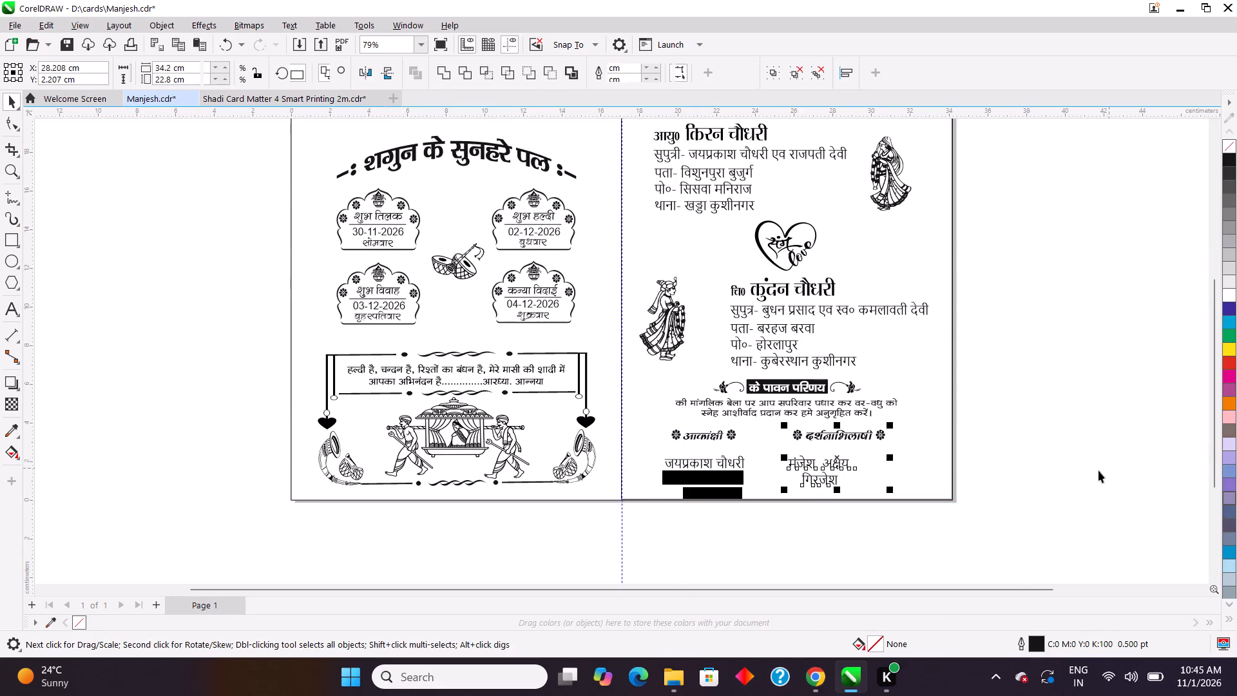
{"action": "left_click", "coordinate": [1053, 471]}
{"action": "left_click_drag", "start_coordinate": [1028, 459], "coordinate": [653, 517]}
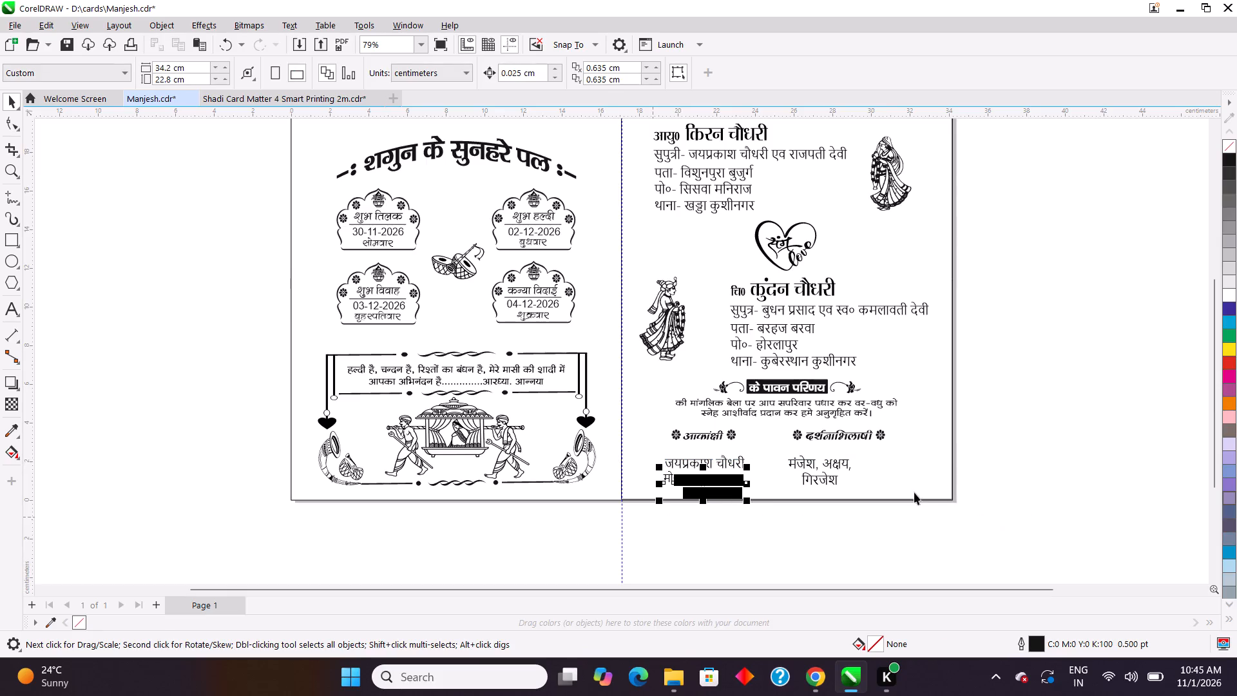
{"action": "left_click", "coordinate": [1031, 461]}
{"action": "left_click_drag", "start_coordinate": [1026, 454], "coordinate": [664, 541]}
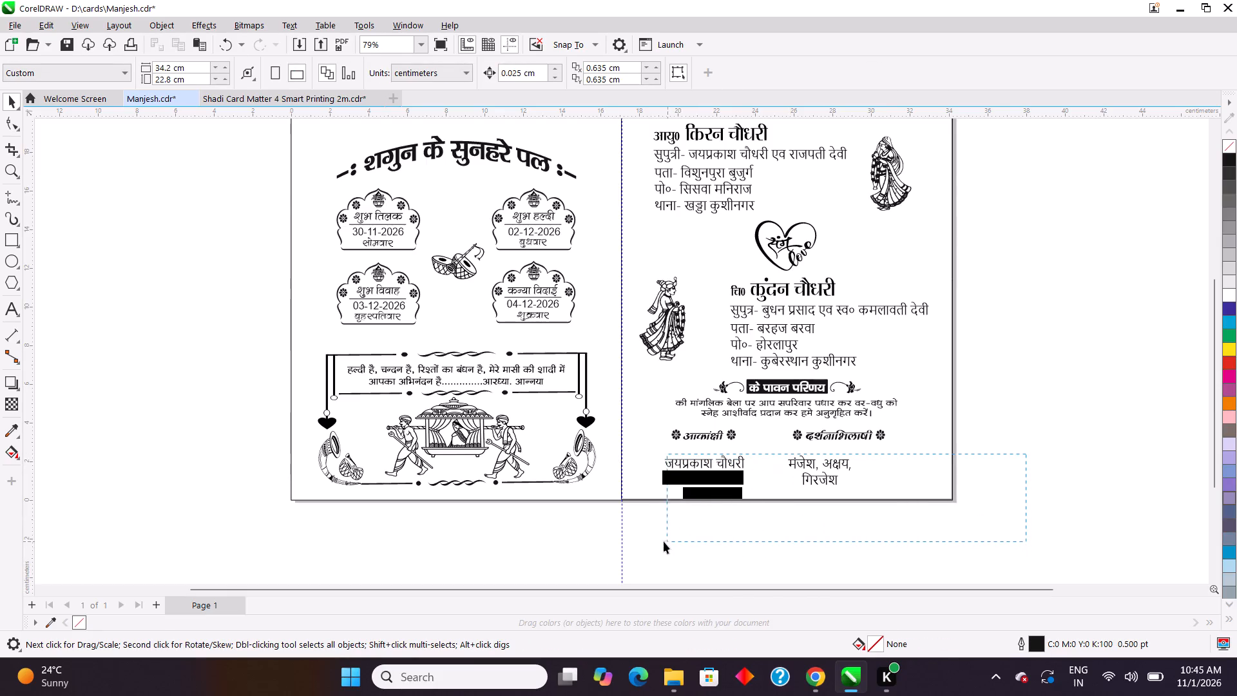
{"action": "left_click_drag", "start_coordinate": [664, 541], "coordinate": [652, 541]}
{"action": "key", "text": "Up"}
{"action": "key", "text": "Up"}
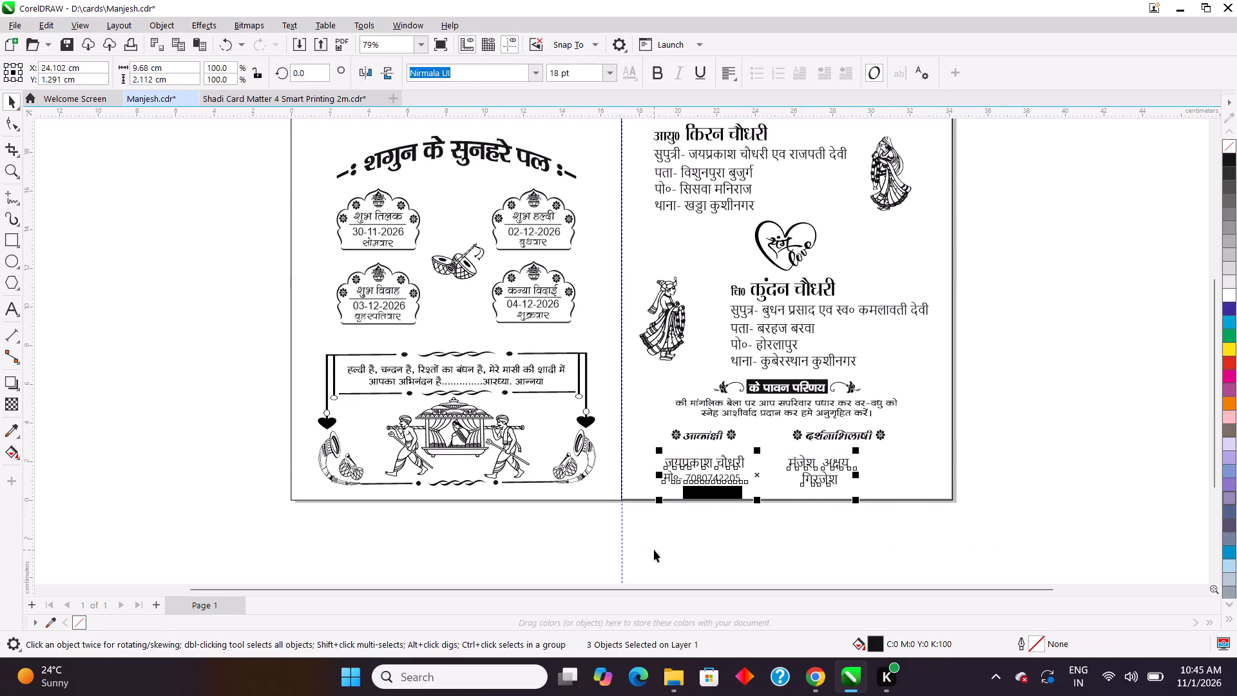
{"action": "key", "text": "Up"}
{"action": "key", "text": "Up"}
{"action": "key", "text": "Up"}
{"action": "key", "text": "Up"}
{"action": "key", "text": "Up"}
{"action": "key", "text": "Up"}
{"action": "key", "text": "Up"}
{"action": "key", "text": "Up"}
{"action": "key", "text": "Up"}
{"action": "key", "text": "Up"}
{"action": "key", "text": "Up"}
{"action": "key", "text": "Up"}
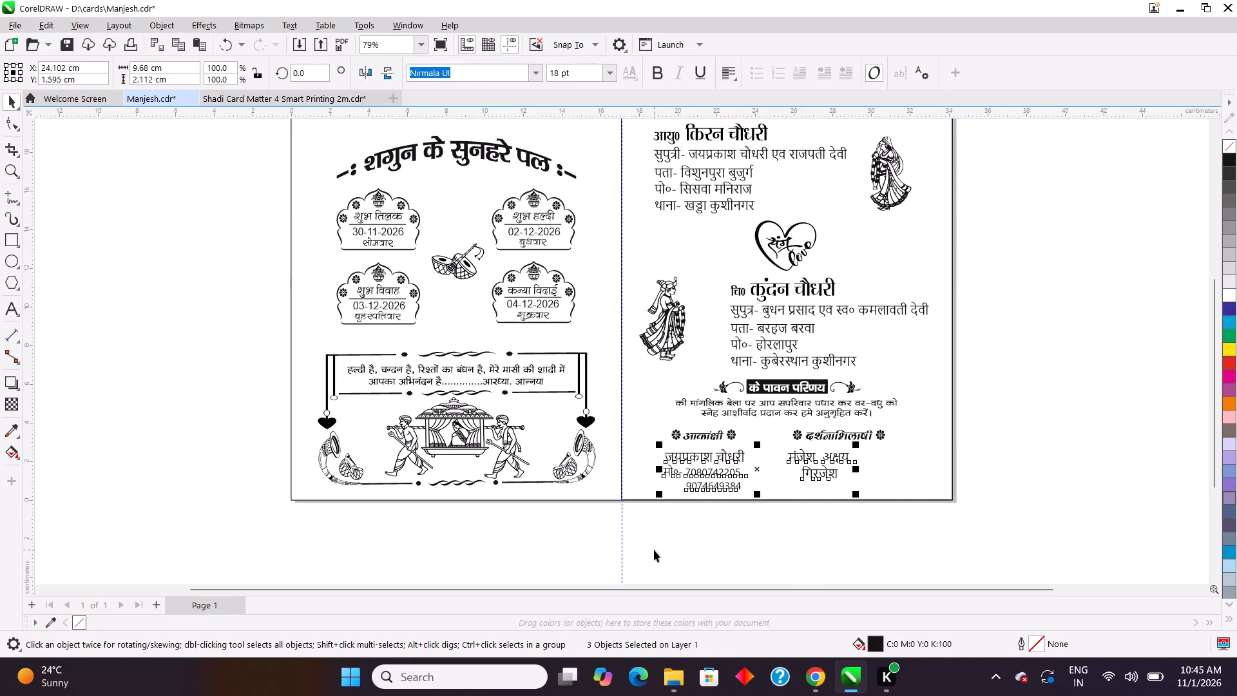
{"action": "key", "text": "Up"}
Nudge the names and mobile number texts right to about X 24.64 cm and slightly up to about Y 1.67 cm.
{"action": "key", "text": "Right"}
{"action": "key", "text": "Right"}
{"action": "key", "text": "Right"}
{"action": "key", "text": "Right"}
{"action": "key", "text": "Right"}
{"action": "key", "text": "Right"}
{"action": "key", "text": "Right"}
{"action": "key", "text": "Right"}
{"action": "key", "text": "Right"}
{"action": "key", "text": "Right"}
{"action": "key", "text": "Right"}
{"action": "key", "text": "Right"}
{"action": "key", "text": "Right"}
{"action": "key", "text": "Right"}
{"action": "key", "text": "Right"}
{"action": "key", "text": "Right"}
{"action": "key", "text": "Right"}
{"action": "key", "text": "Right"}
{"action": "key", "text": "Right"}
{"action": "key", "text": "Right"}
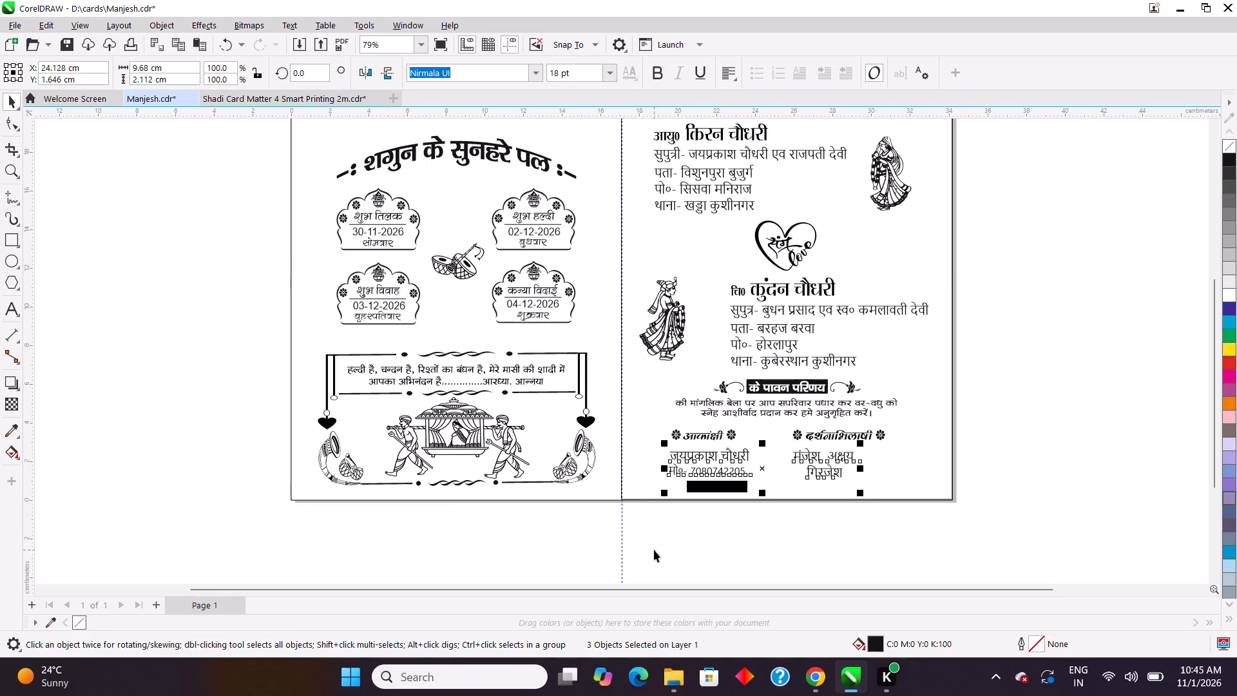
{"action": "key", "text": "Up"}
{"action": "key", "text": "Right"}
{"action": "key", "text": "Right"}
{"action": "key", "text": "Right"}
{"action": "key", "text": "Right"}
{"action": "key", "text": "Right"}
{"action": "key", "text": "Right"}
{"action": "key", "text": "Right"}
{"action": "key", "text": "Right"}
{"action": "key", "text": "Right"}
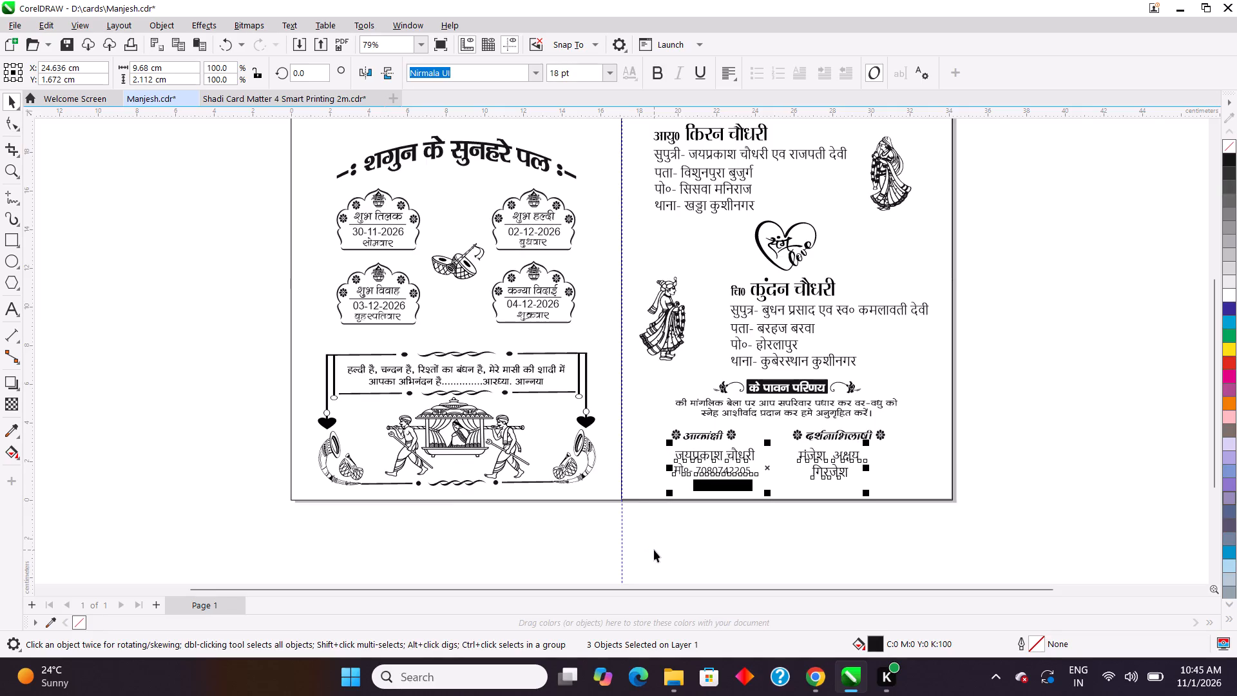
{"action": "key", "text": "Left"}
{"action": "key", "text": "Left"}
{"action": "key", "text": "Left"}
{"action": "key", "text": "Left"}
{"action": "key", "text": "Left"}
{"action": "key", "text": "Right"}
{"action": "key", "text": "Up"}
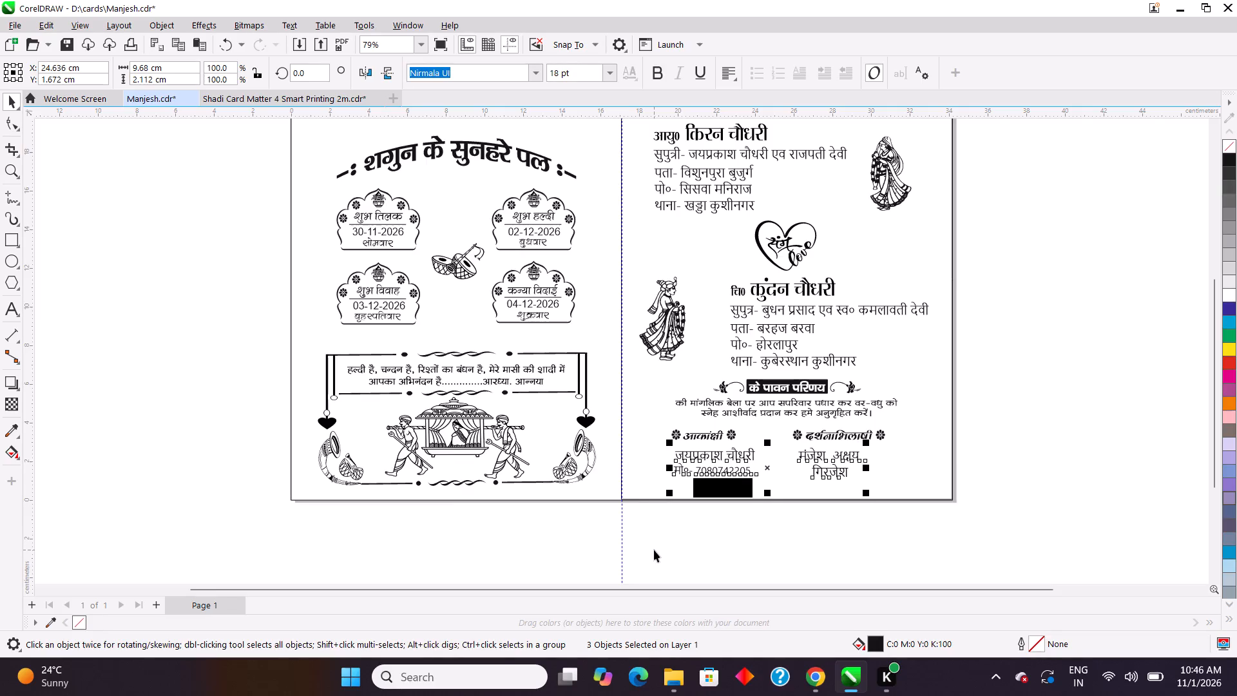
Nudge both names texts and the mobile number text together upward to about Y 1.77 cm.
{"action": "key", "text": "Up"}
{"action": "key", "text": "Up"}
{"action": "key", "text": "Up"}
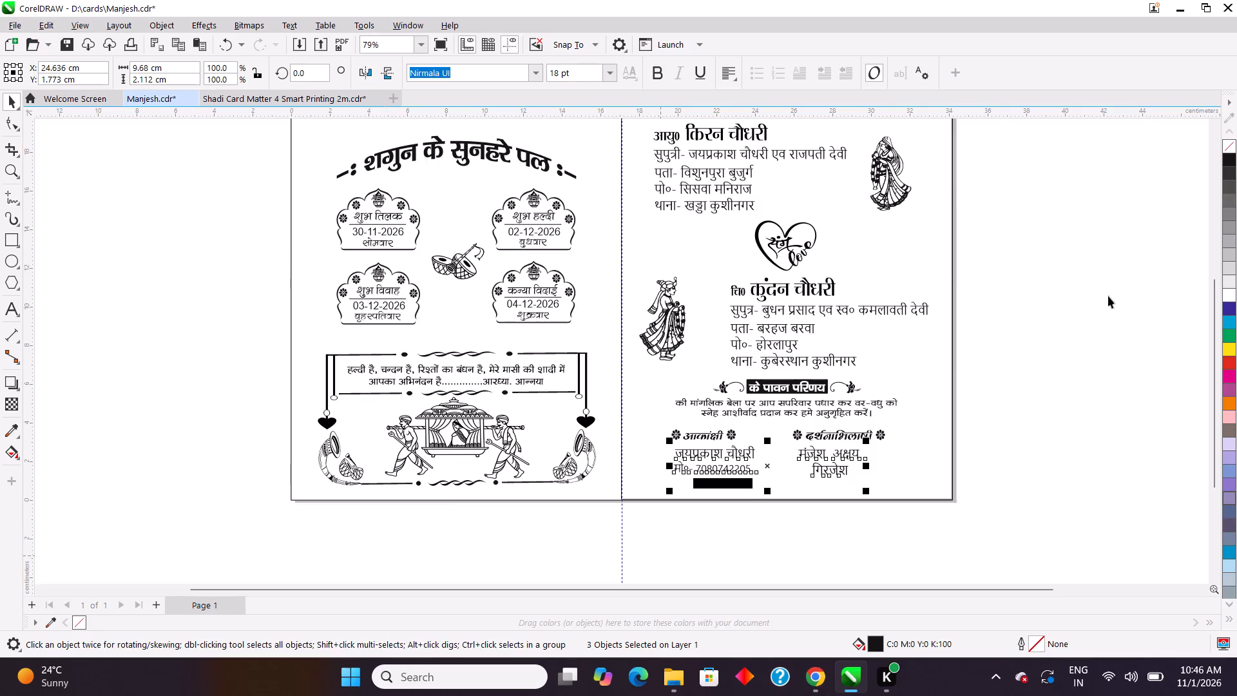
{"action": "left_click", "coordinate": [1073, 458]}
Nudge the names text under "दर्शनाभिलाषी" to the right and align it centred horizontally beneath that heading.
{"action": "left_click", "coordinate": [814, 453]}
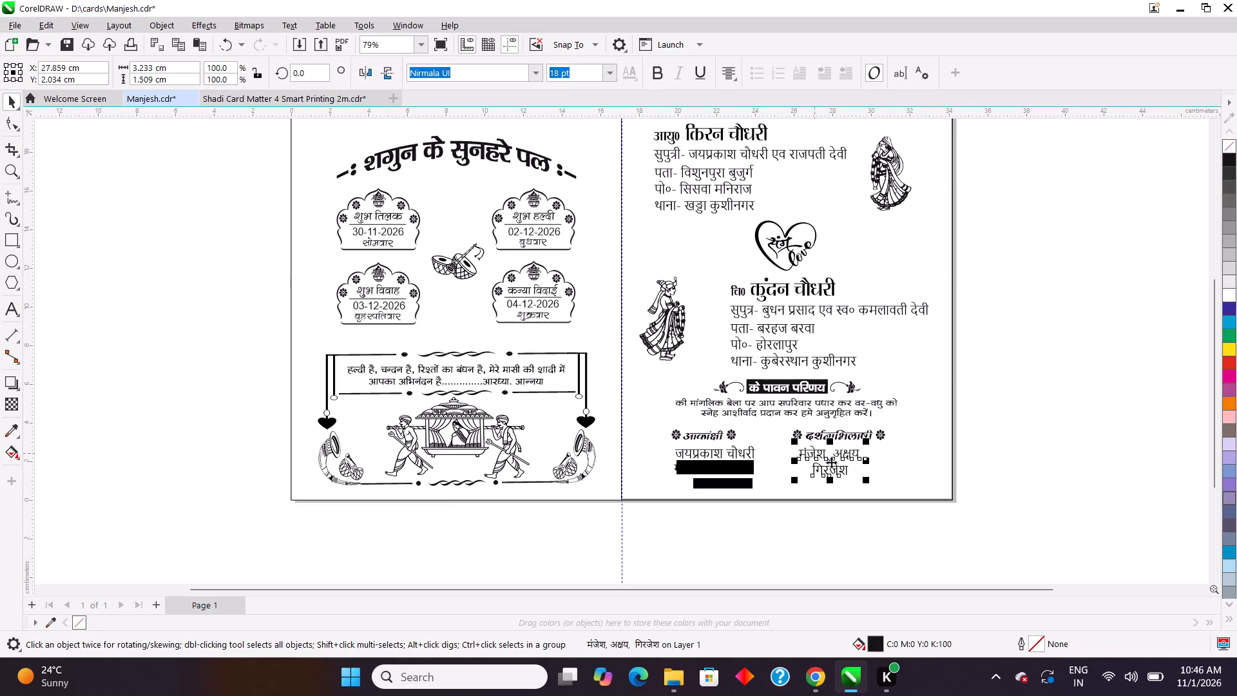
{"action": "key", "text": "Right"}
{"action": "key", "text": "Right"}
{"action": "key", "text": "Right"}
{"action": "key", "text": "Right"}
{"action": "key", "text": "Right"}
{"action": "key", "text": "Right"}
{"action": "key", "text": "Right"}
{"action": "key", "text": "Right"}
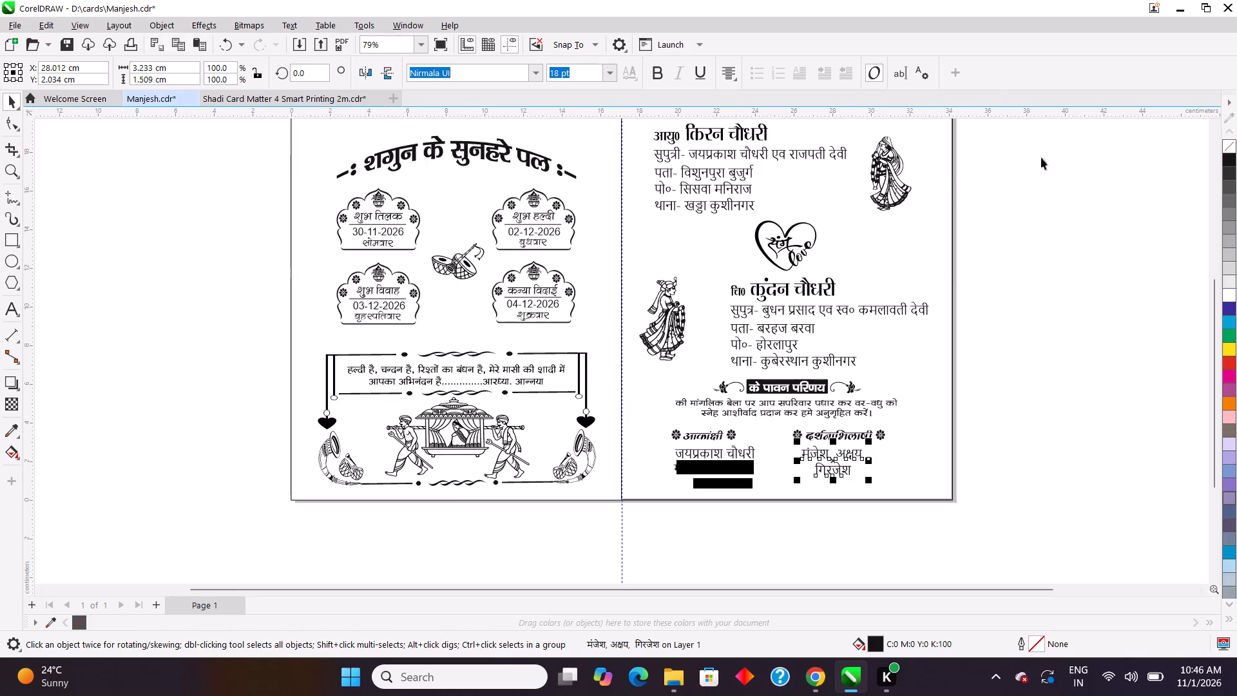
{"action": "left_click", "coordinate": [843, 438], "text": "shift"}
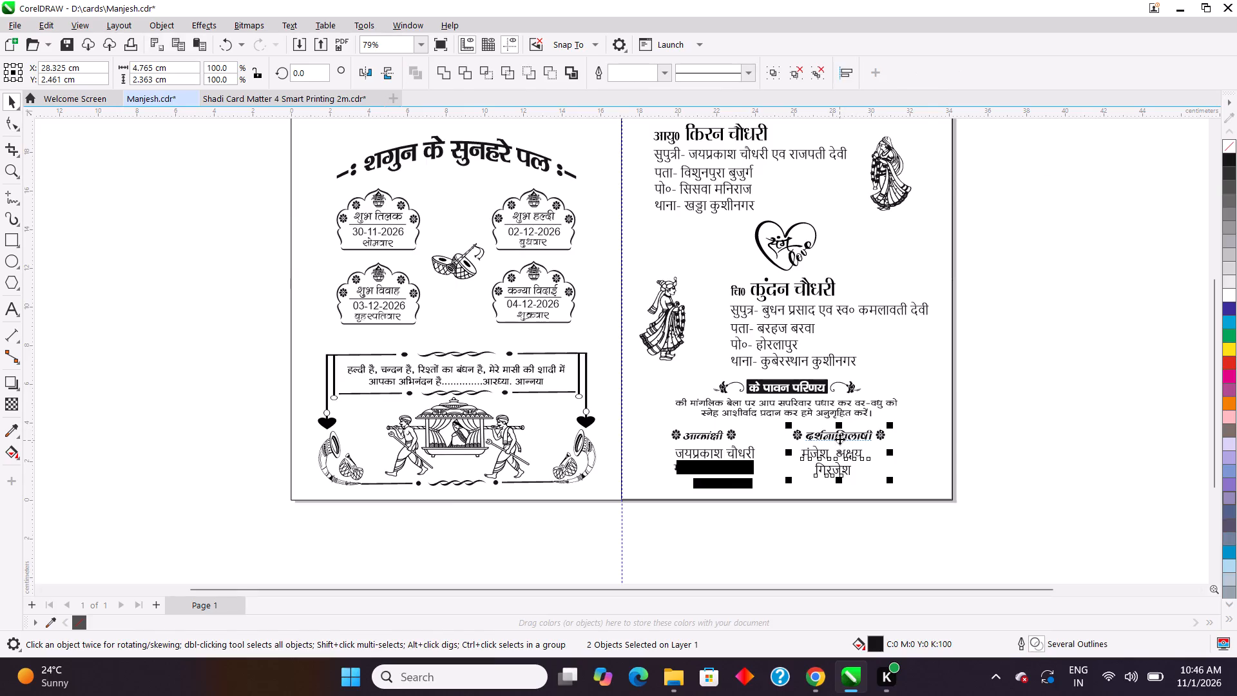
{"action": "key", "text": "c"}
{"action": "left_click", "coordinate": [1013, 433]}
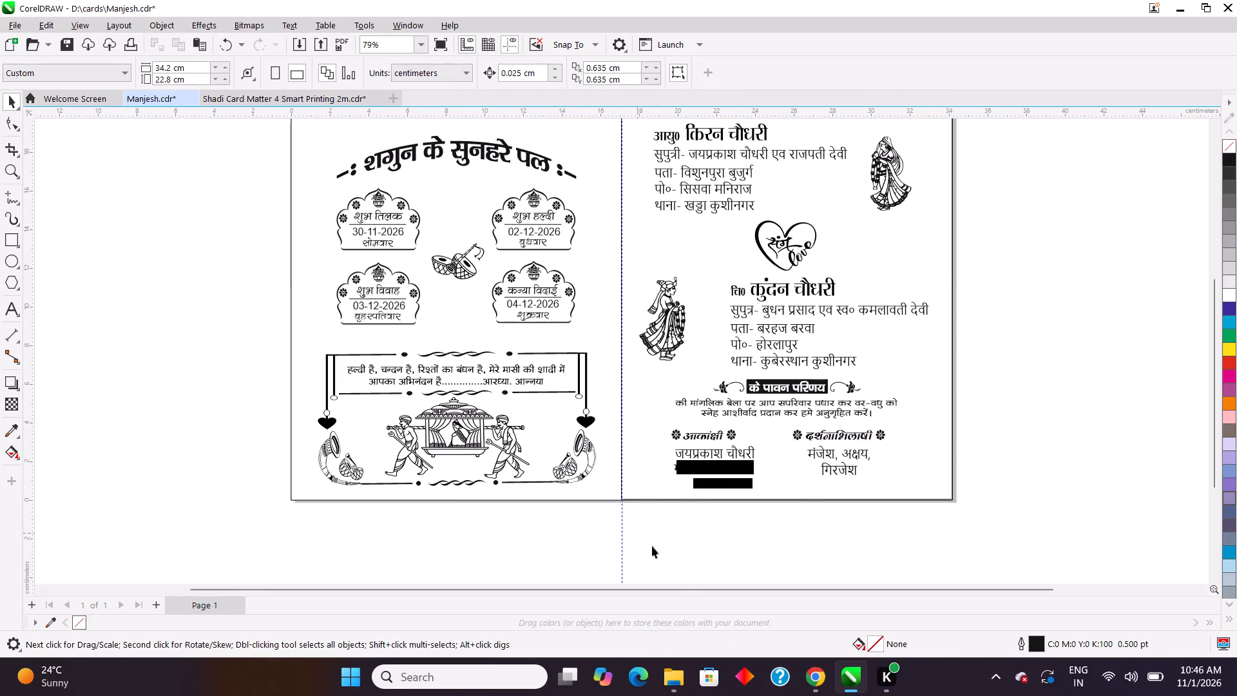
Align the name and mobile number texts centred horizontally with the "आकांक्षी" heading.
{"action": "left_click_drag", "start_coordinate": [789, 564], "coordinate": [725, 449]}
{"action": "left_click_drag", "start_coordinate": [725, 449], "coordinate": [648, 445]}
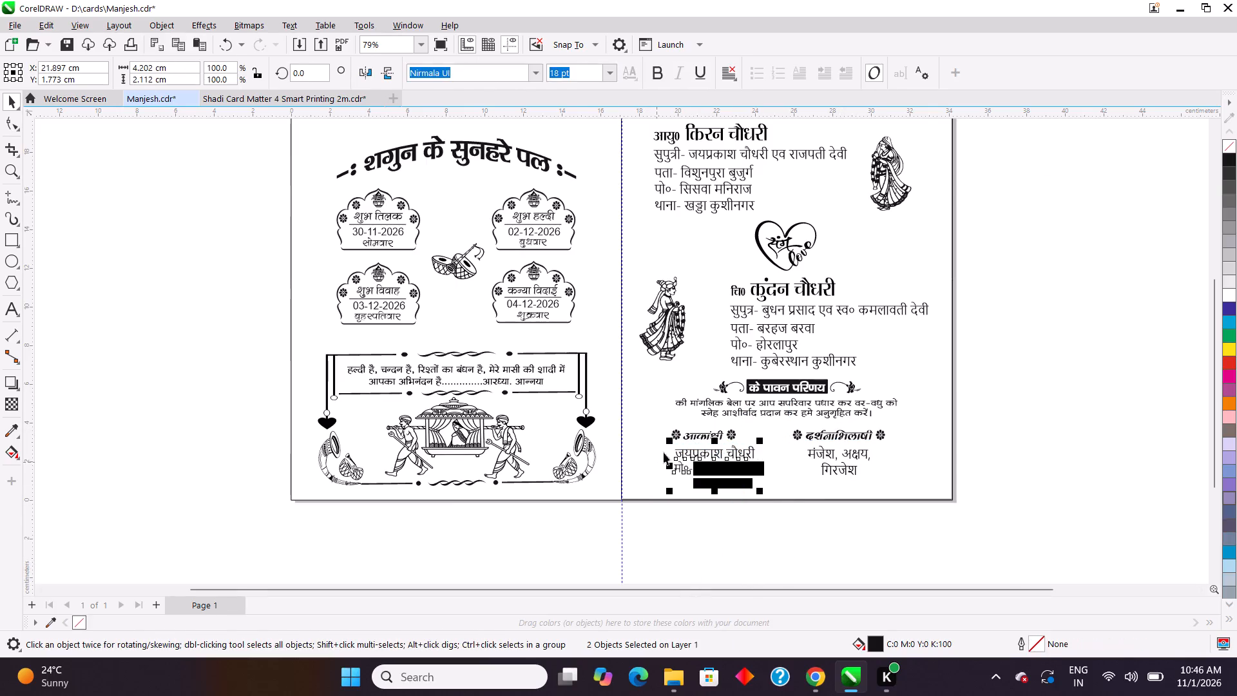
{"action": "left_click", "coordinate": [700, 437], "text": "shift"}
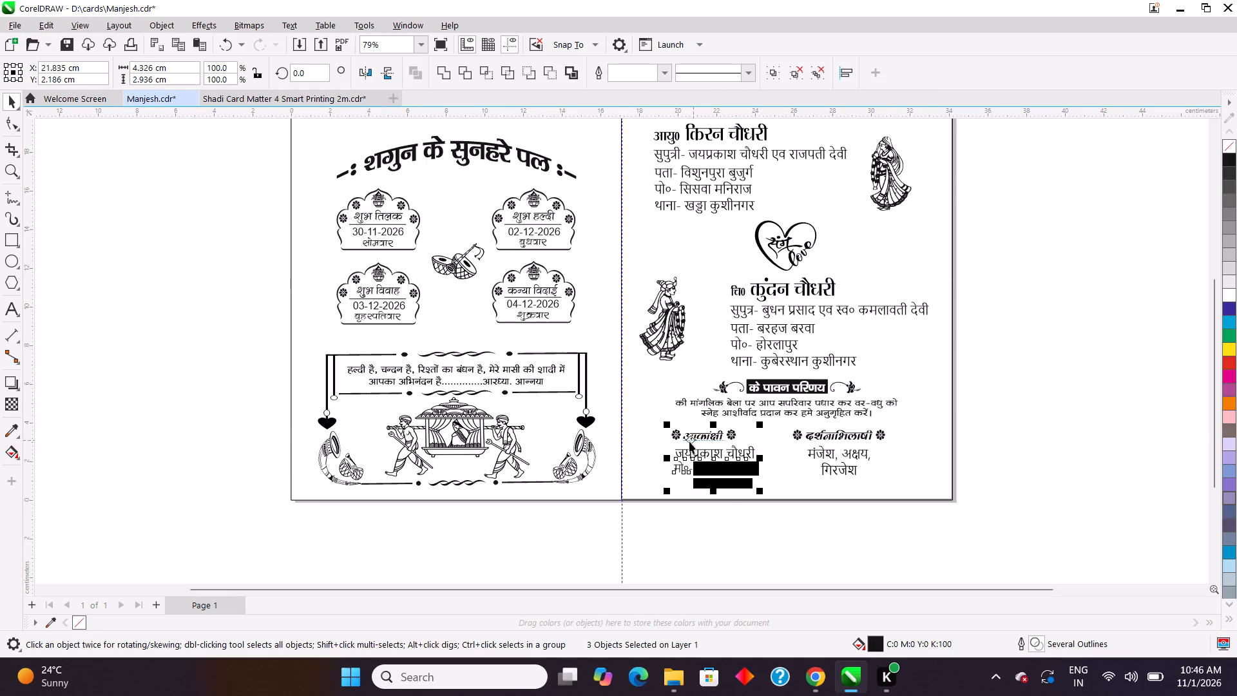
{"action": "key", "text": "c"}
Nudge the "आकांक्षी" heading with its name and mobile number texts together right to about X 21.66 cm.
{"action": "key", "text": "Right"}
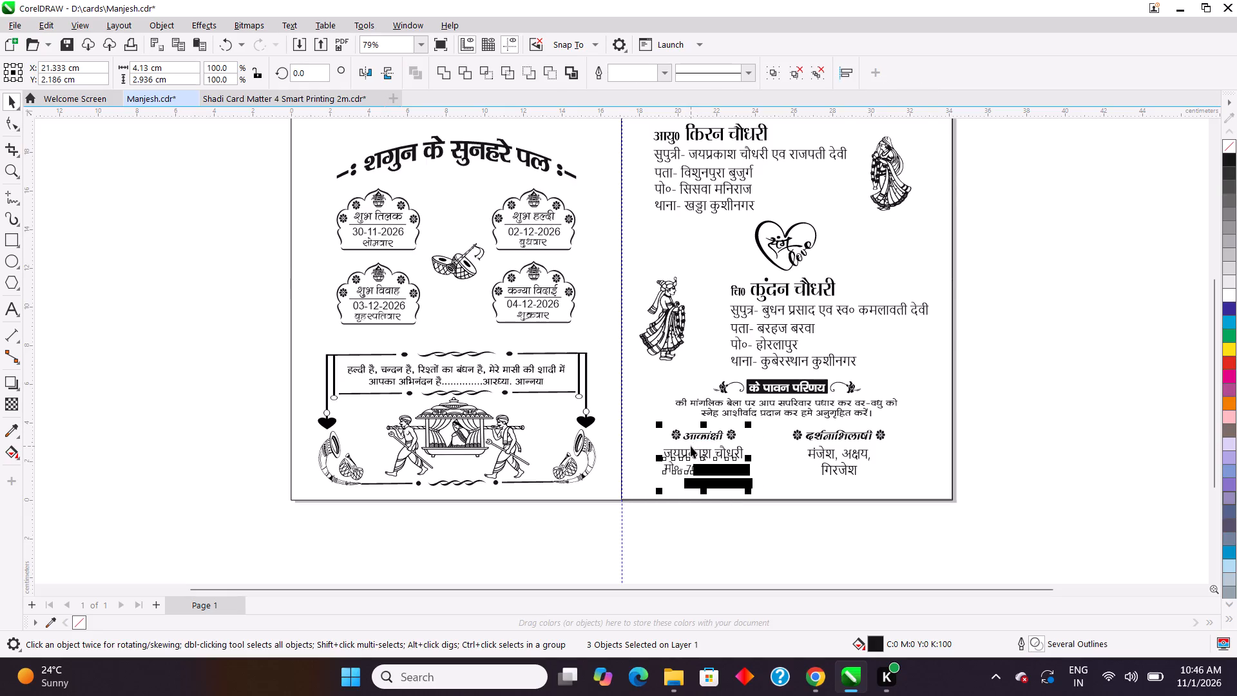
{"action": "key", "text": "Right"}
{"action": "key", "text": "Right"}
{"action": "key", "text": "Right"}
{"action": "key", "text": "Right"}
{"action": "key", "text": "Right"}
{"action": "key", "text": "Right"}
{"action": "key", "text": "Right"}
{"action": "key", "text": "Right"}
{"action": "key", "text": "Right"}
{"action": "key", "text": "Right"}
{"action": "key", "text": "Right"}
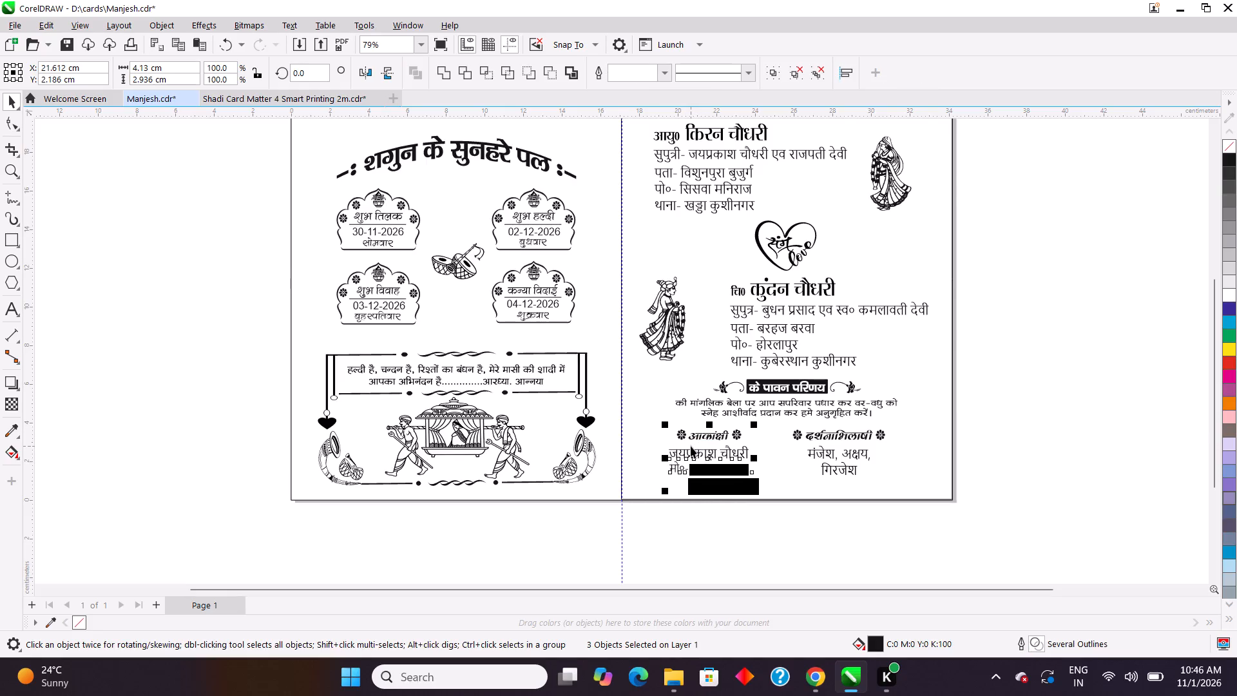
{"action": "key", "text": "Right"}
{"action": "left_click", "coordinate": [1036, 405]}
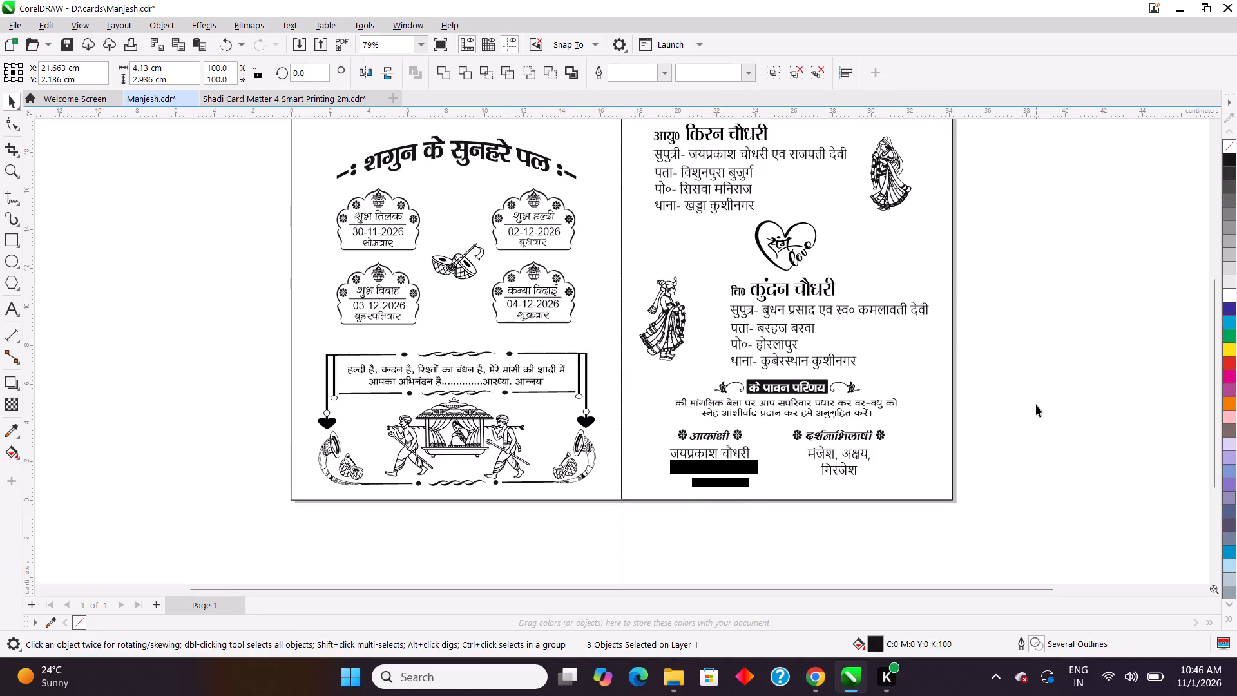
Delete the extra character at the end of the first line in the mobile number text.
{"action": "left_click", "coordinate": [15, 306]}
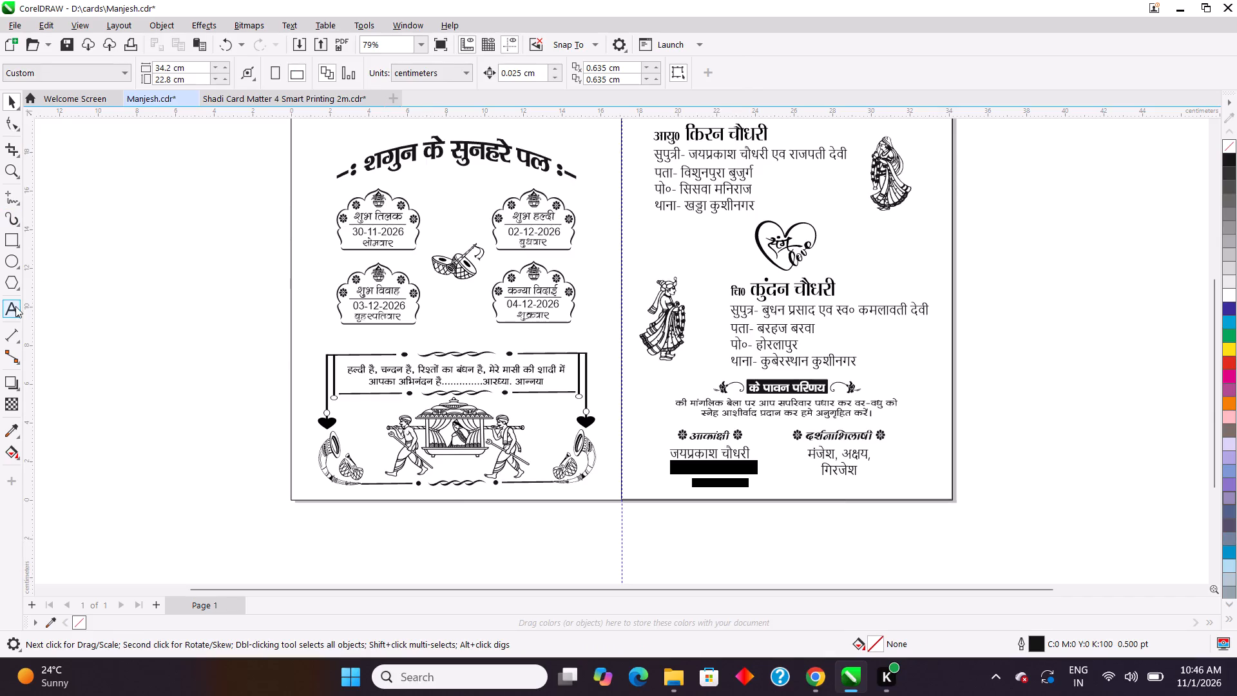
{"action": "left_click", "coordinate": [748, 469]}
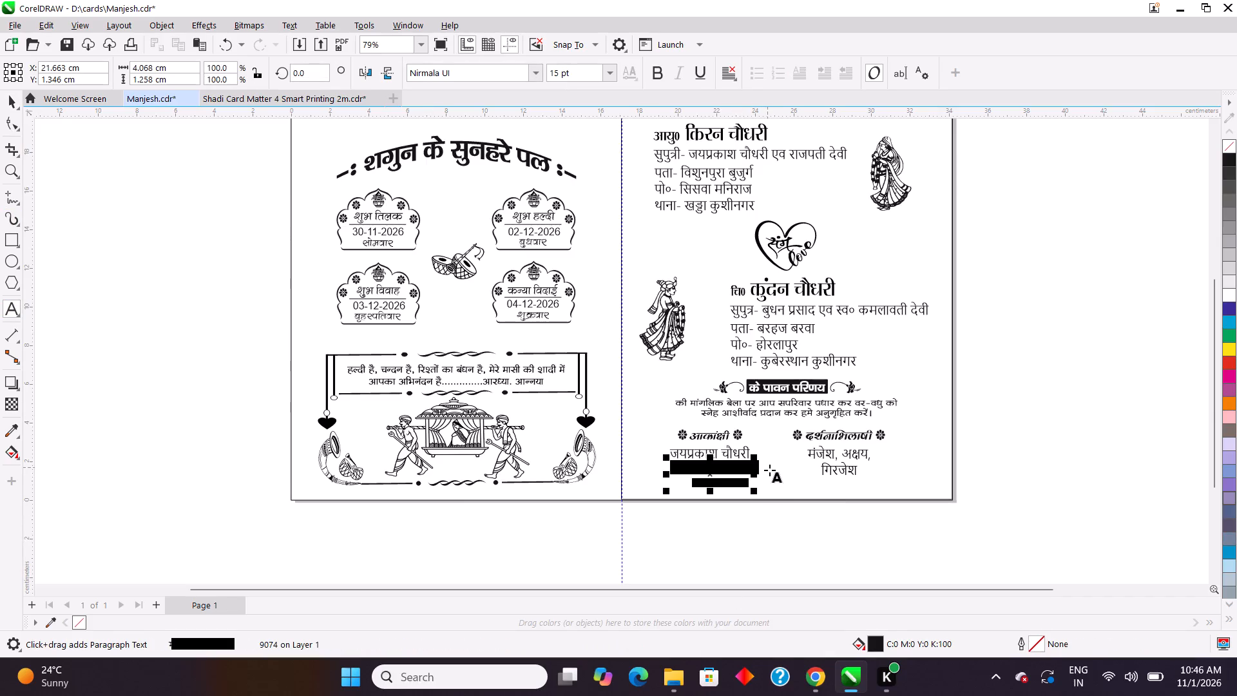
{"action": "key", "text": "Right"}
{"action": "key", "text": "BackSpace"}
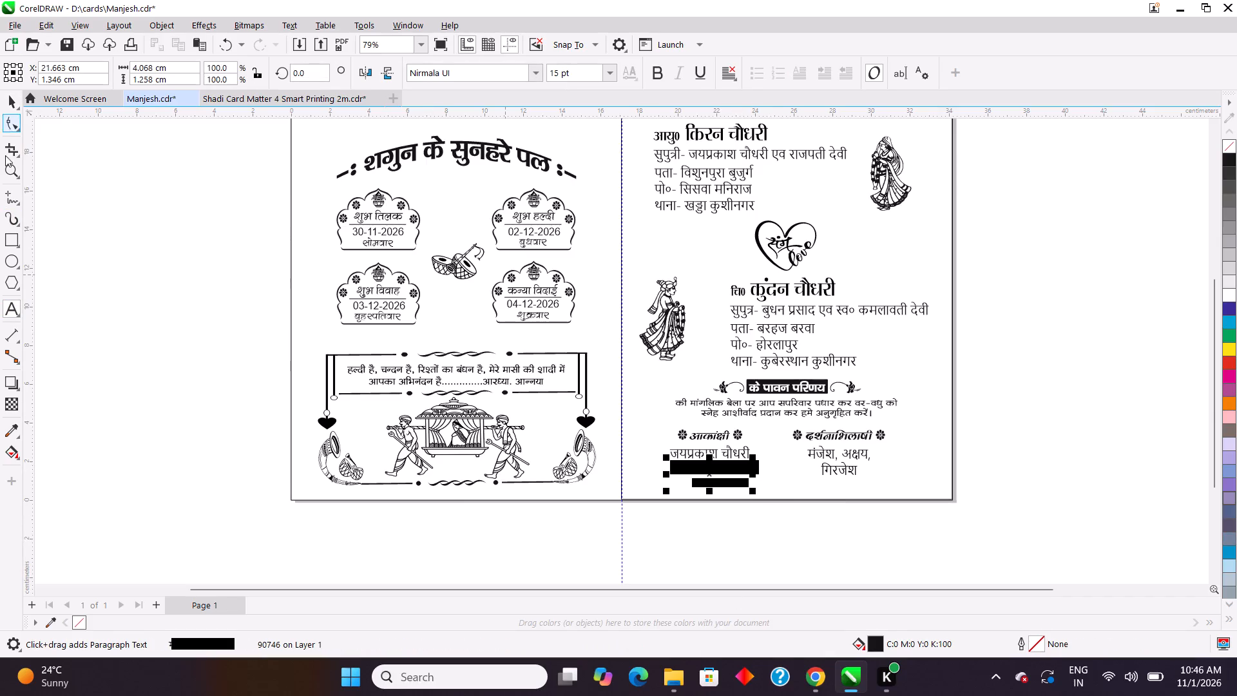
{"action": "left_click", "coordinate": [11, 104]}
{"action": "left_click", "coordinate": [1097, 460]}
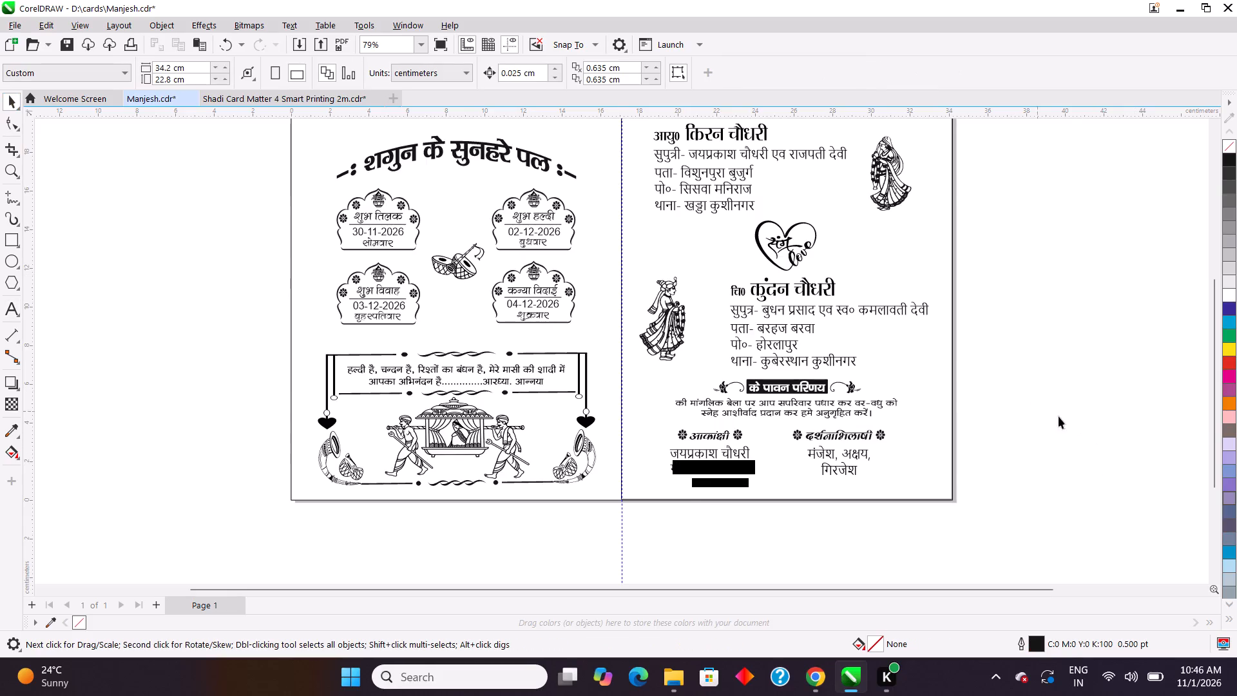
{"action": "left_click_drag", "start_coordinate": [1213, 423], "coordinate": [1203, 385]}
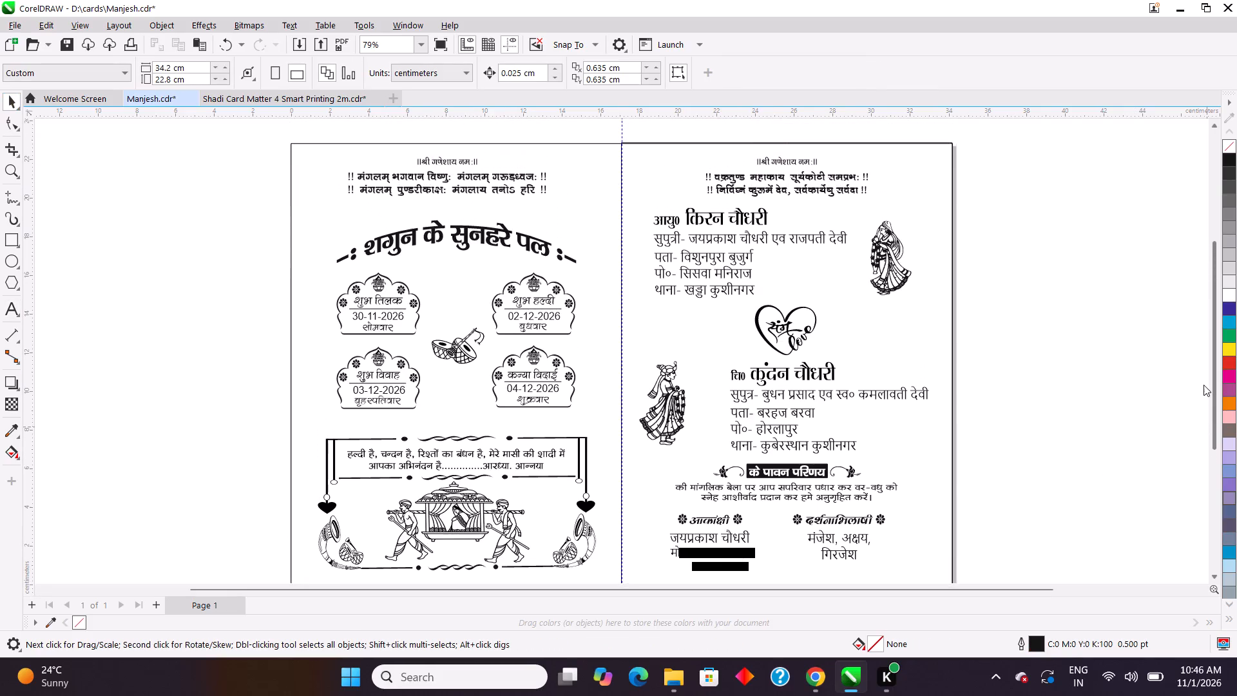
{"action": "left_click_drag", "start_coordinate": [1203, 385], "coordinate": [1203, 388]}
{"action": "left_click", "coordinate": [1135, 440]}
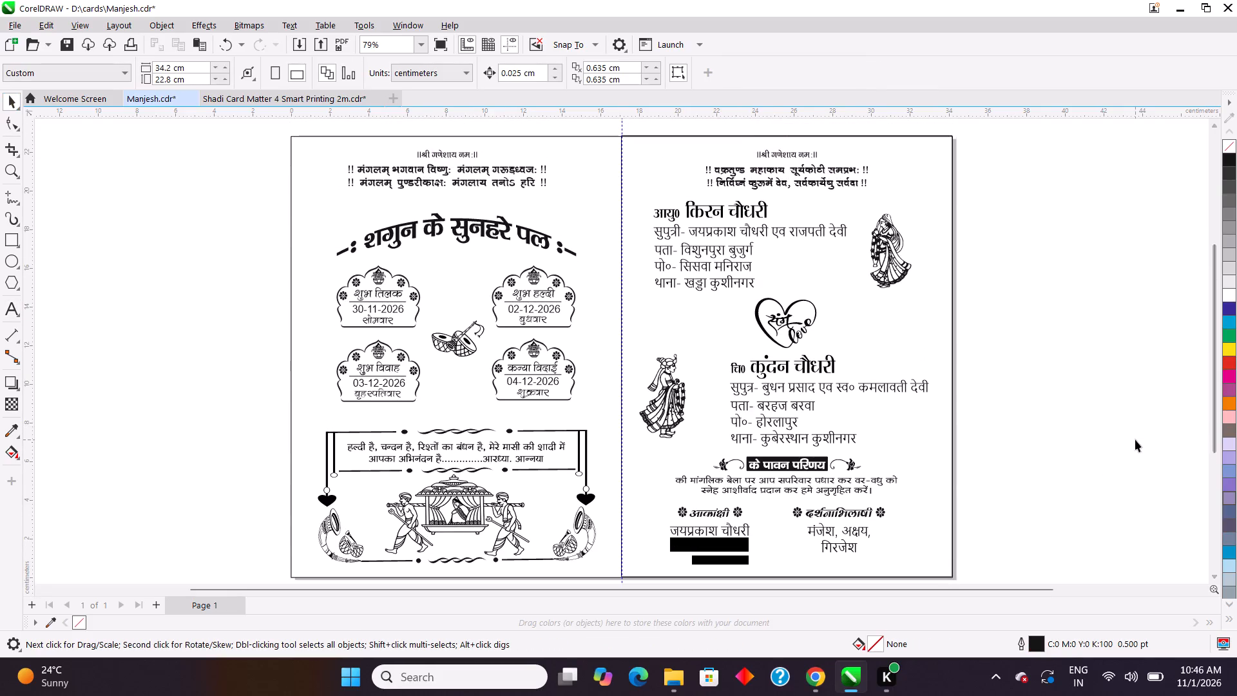